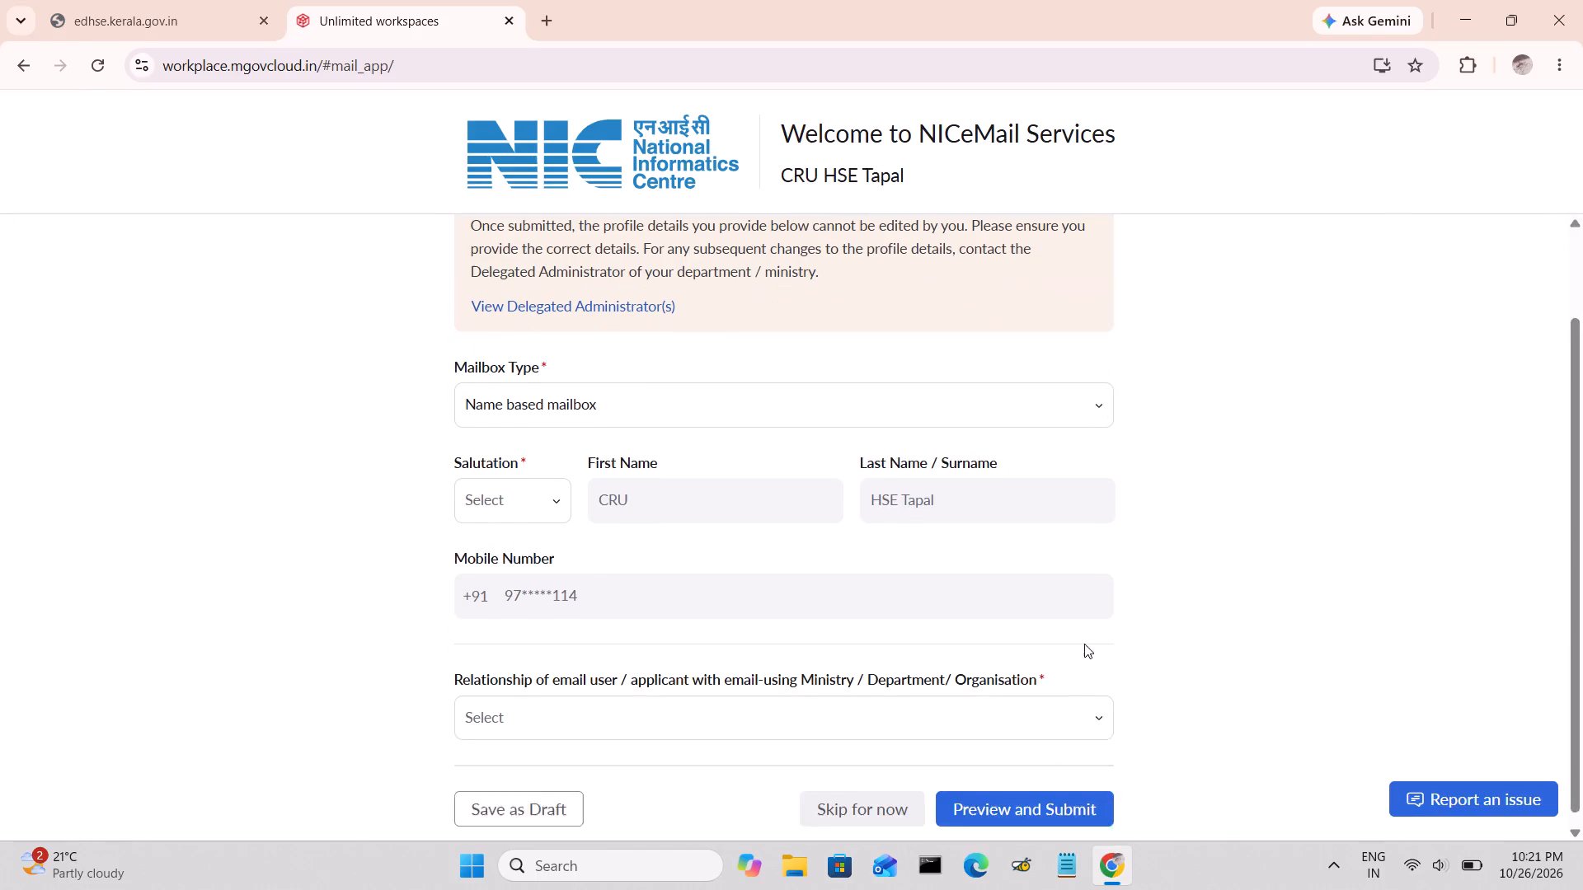
pyautogui.click(852, 794)
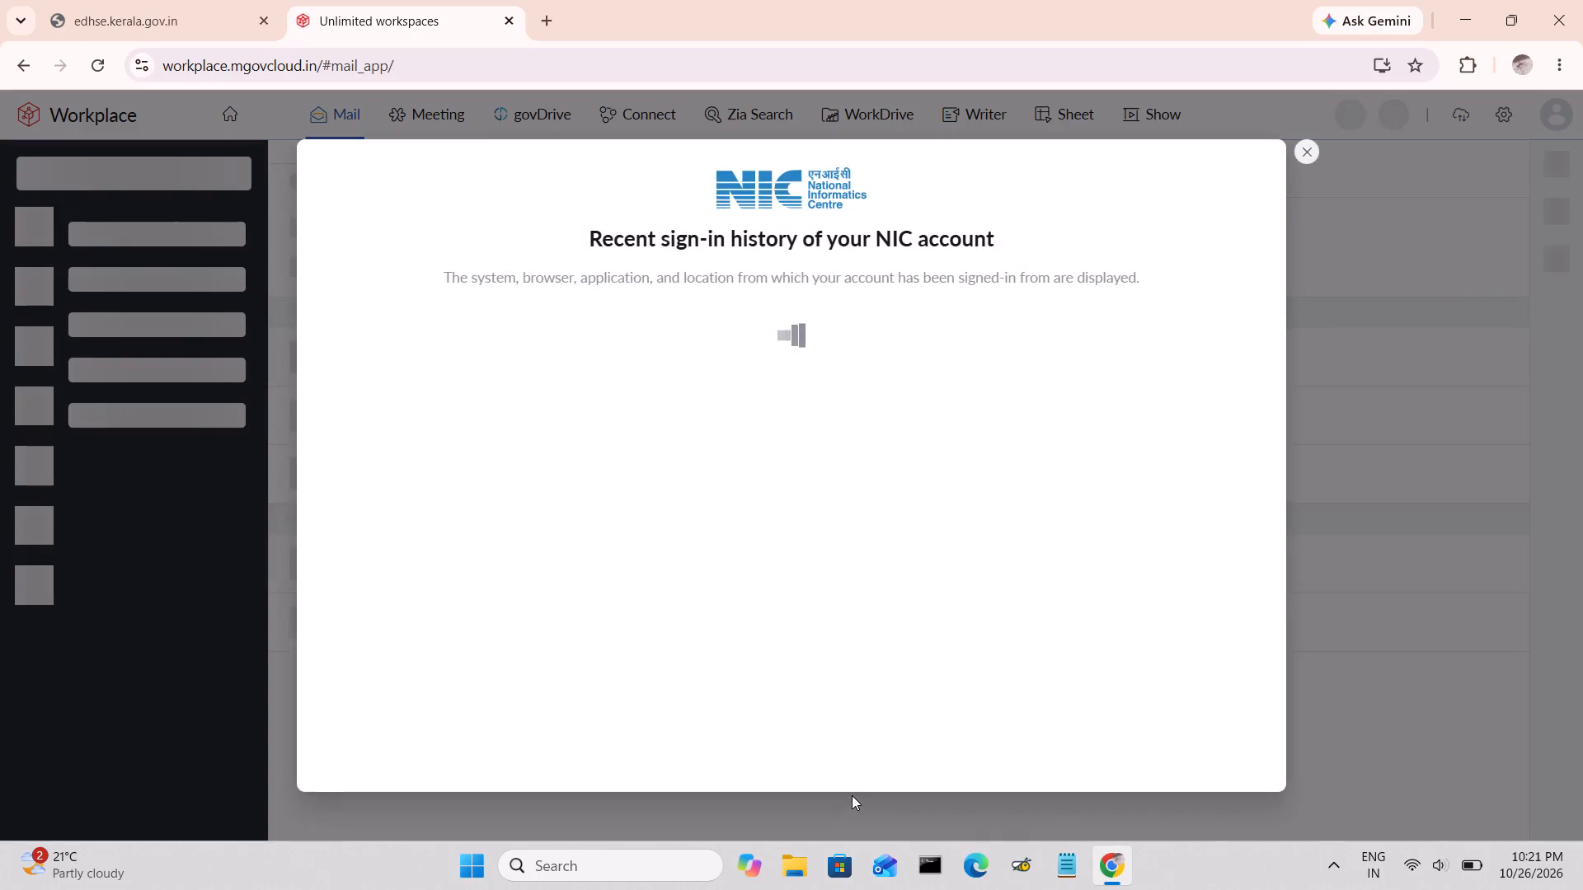
# Dismiss the pop-ups covering the mailbox: recent sign-in history, notification permission request and Enroll Your Device.
pyautogui.click(1310, 151)
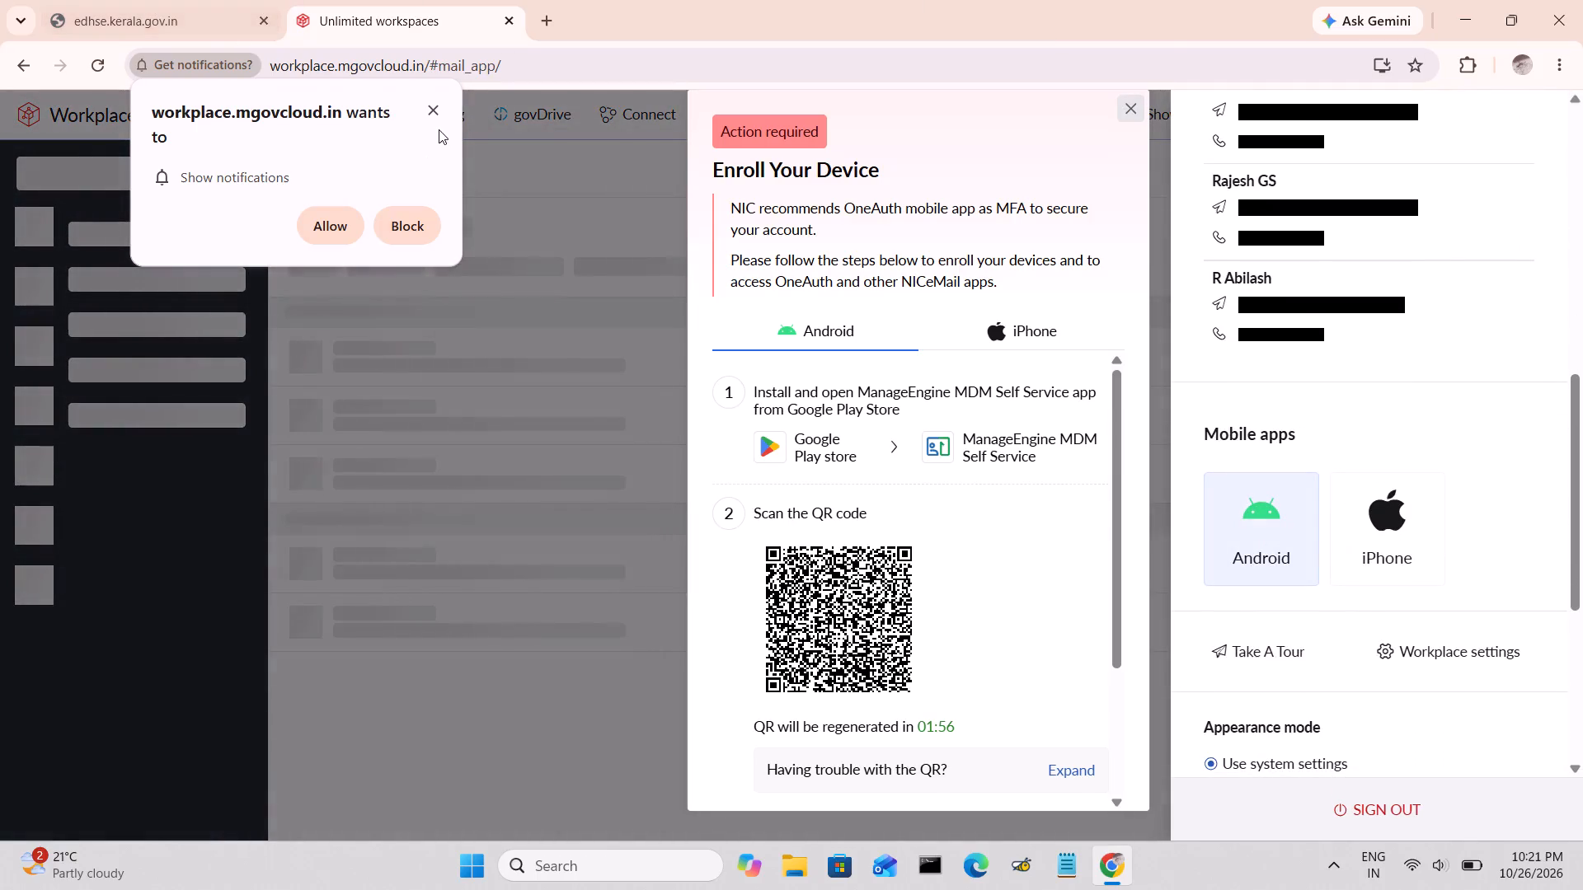
pyautogui.click(435, 115)
pyautogui.click(1124, 100)
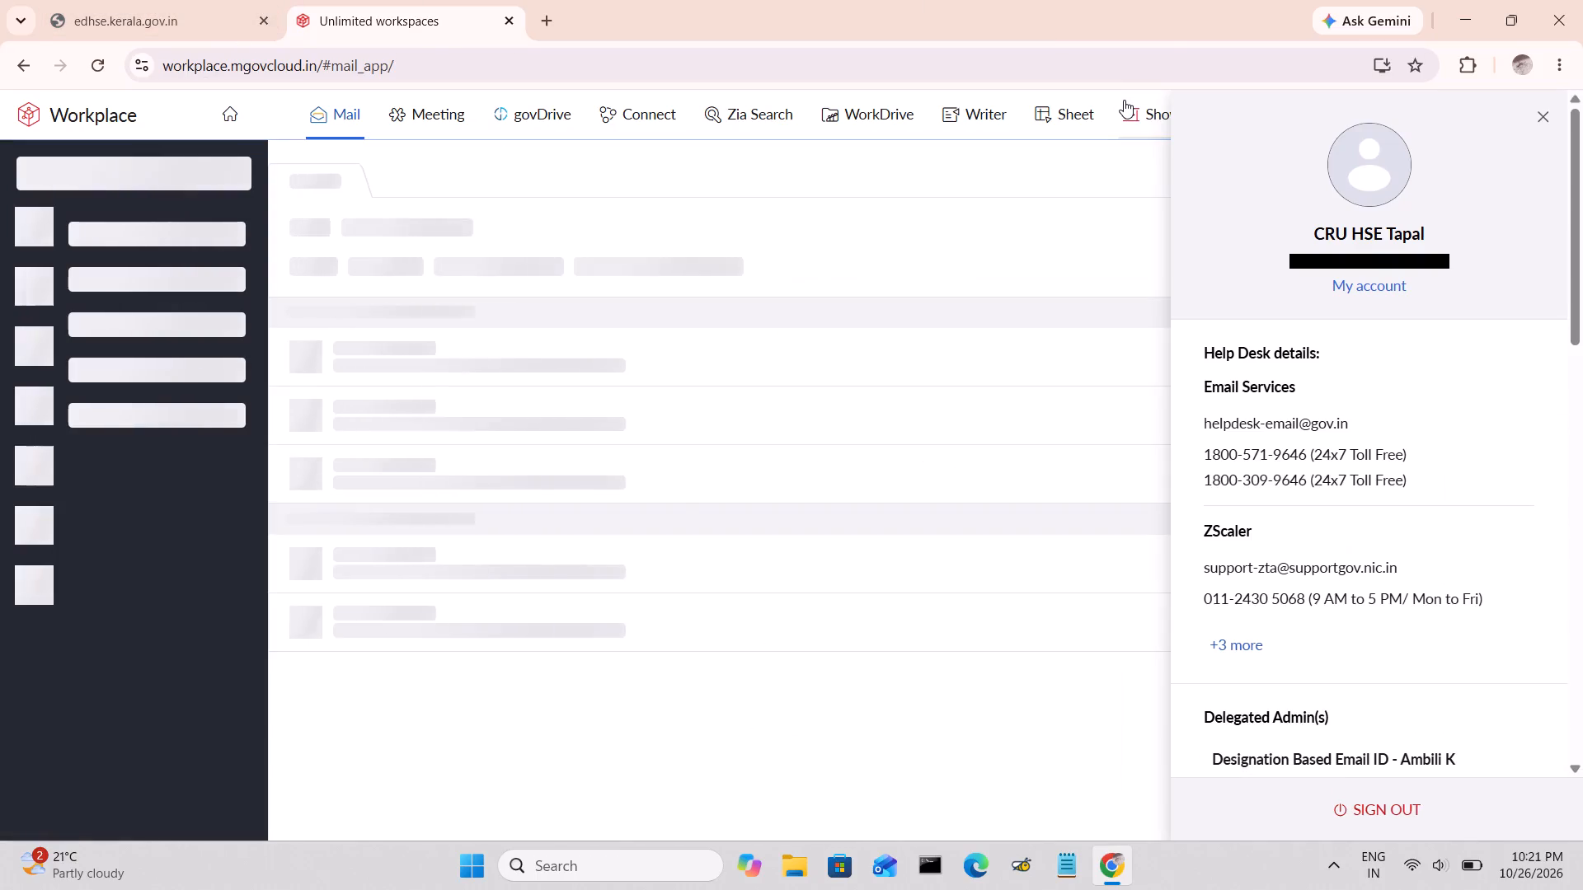
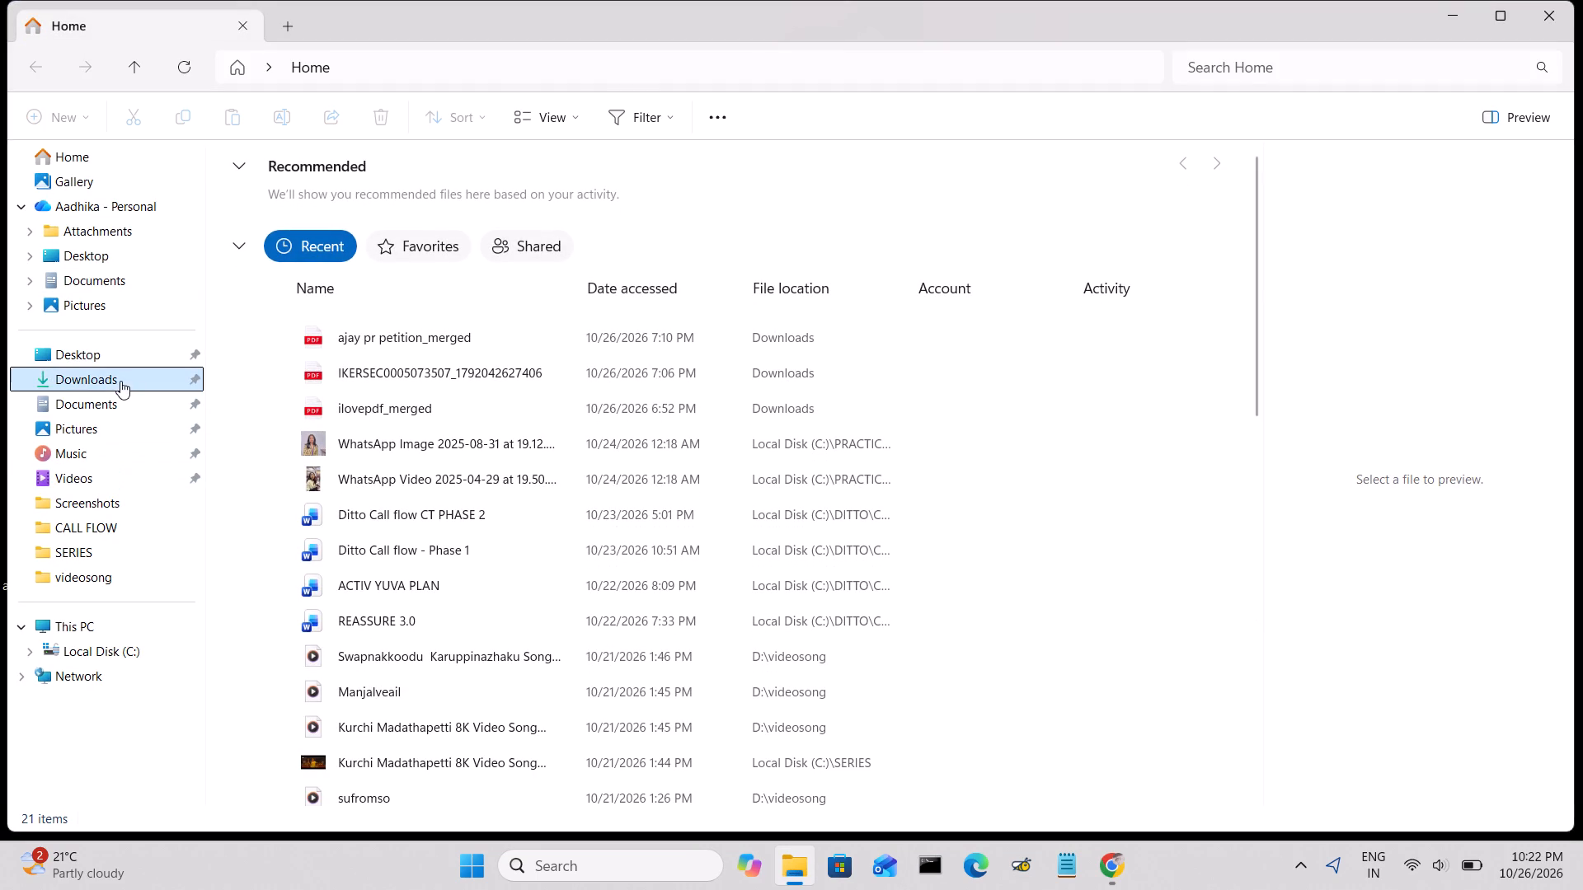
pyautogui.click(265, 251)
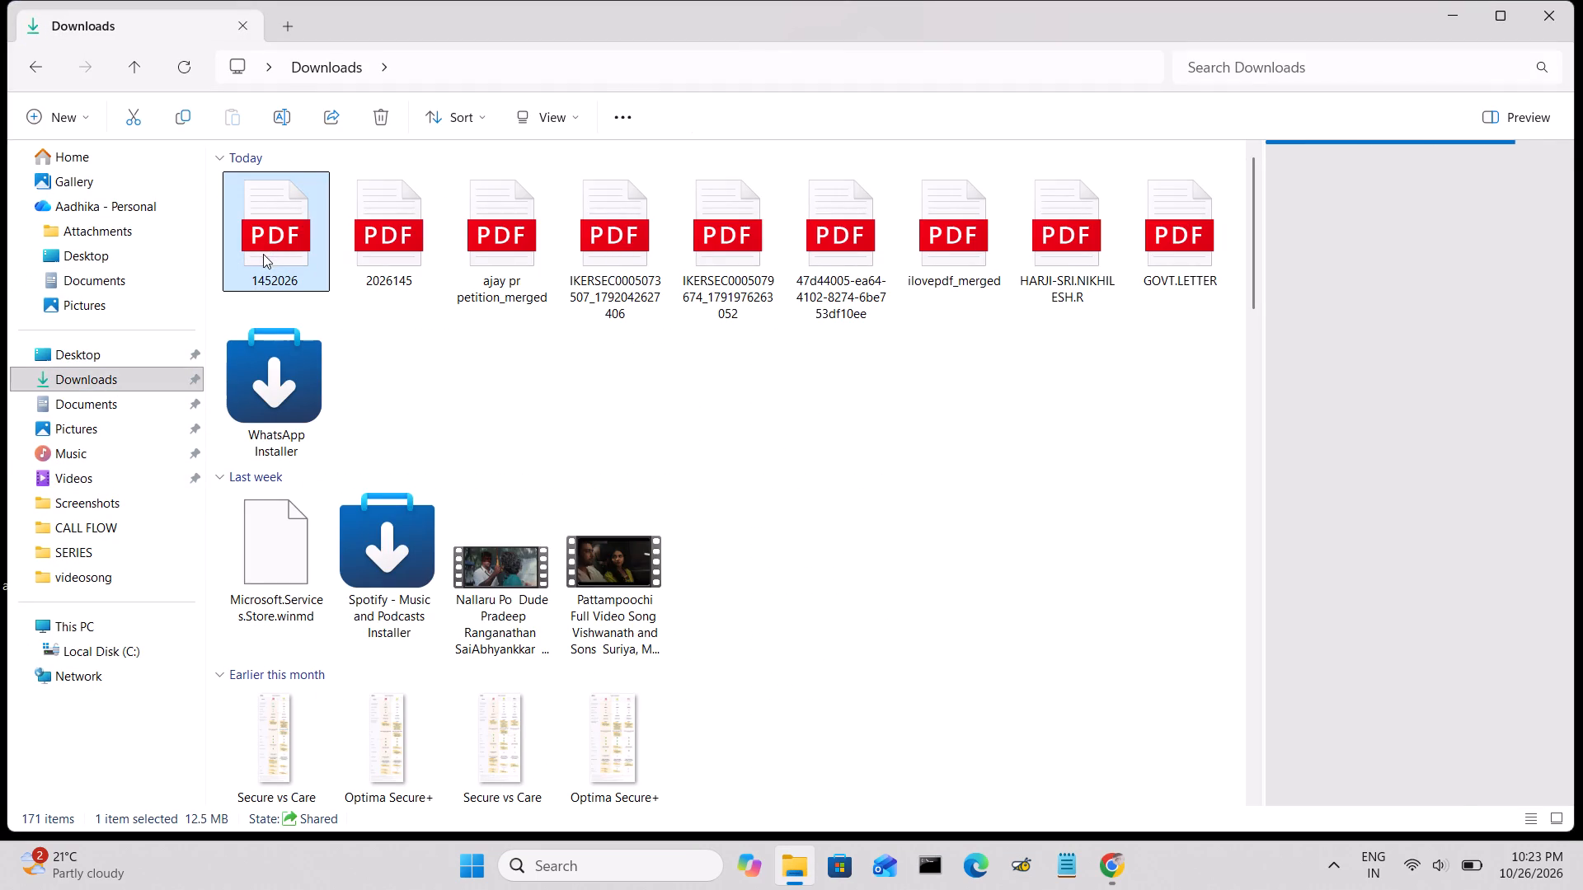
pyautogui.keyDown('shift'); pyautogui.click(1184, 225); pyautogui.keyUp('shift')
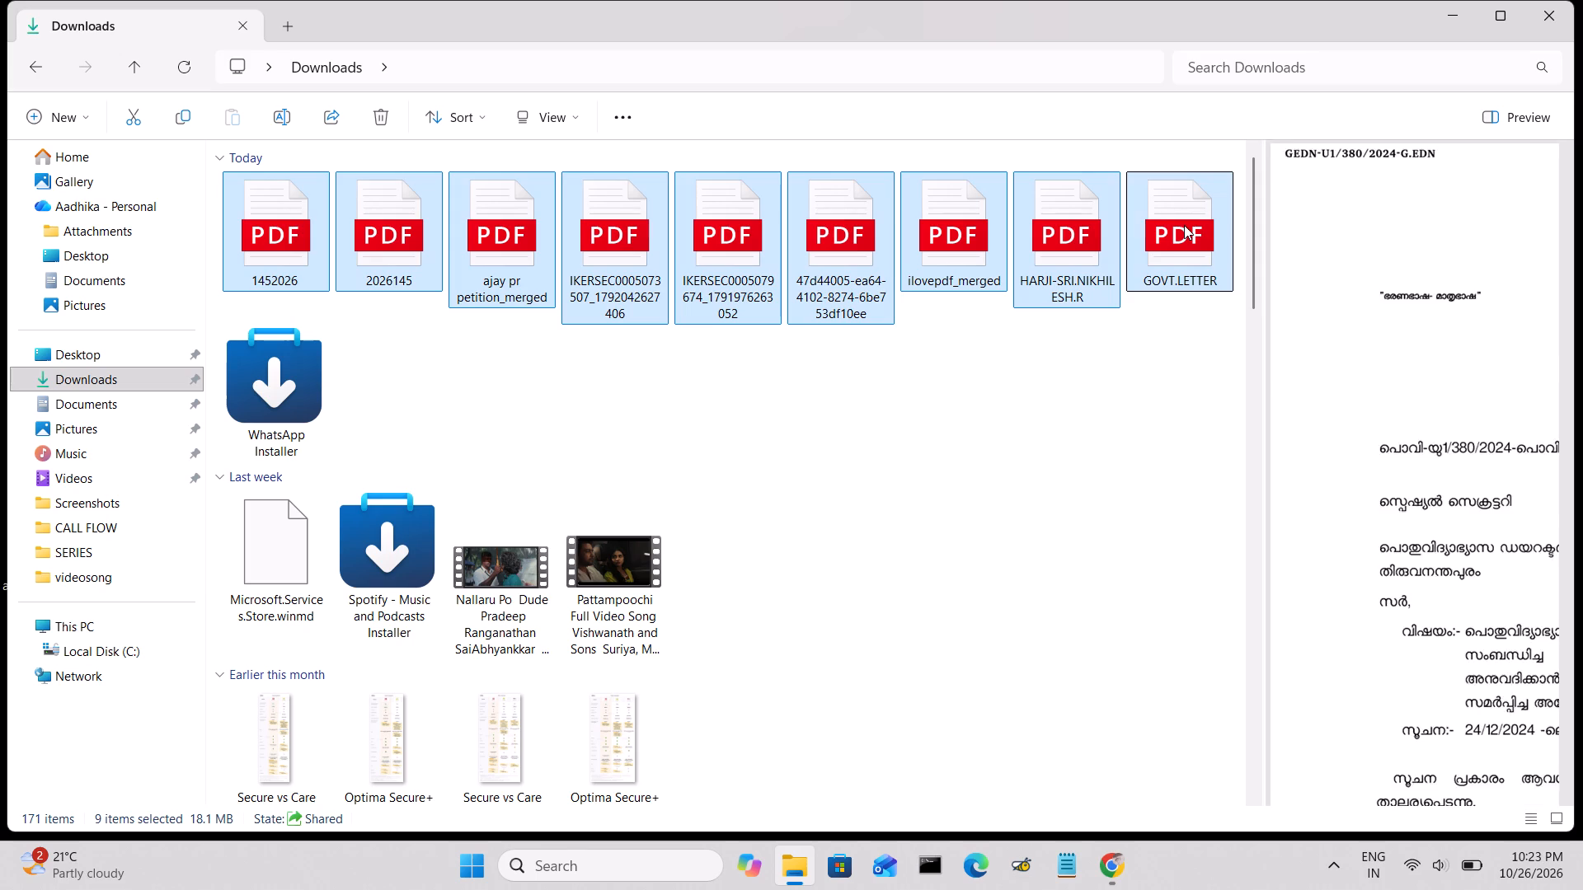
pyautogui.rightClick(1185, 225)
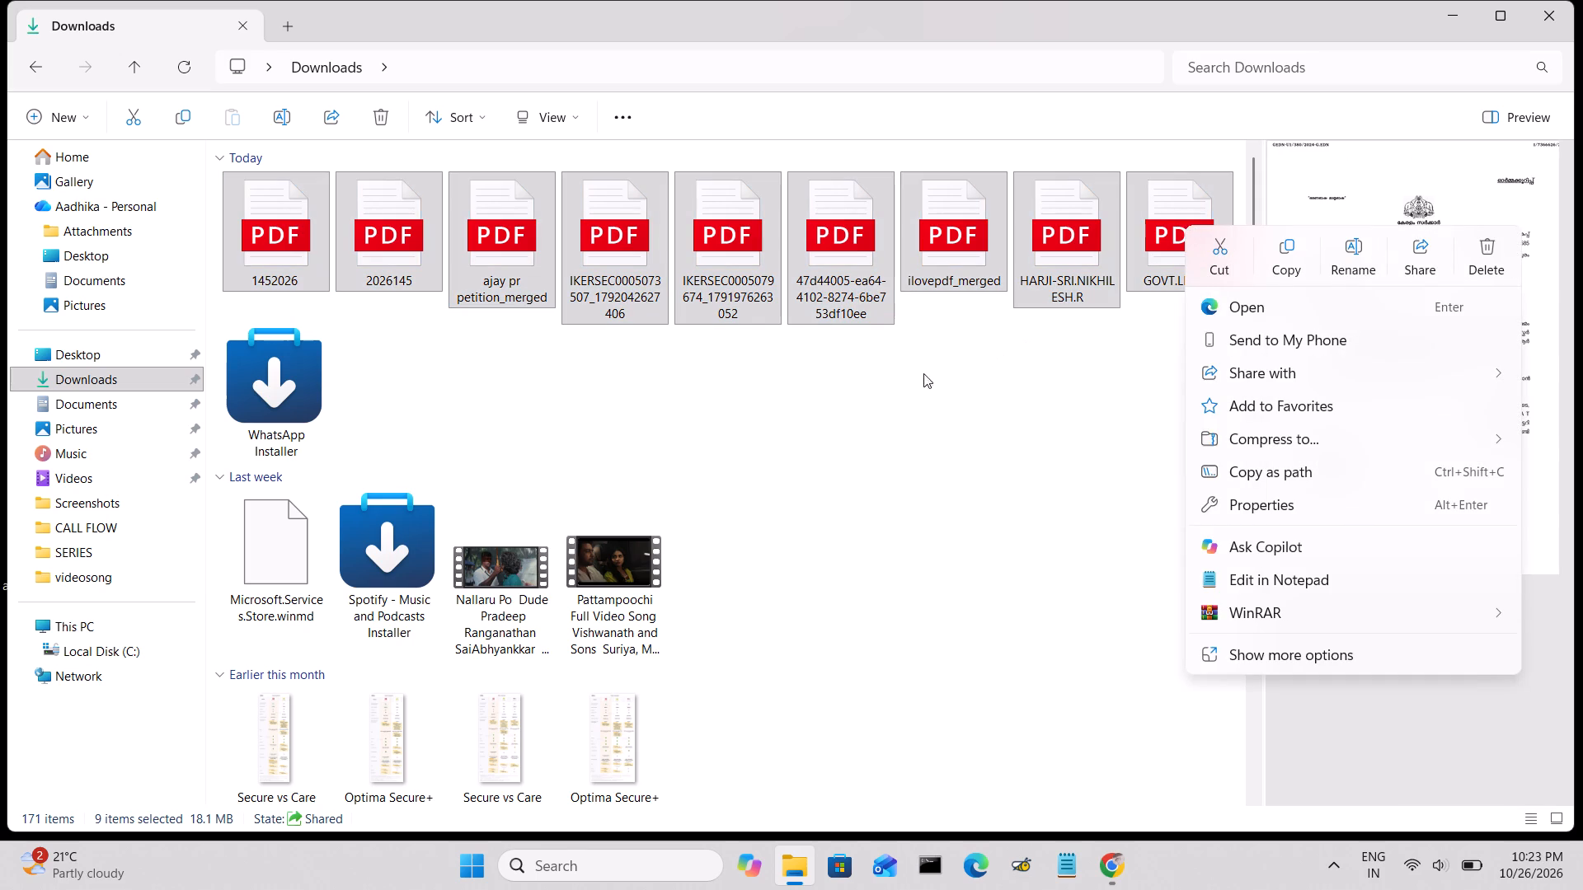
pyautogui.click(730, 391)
# Delete the seven PDFs dated today in Downloads, from the merged petition through GOVT.LETTER, keeping 1452026 and 2026145.
pyautogui.click(493, 245)
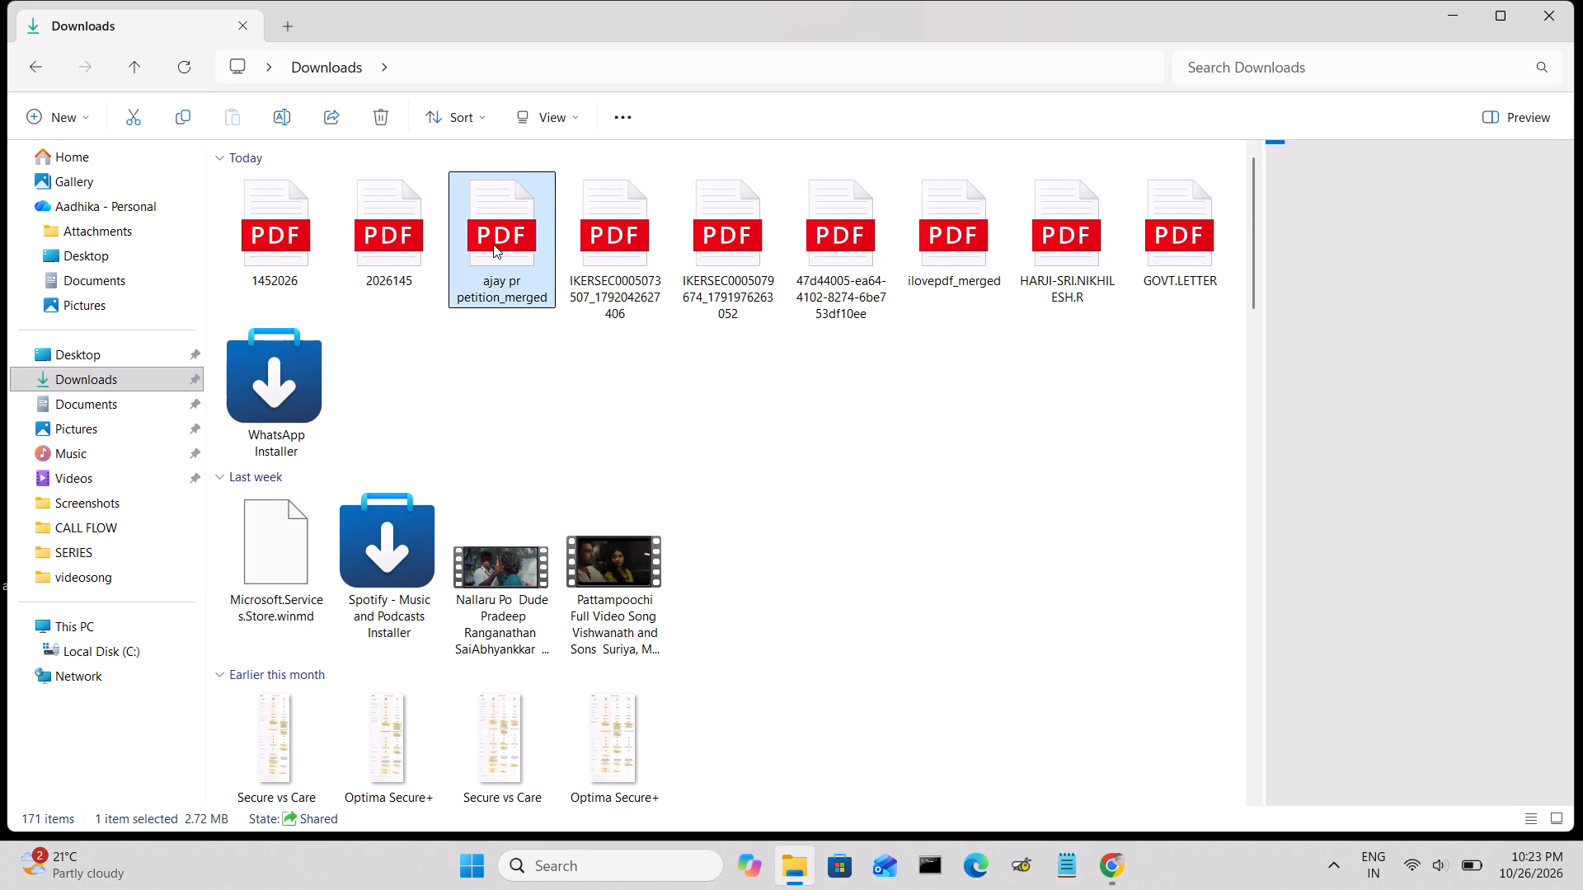
pyautogui.keyDown('shift'); pyautogui.click(1167, 229); pyautogui.keyUp('shift')
pyautogui.rightClick(1167, 229)
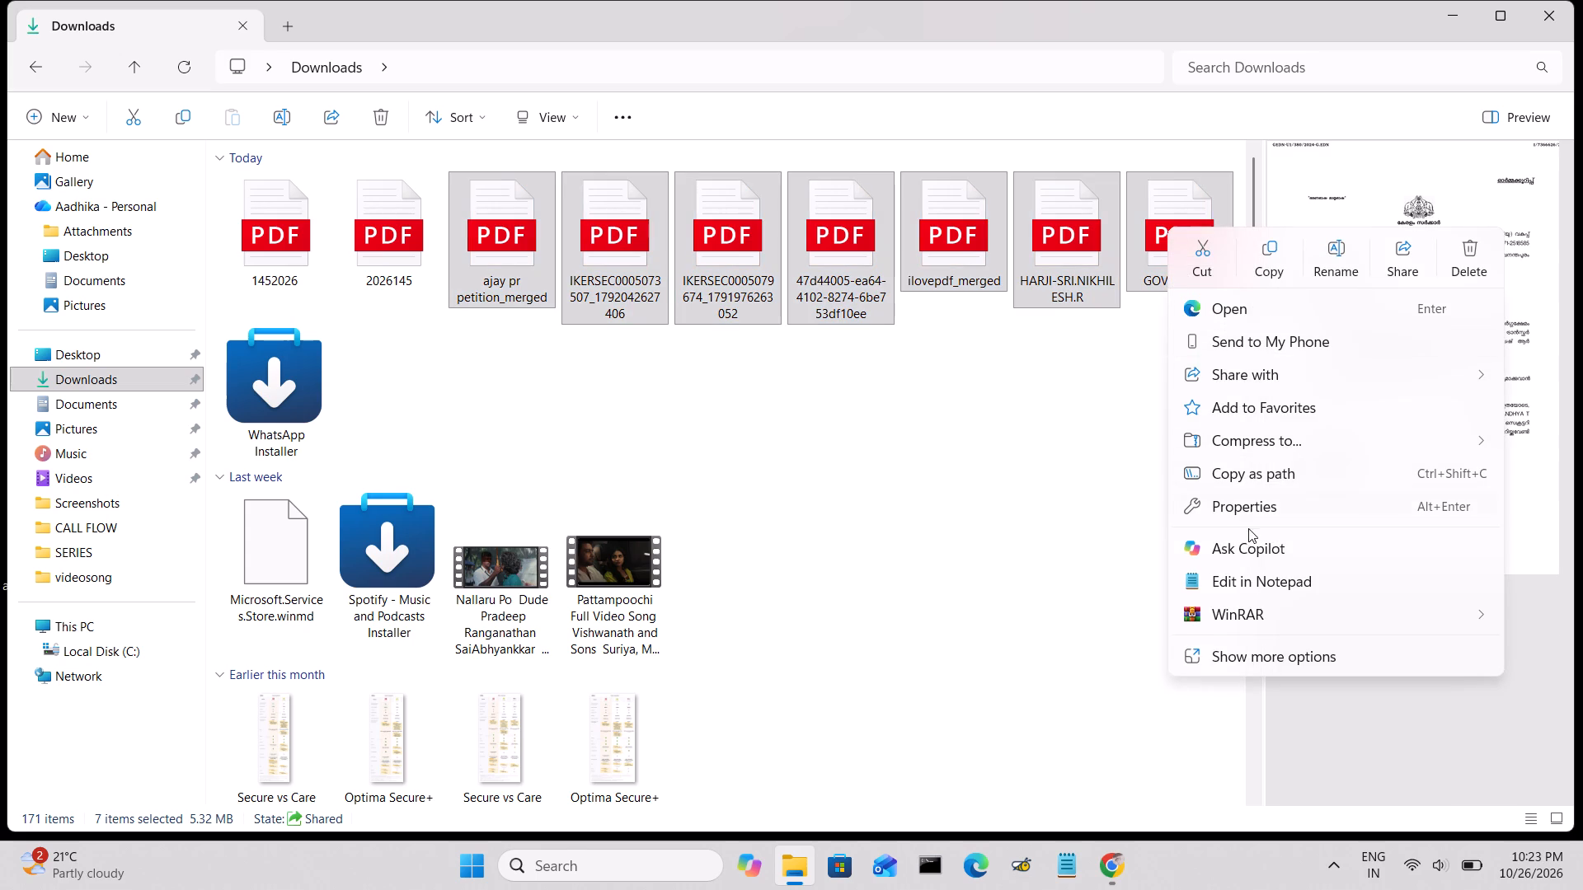
pyautogui.click(1318, 654)
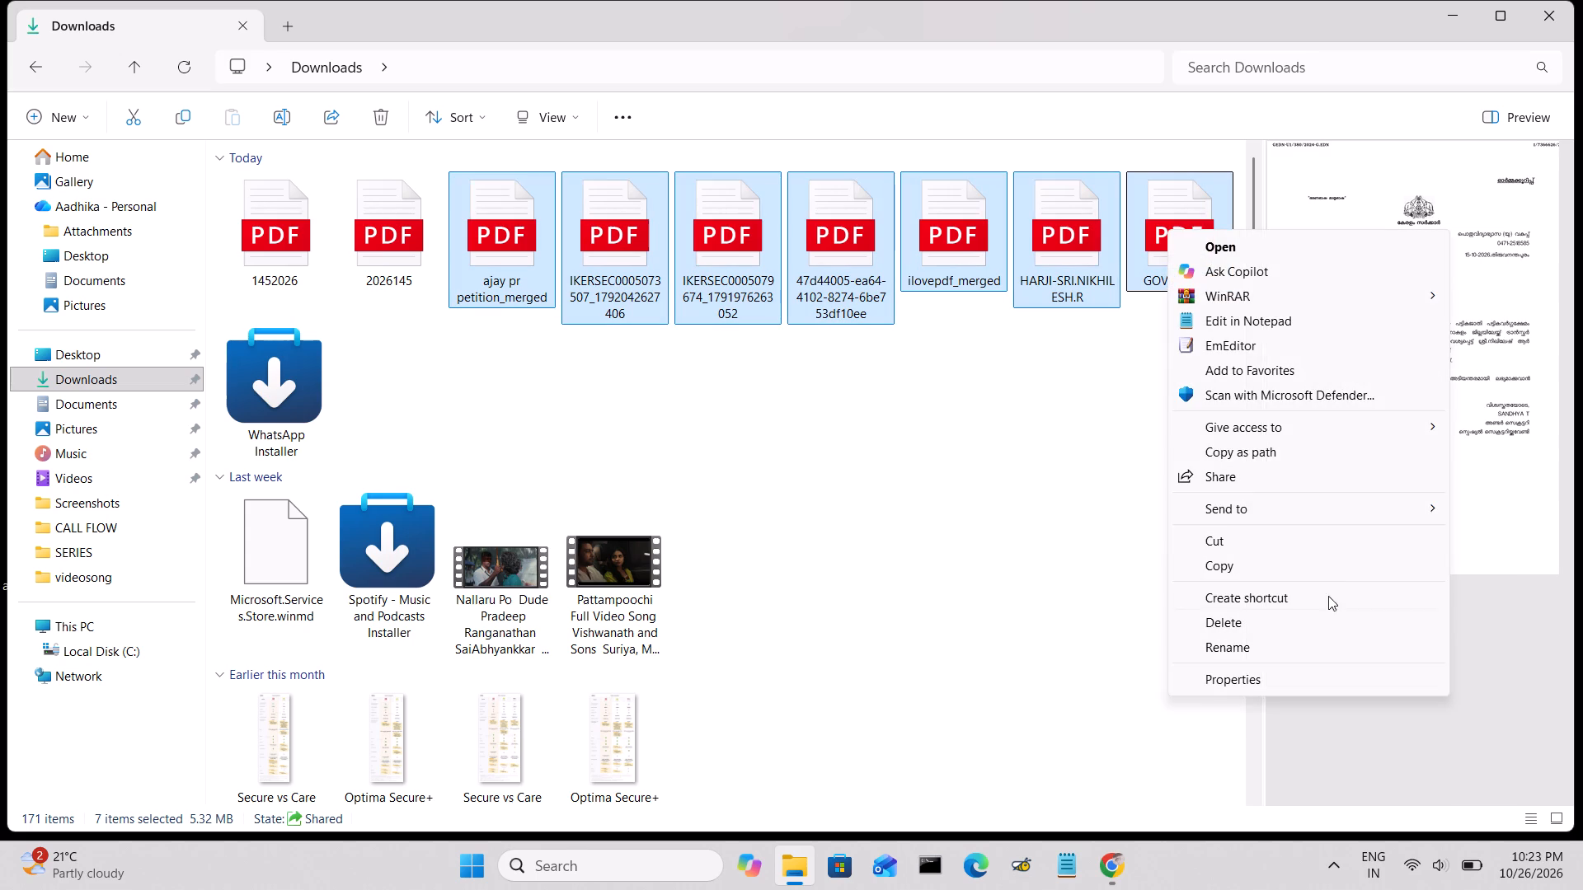
pyautogui.click(1238, 624)
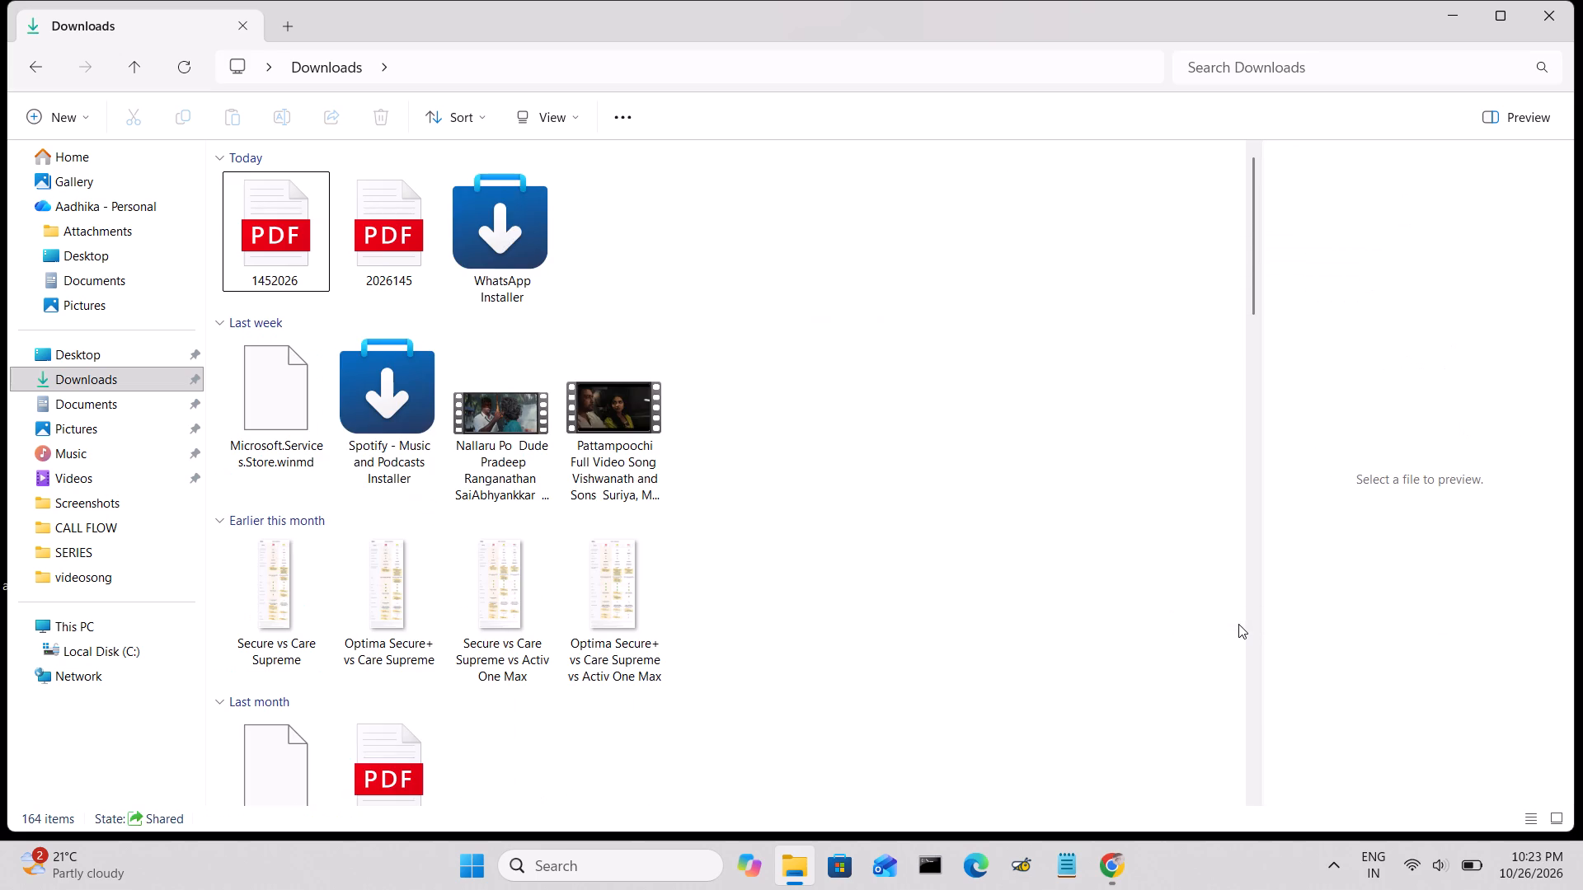
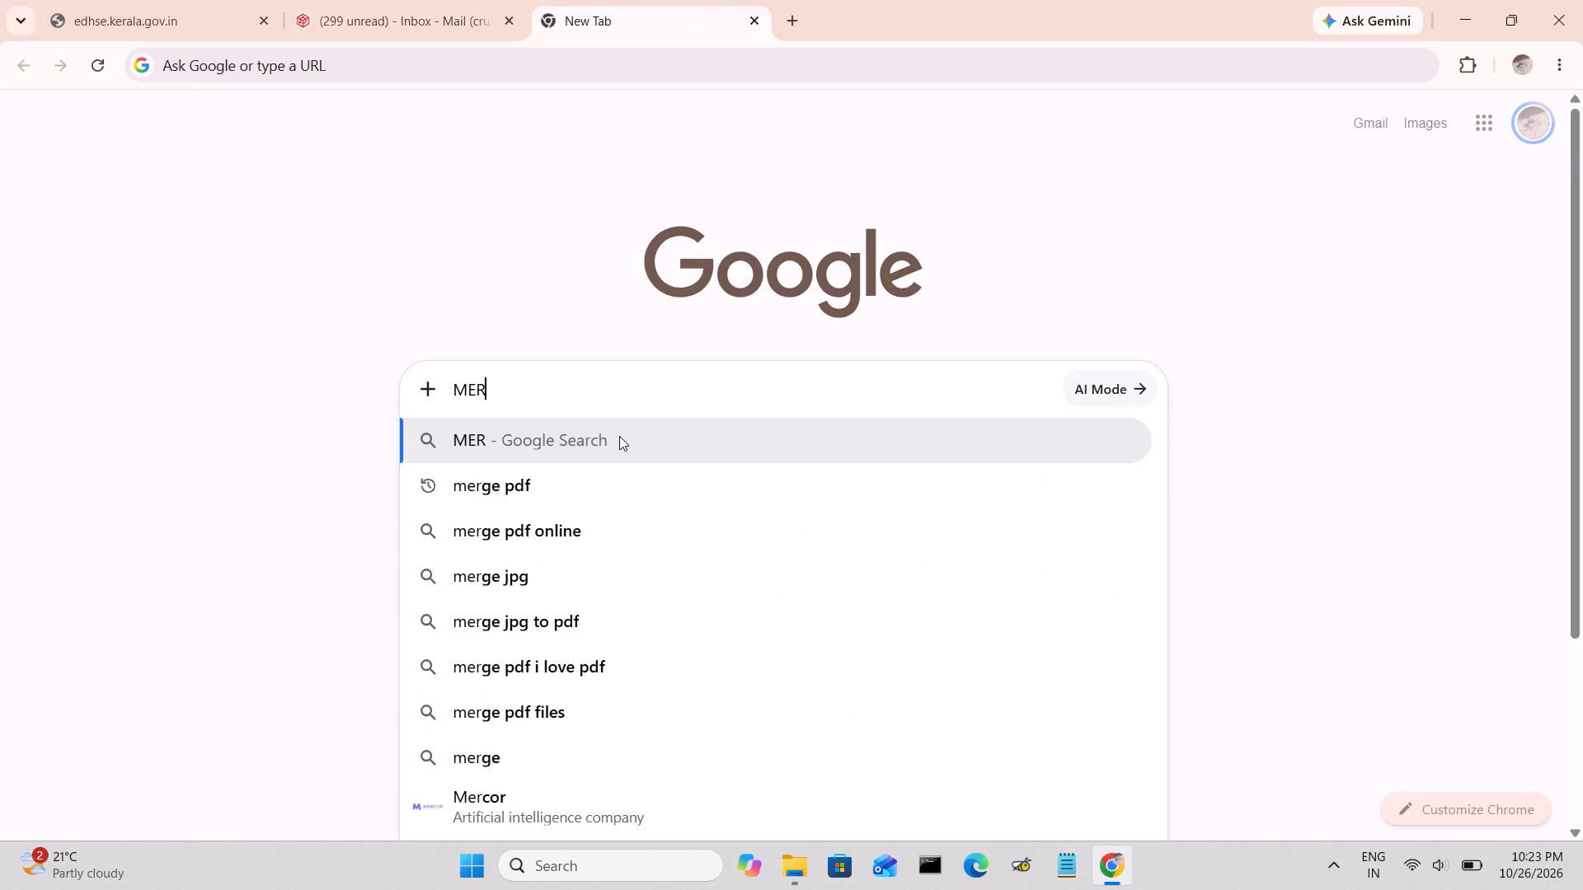
# Search Google for "merge pdf online" and open iLovePDF's Merge PDF page.
pyautogui.click(547, 537)
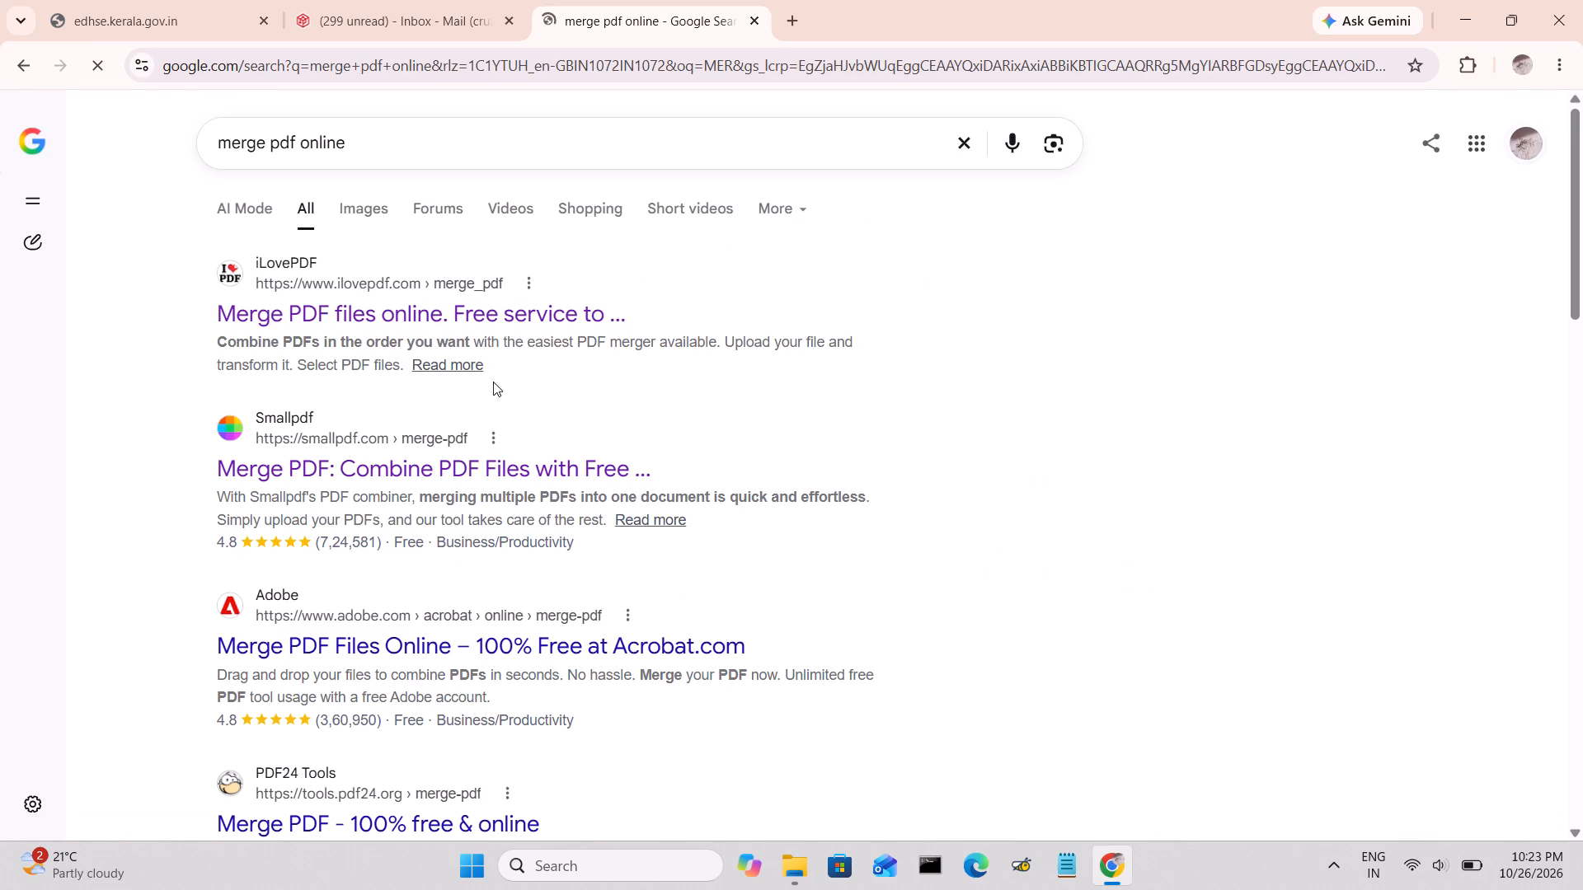
pyautogui.click(504, 315)
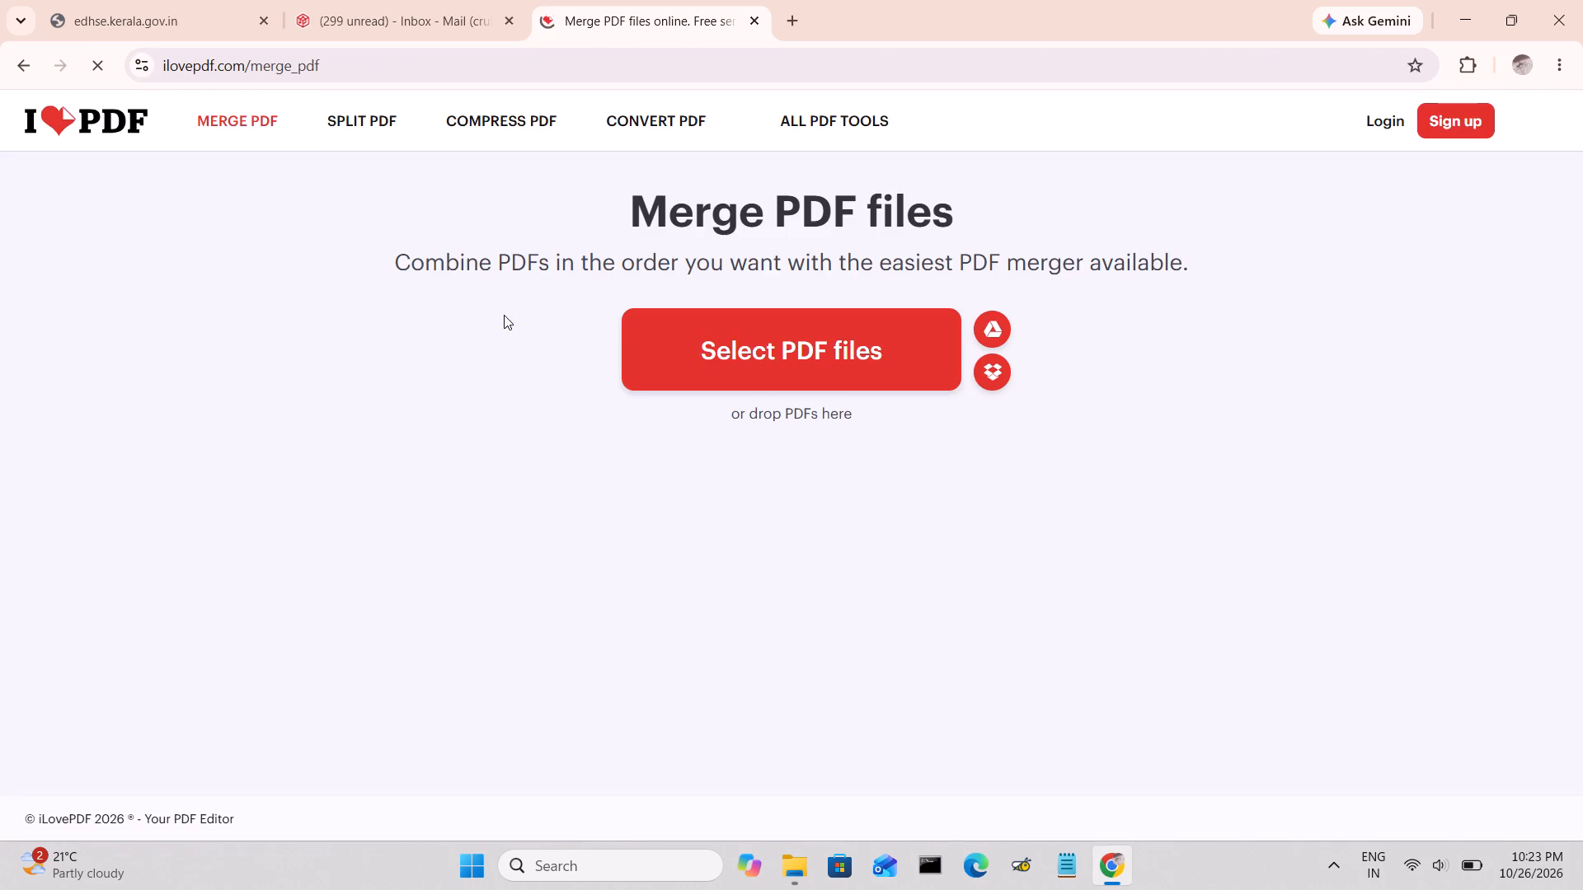
# Add the PDFs 1452026 and 2026145 from the Downloads folder to the iLovePDF merge.
pyautogui.click(674, 352)
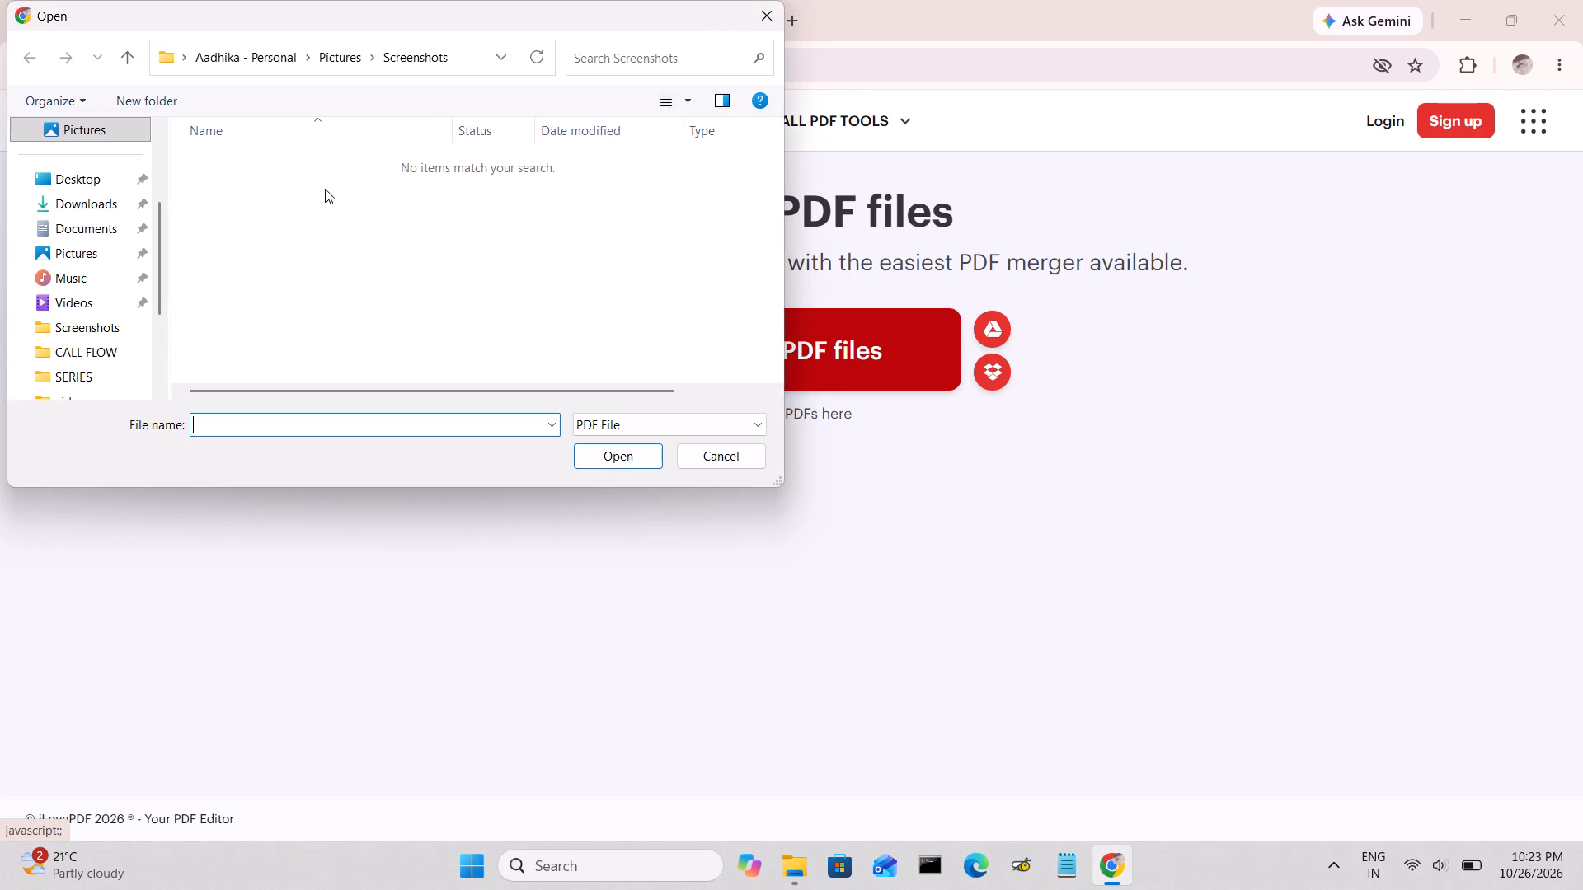
pyautogui.click(91, 199)
pyautogui.click(283, 166)
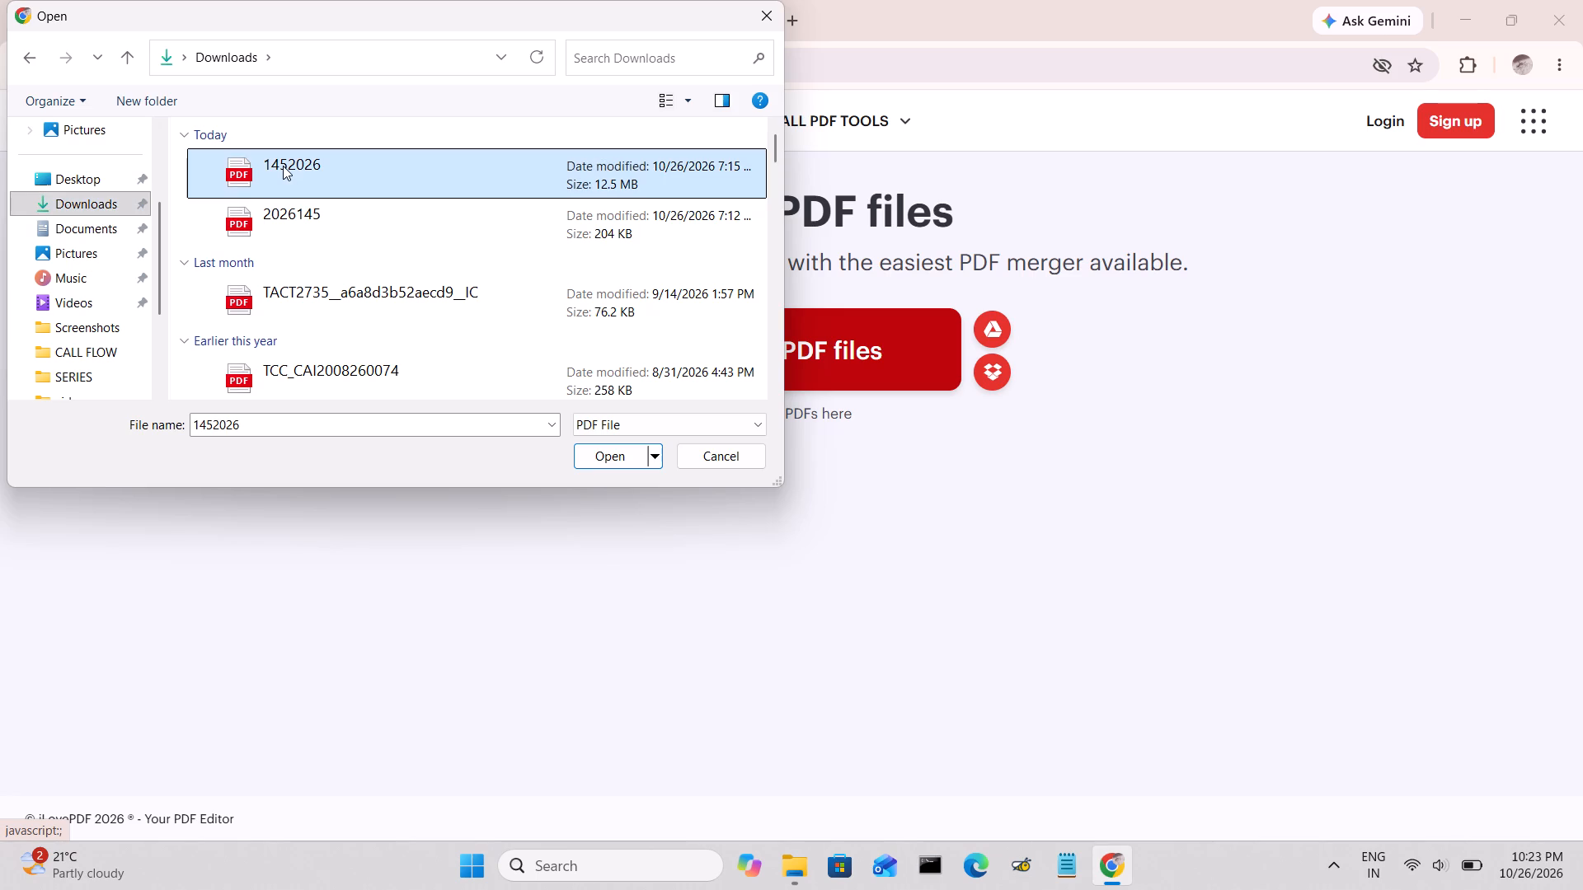
pyautogui.keyDown('shift'); pyautogui.click(299, 216); pyautogui.keyUp('shift')
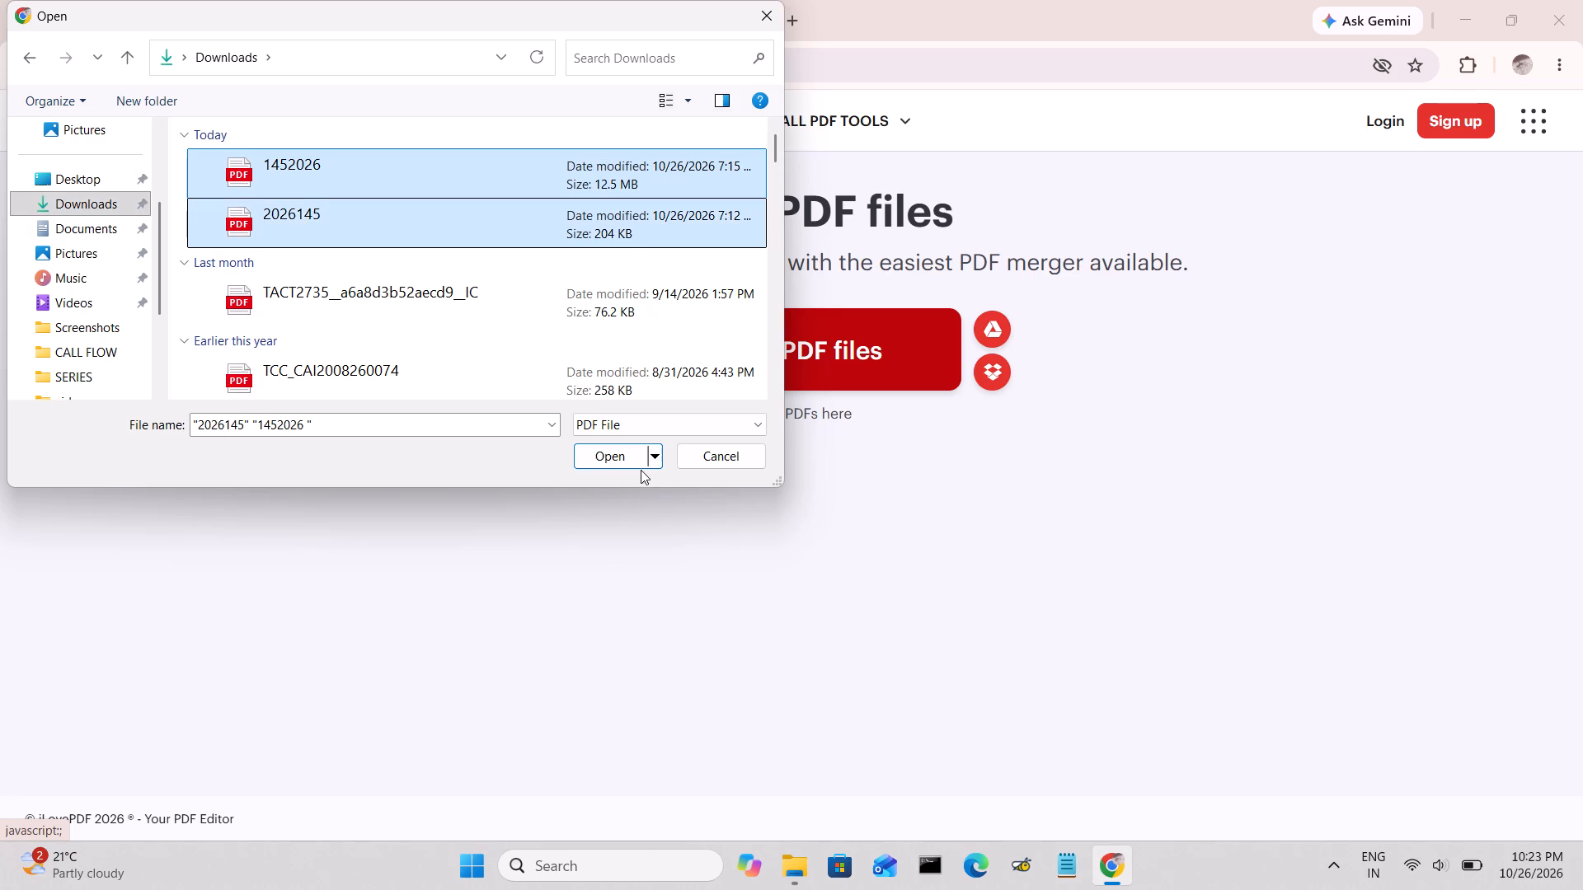
pyautogui.click(613, 456)
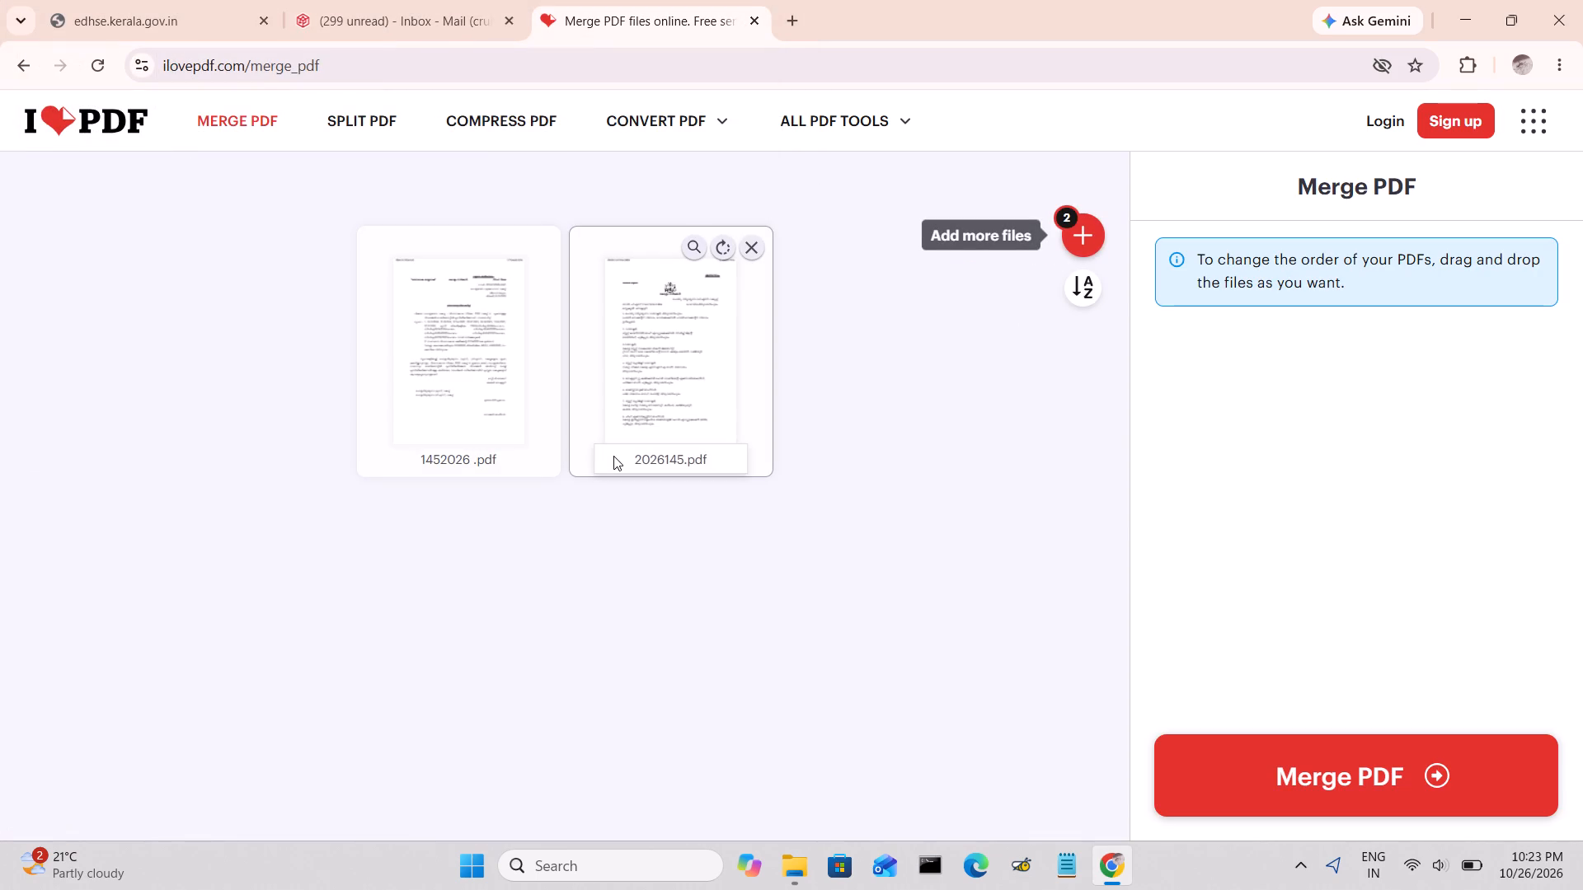
# Place 2026145.pdf ahead of 1452026.pdf and start merging the two files.
pyautogui.moveTo(656, 380); pyautogui.dragTo(604, 397)
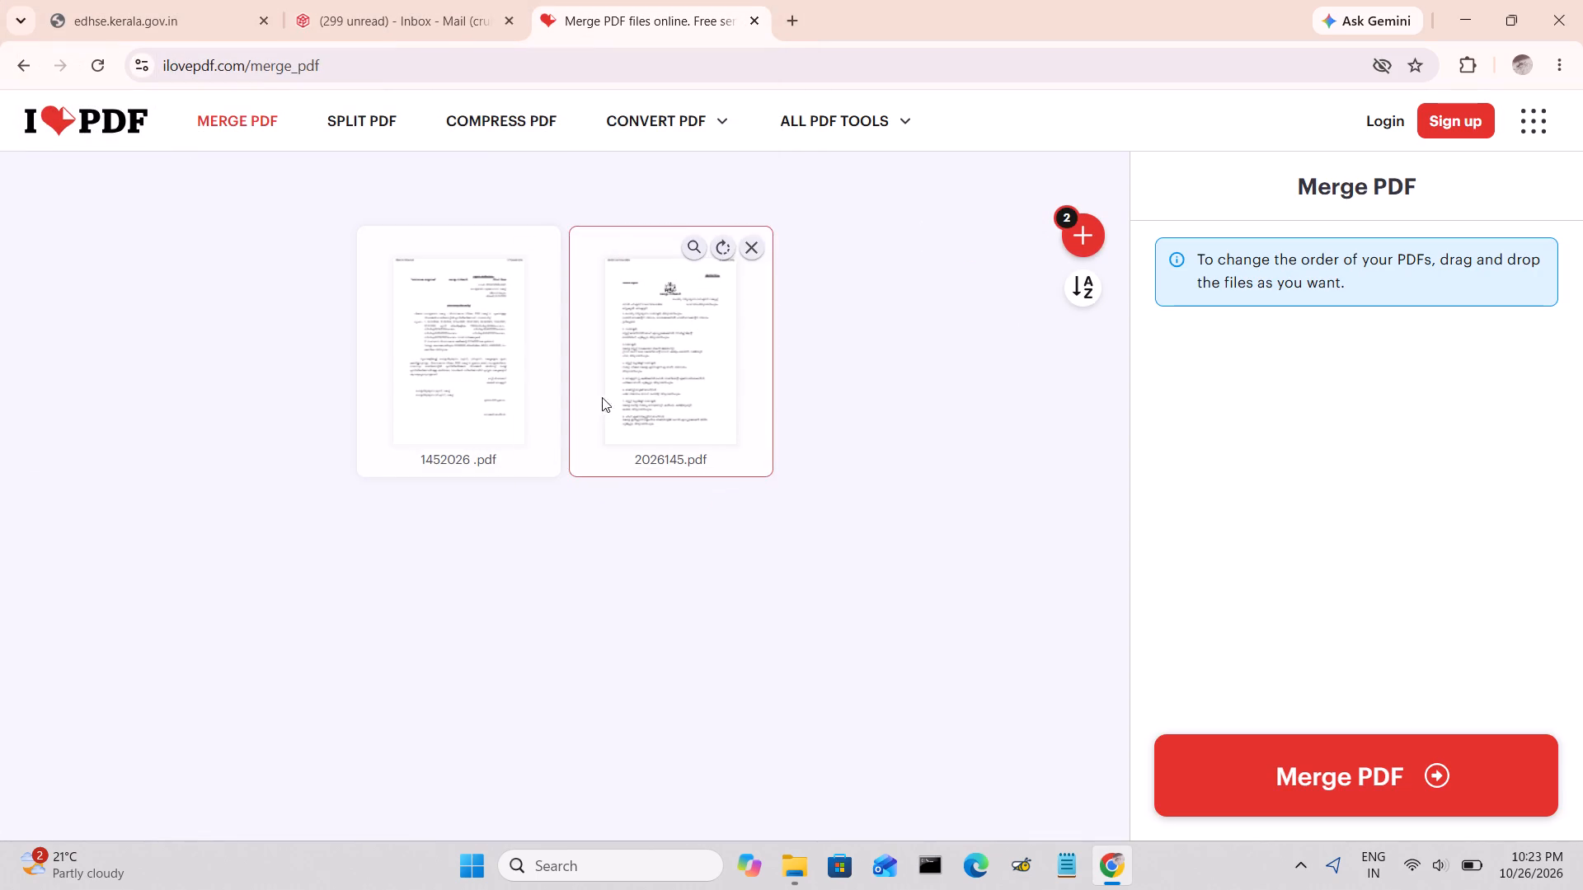
pyautogui.moveTo(660, 358); pyautogui.dragTo(593, 363)
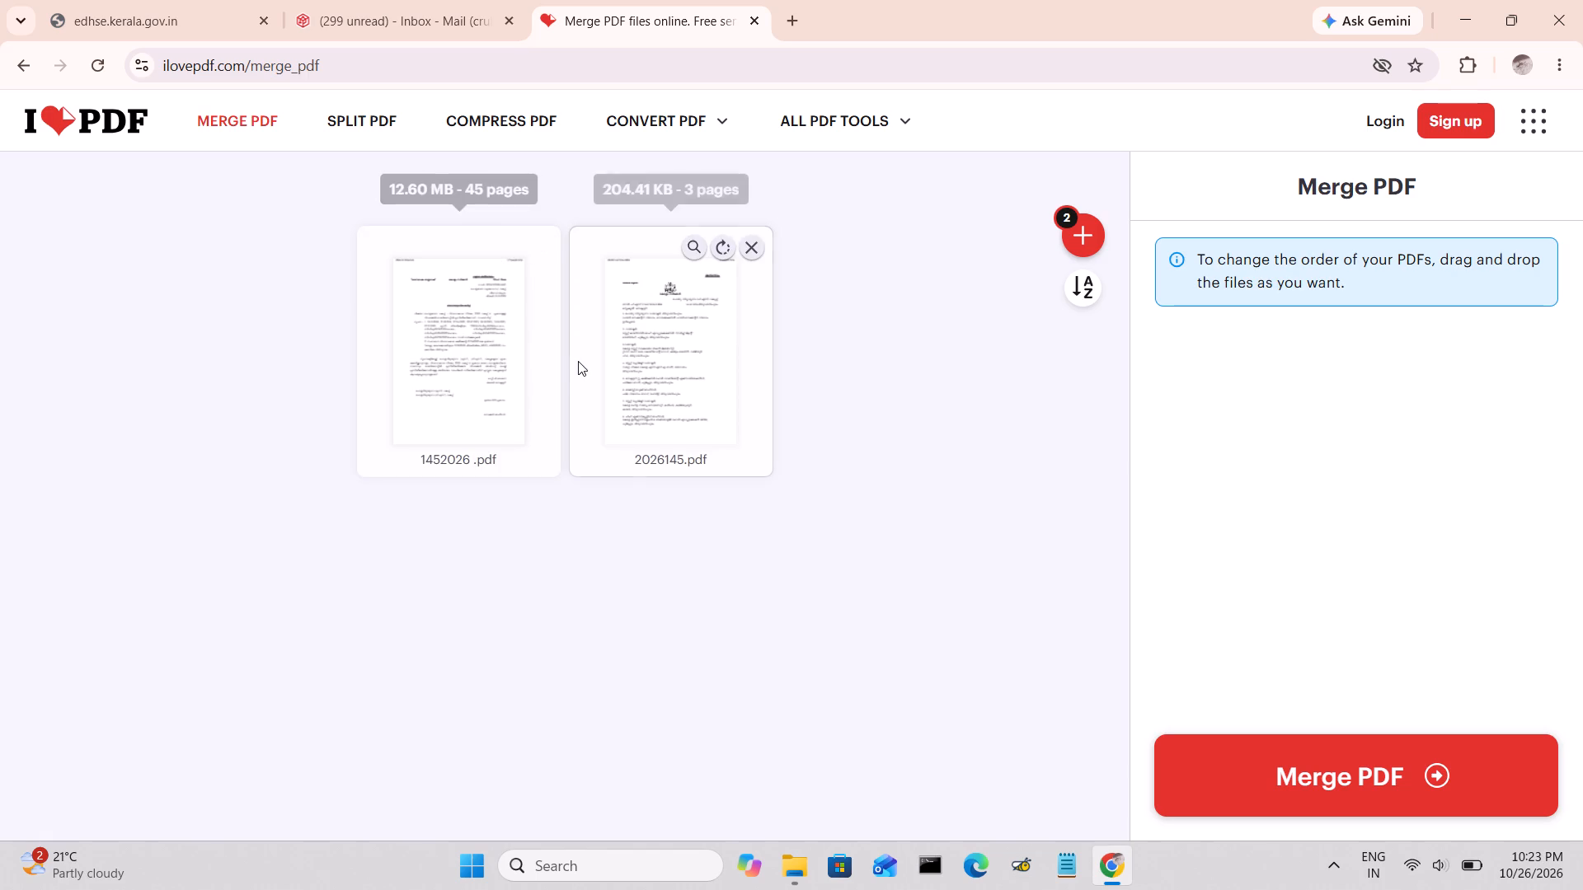
pyautogui.moveTo(688, 368); pyautogui.dragTo(496, 368)
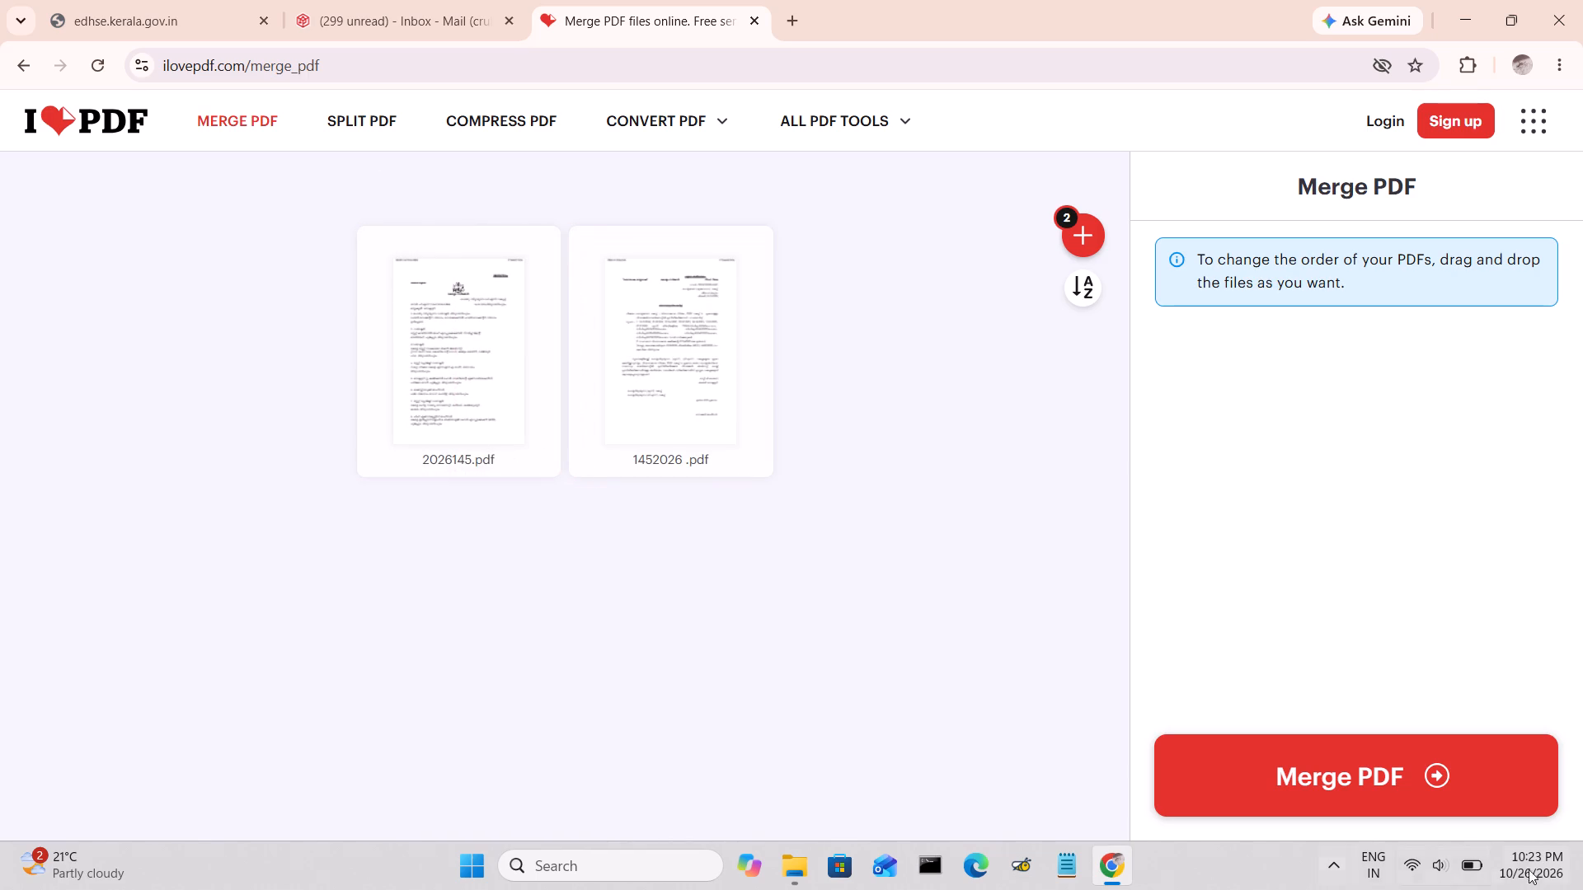
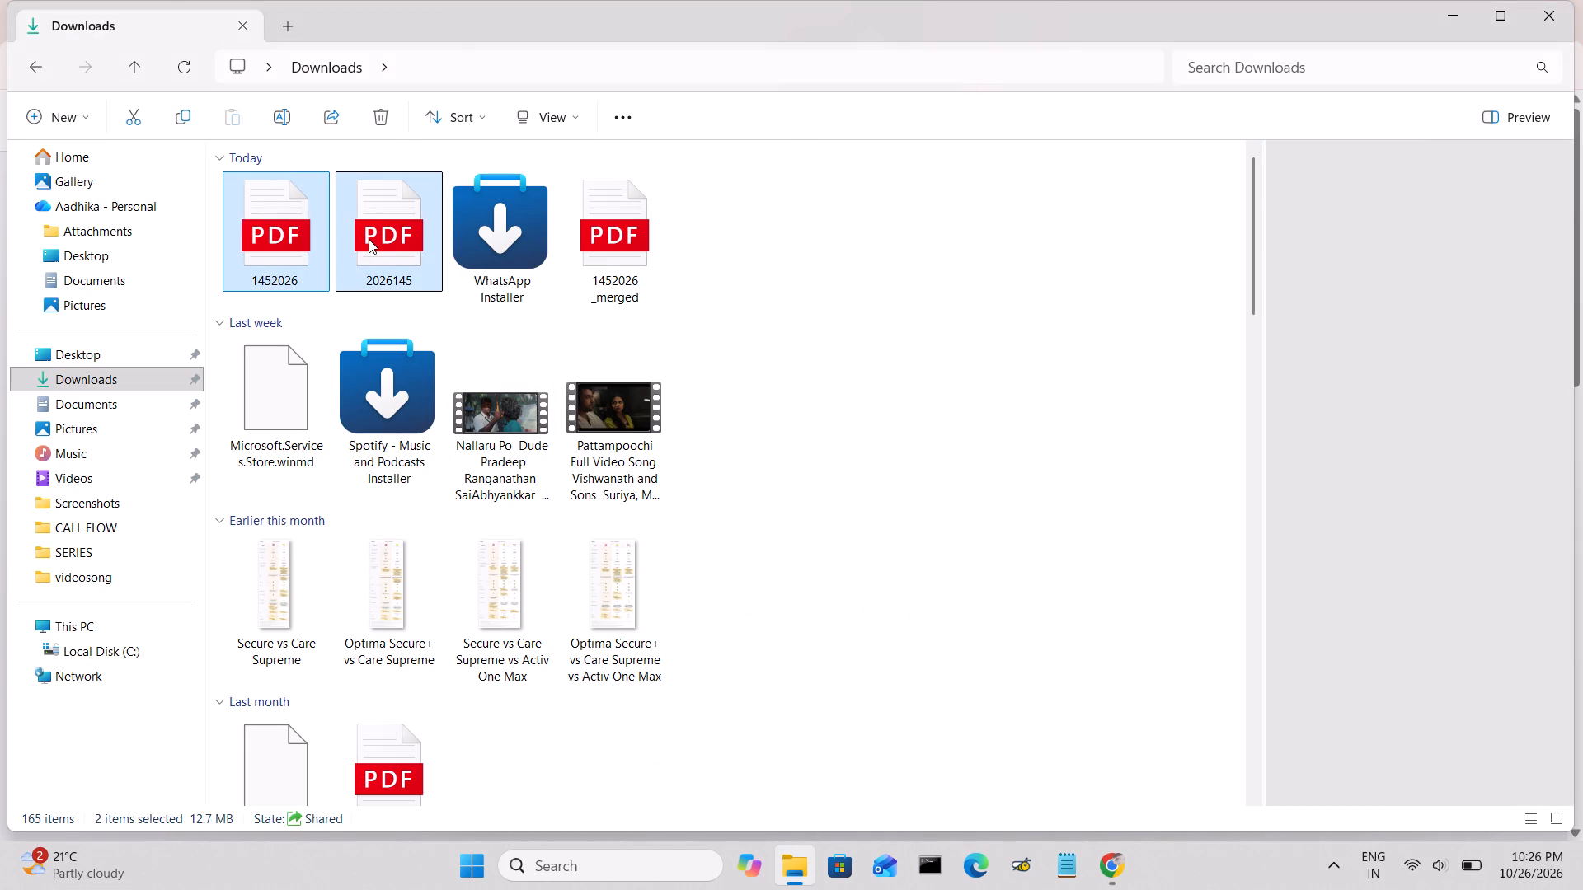
pyautogui.rightClick(369, 239)
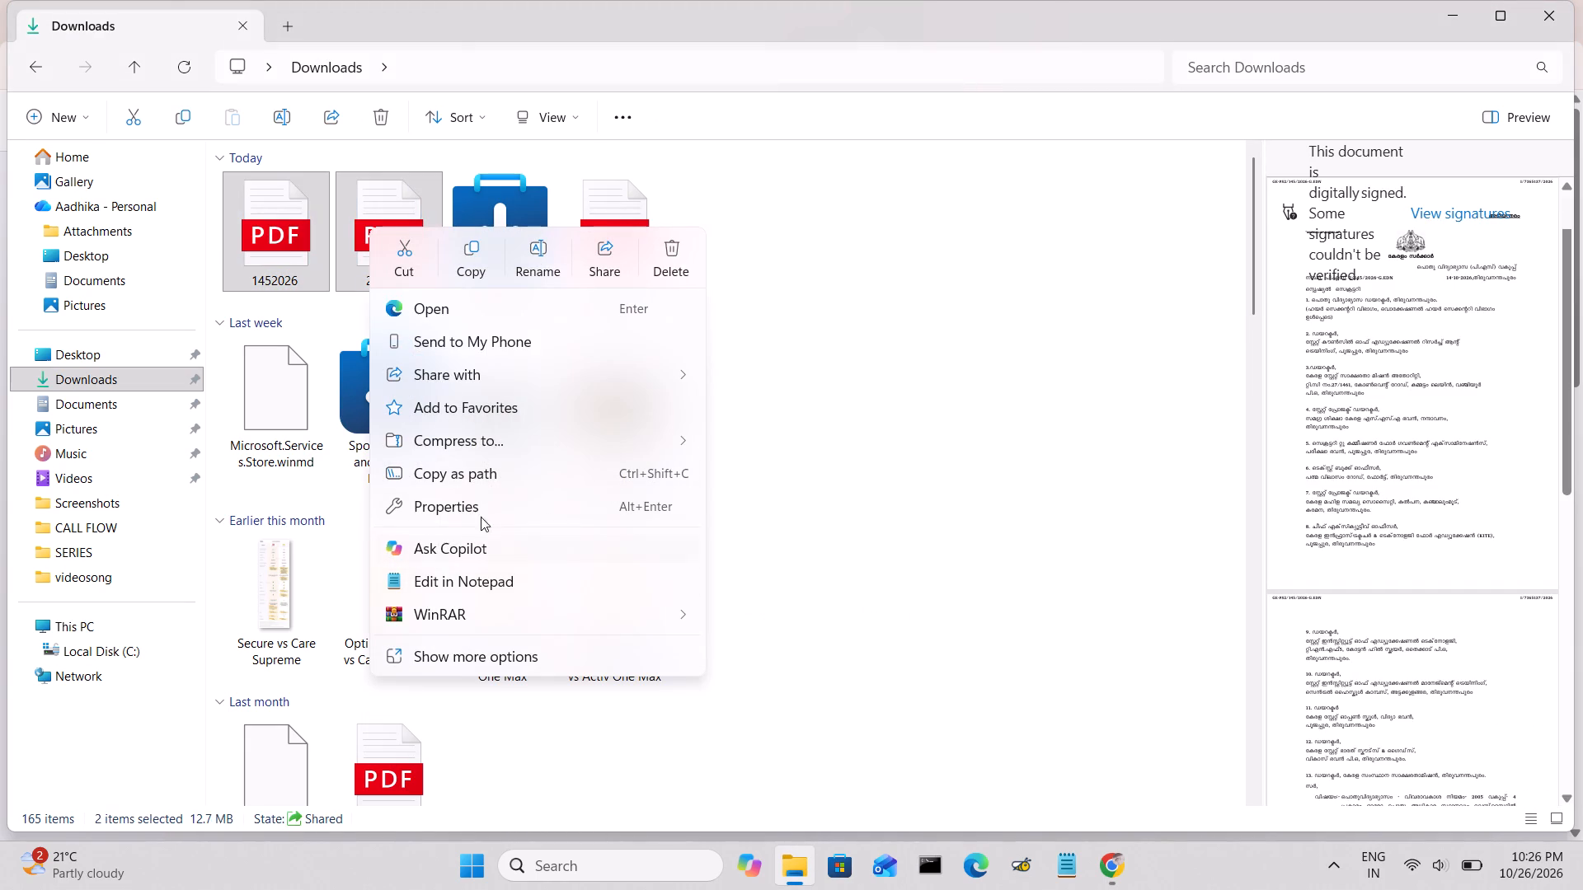
pyautogui.click(478, 659)
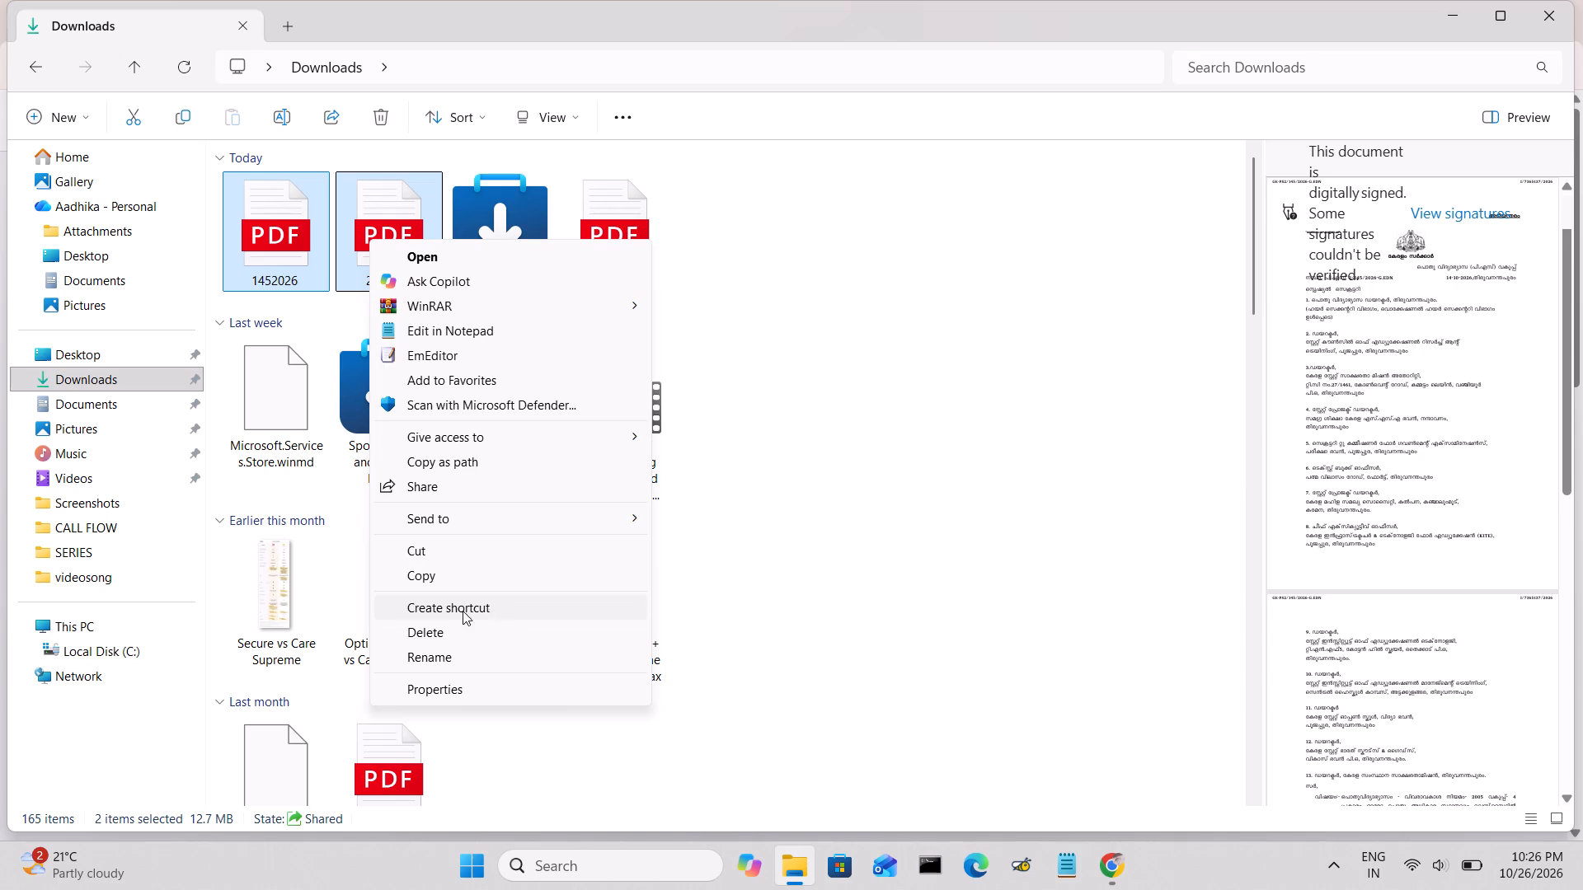
pyautogui.click(439, 635)
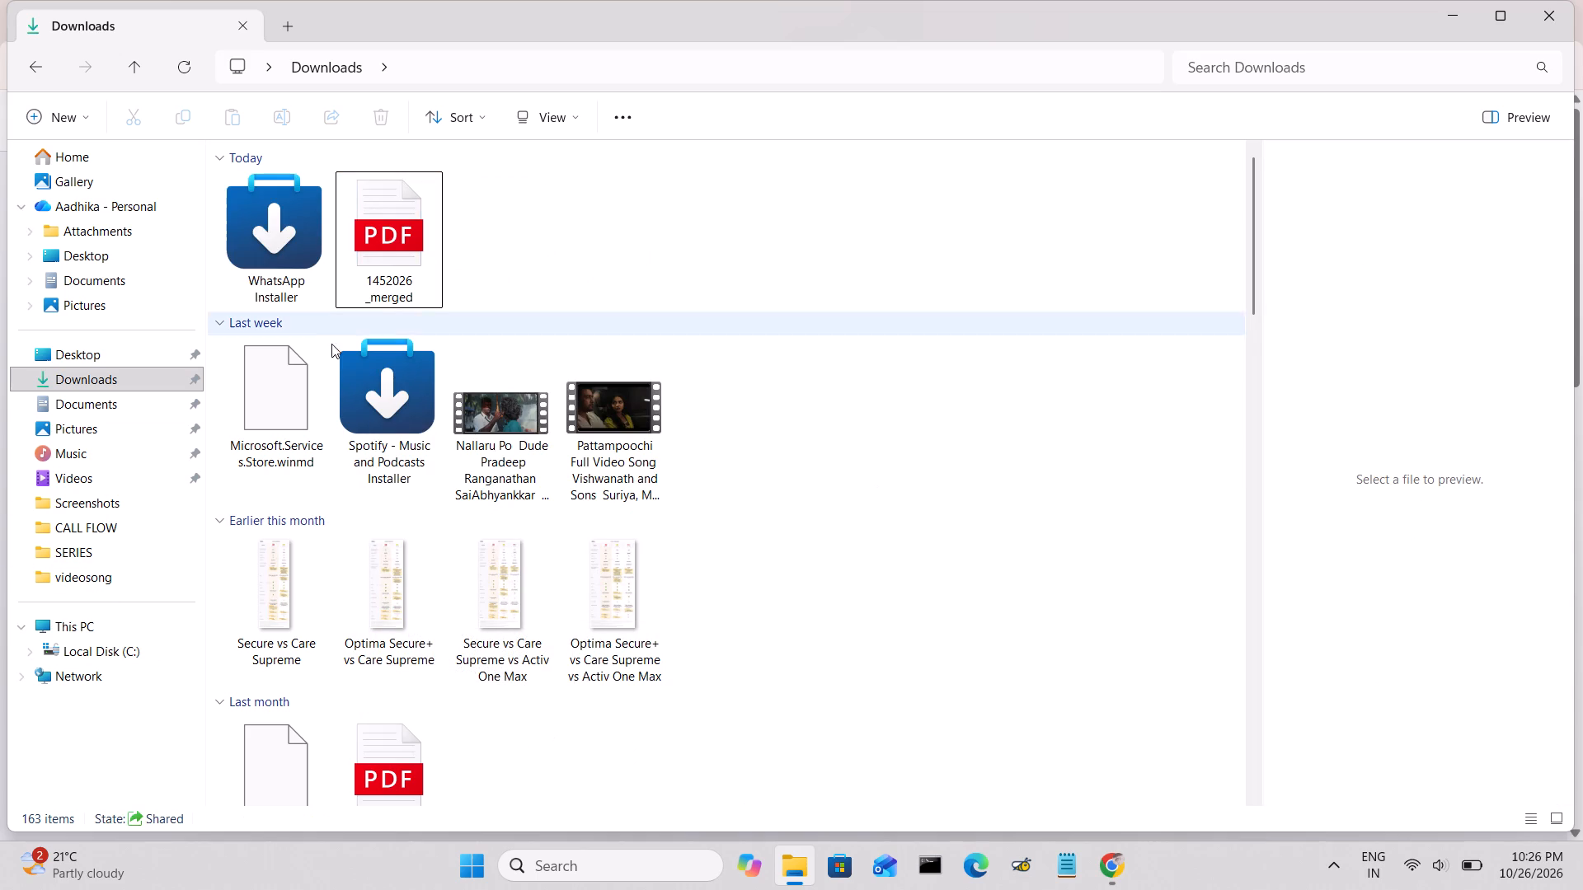
# Switch back to Chrome with the iLovePDF download page.
pyautogui.click(1102, 866)
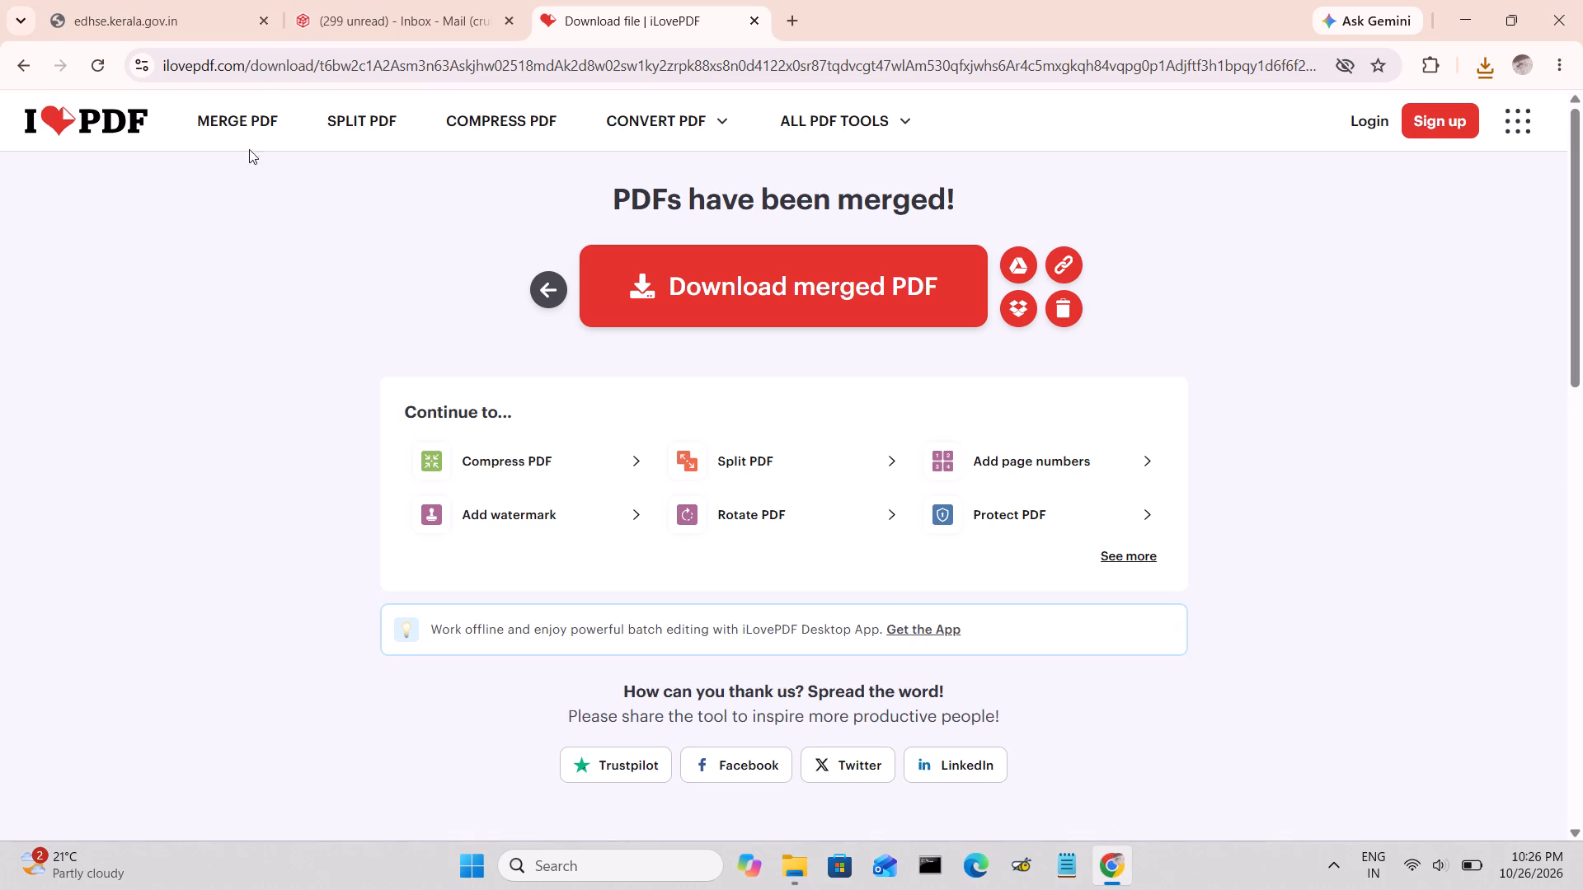
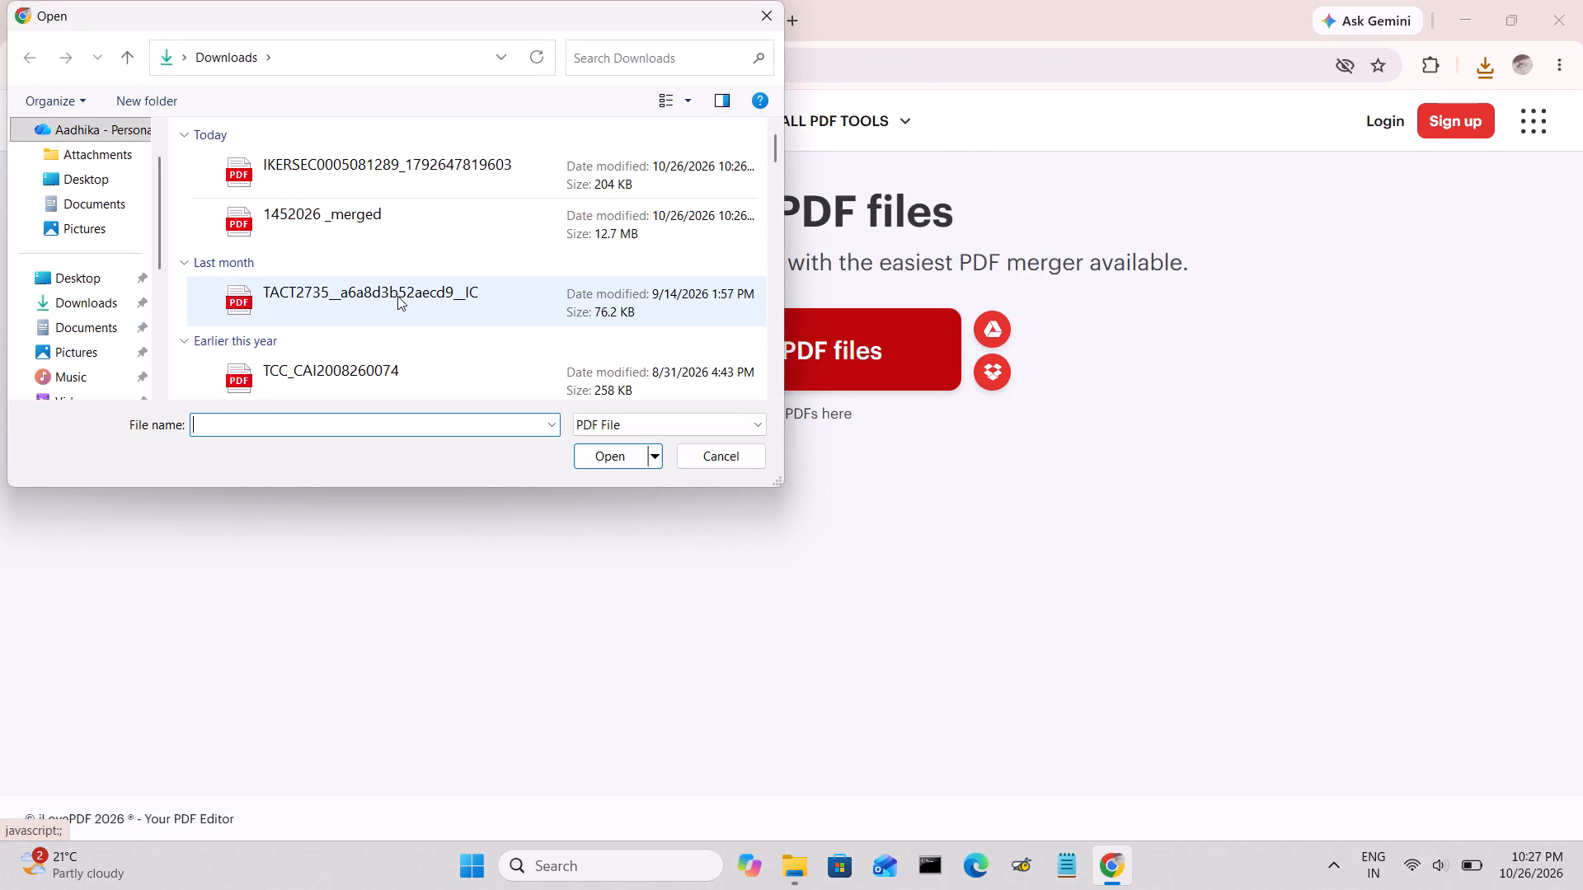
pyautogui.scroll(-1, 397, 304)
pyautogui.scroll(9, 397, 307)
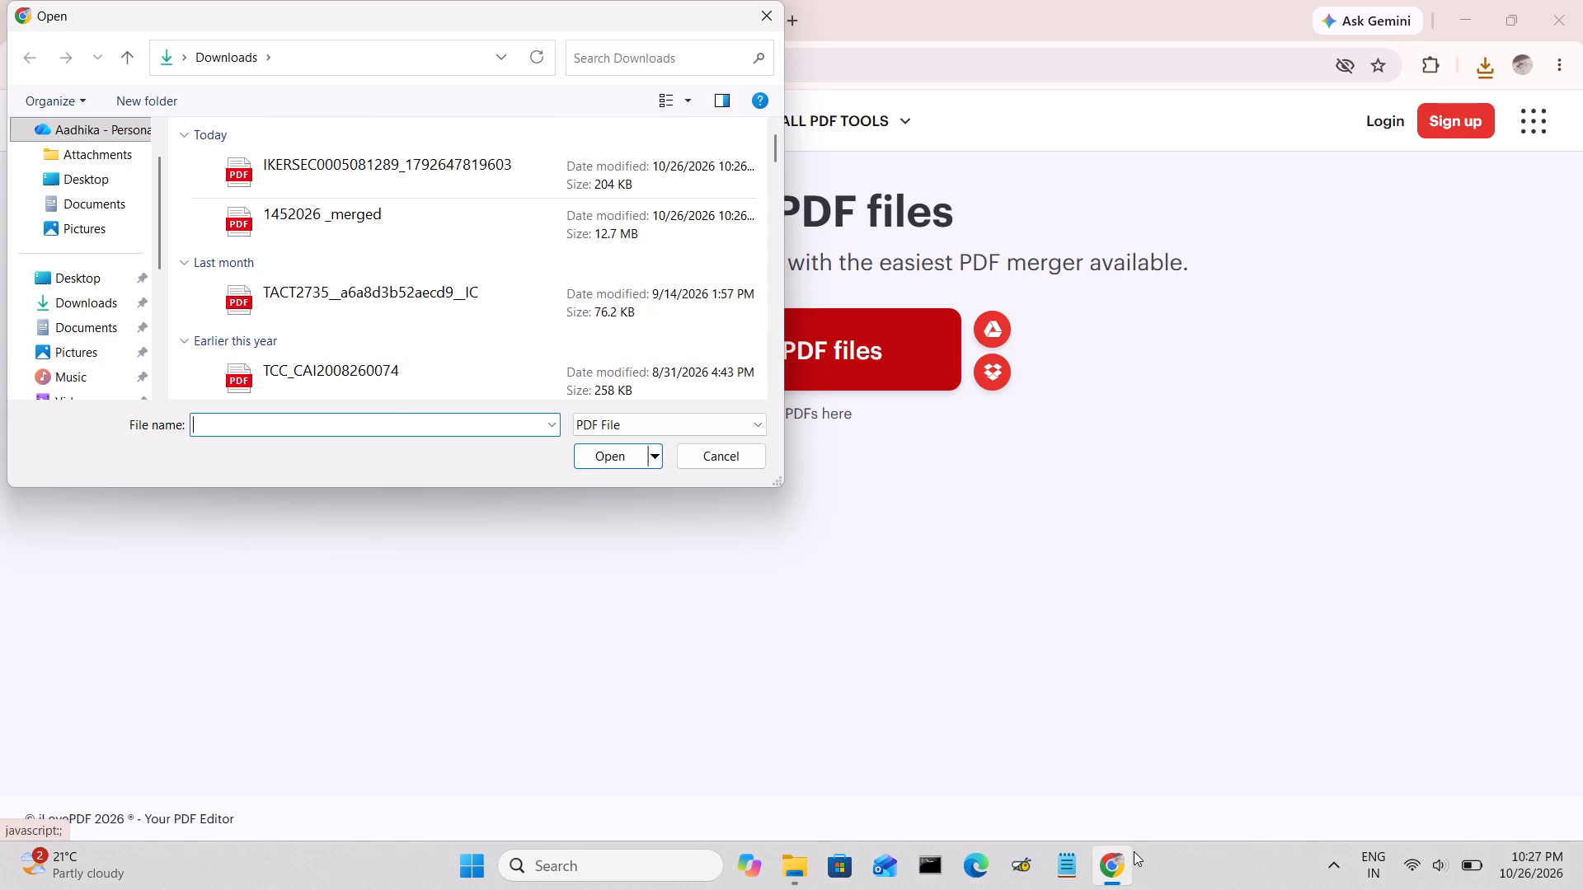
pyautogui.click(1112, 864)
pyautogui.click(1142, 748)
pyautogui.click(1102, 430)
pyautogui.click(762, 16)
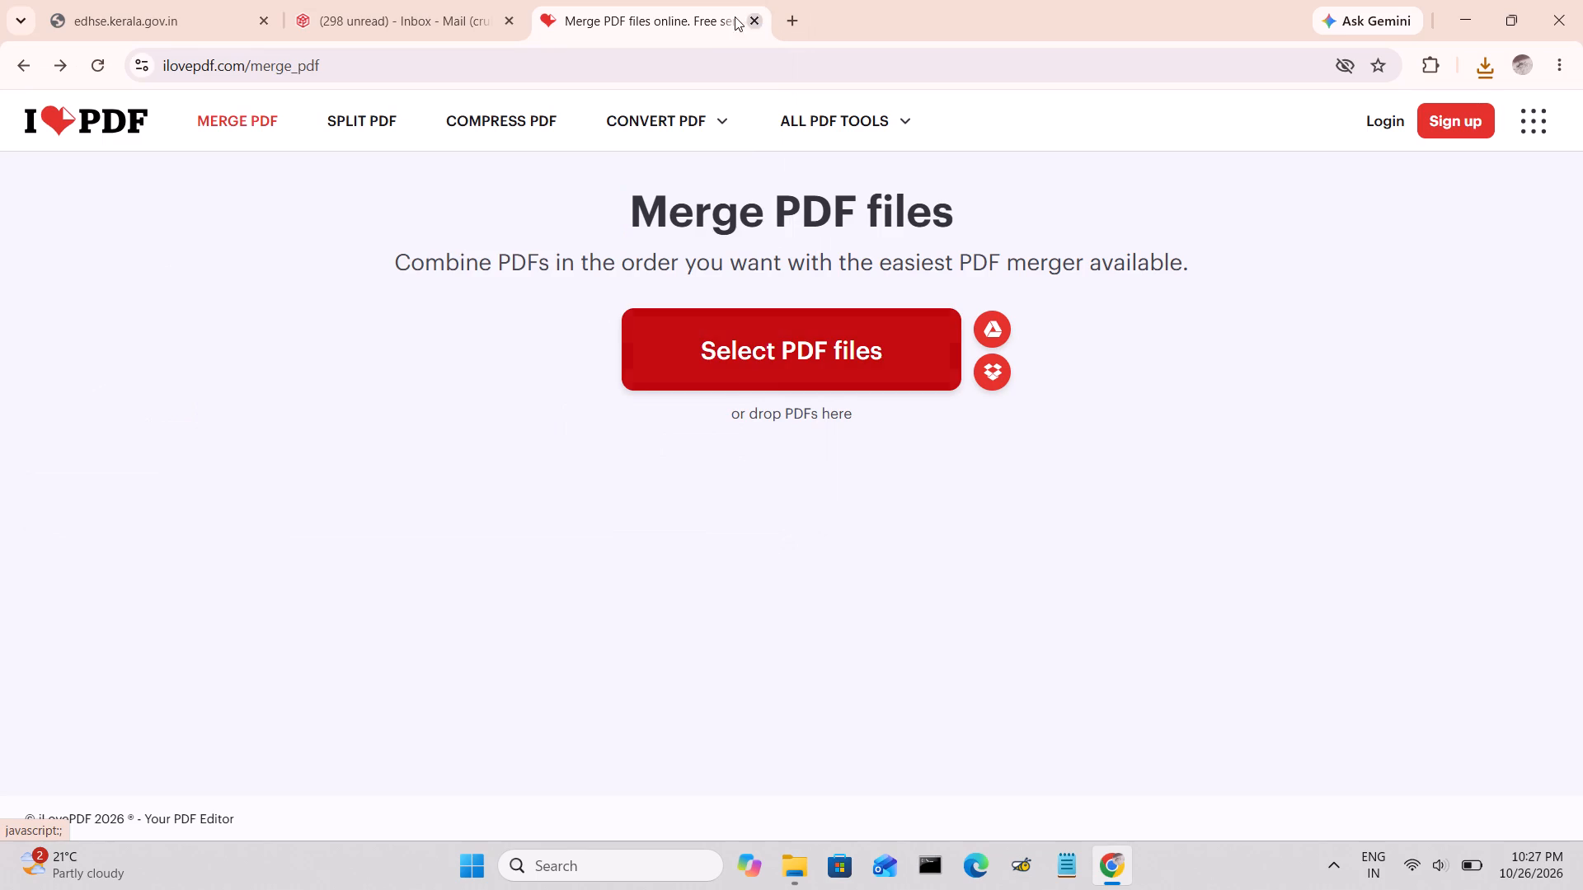
# Return to the mailbox inbox showing the forwarded circular cancellation email and its two PDF attachments.
pyautogui.click(426, 31)
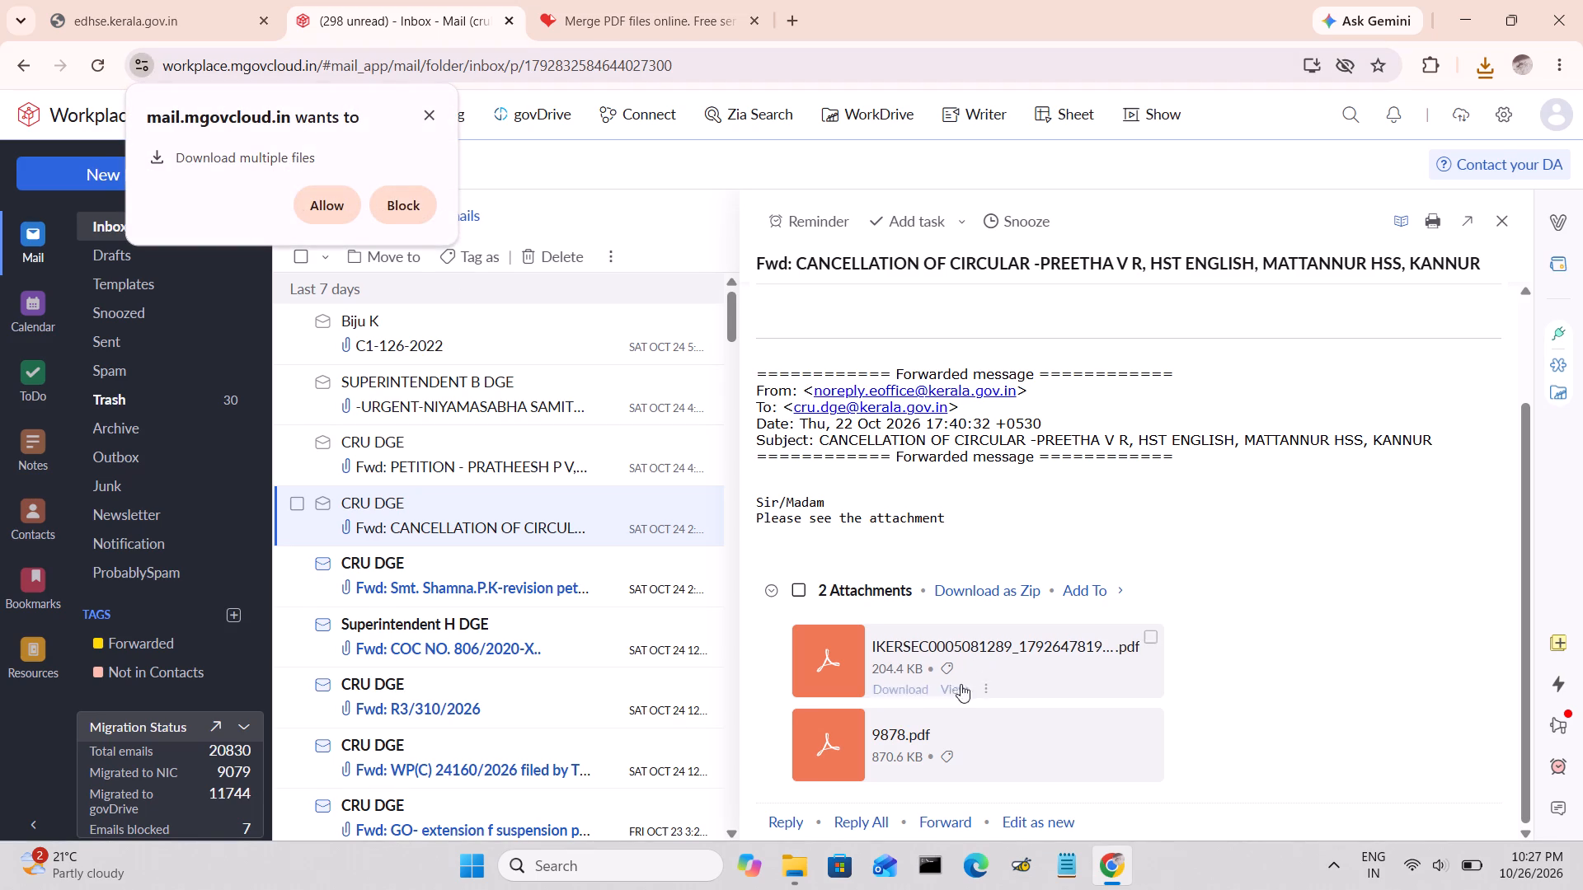
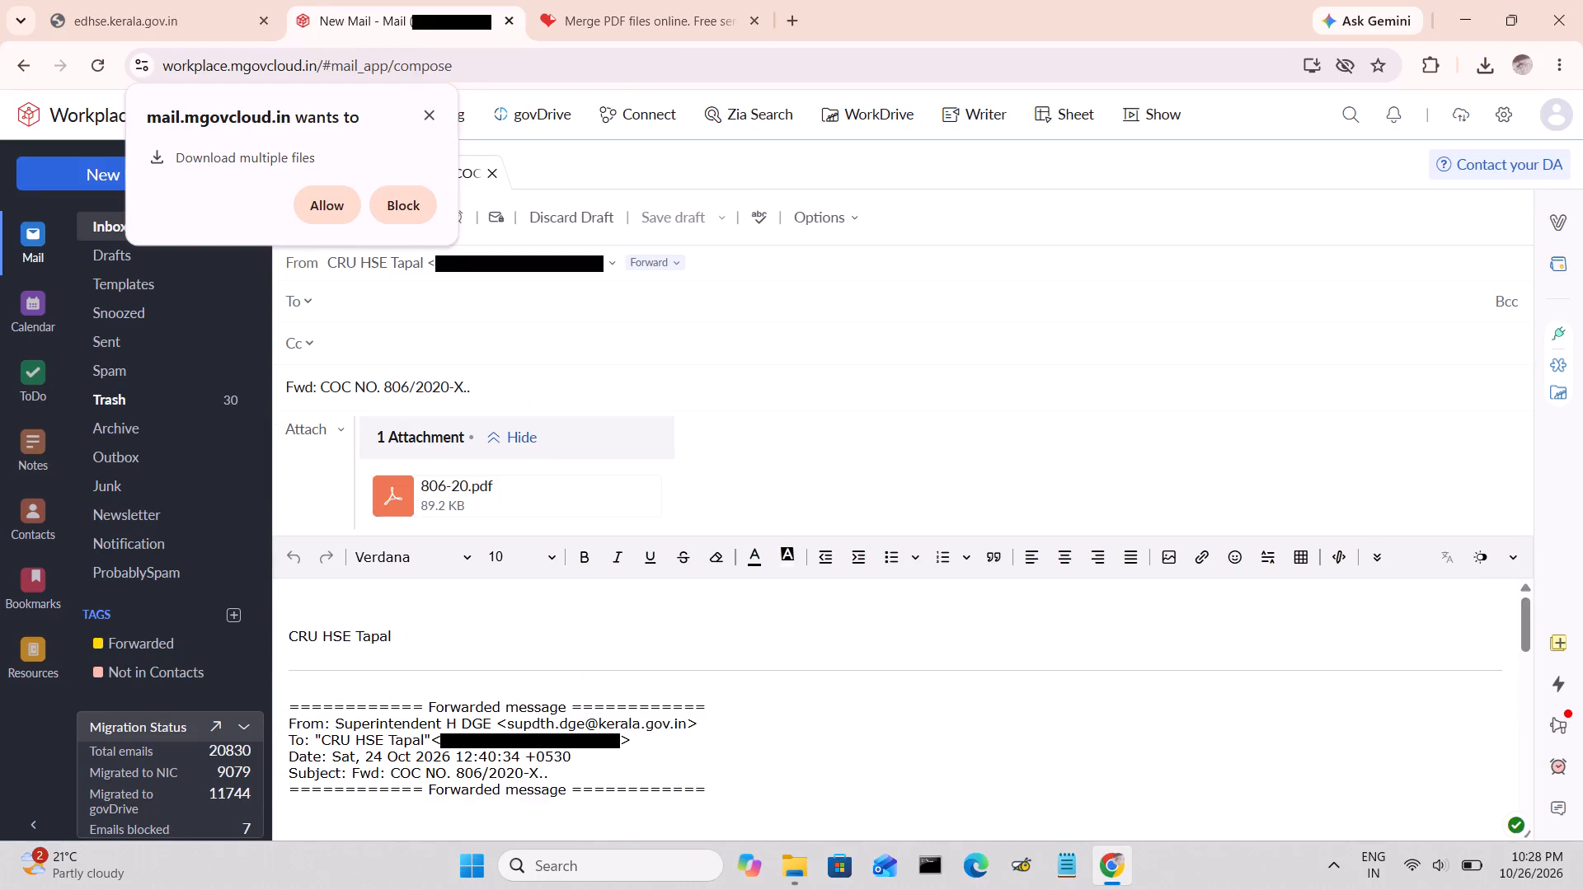
# Address the forwarded "COC NO. 806/2020-X.." email to the DHSE KER contact.
pyautogui.write('DHSE')
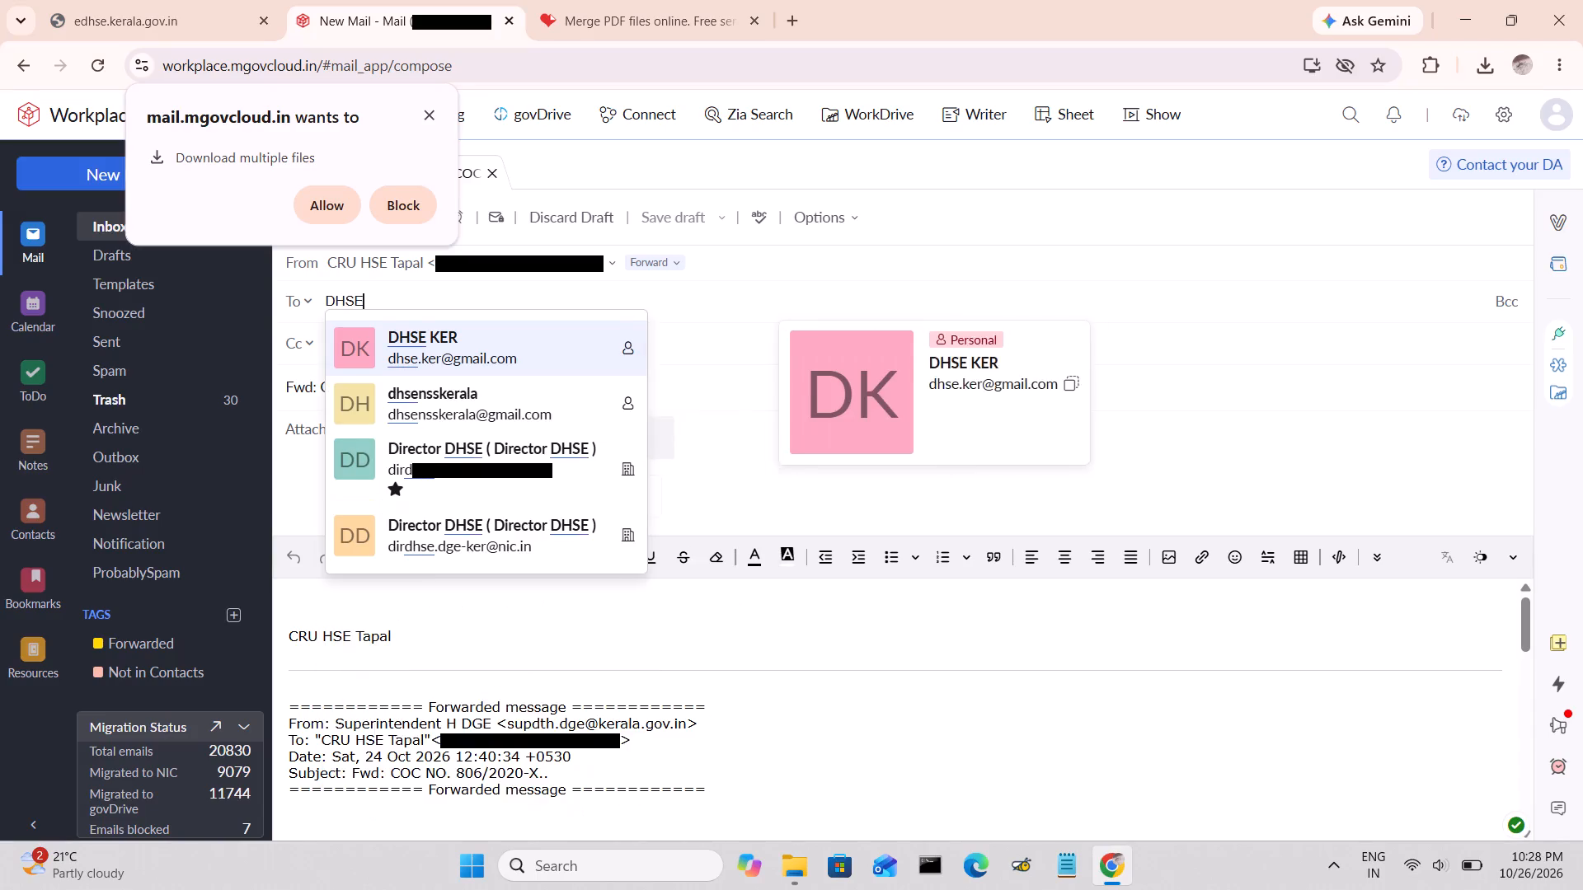
pyautogui.click(440, 361)
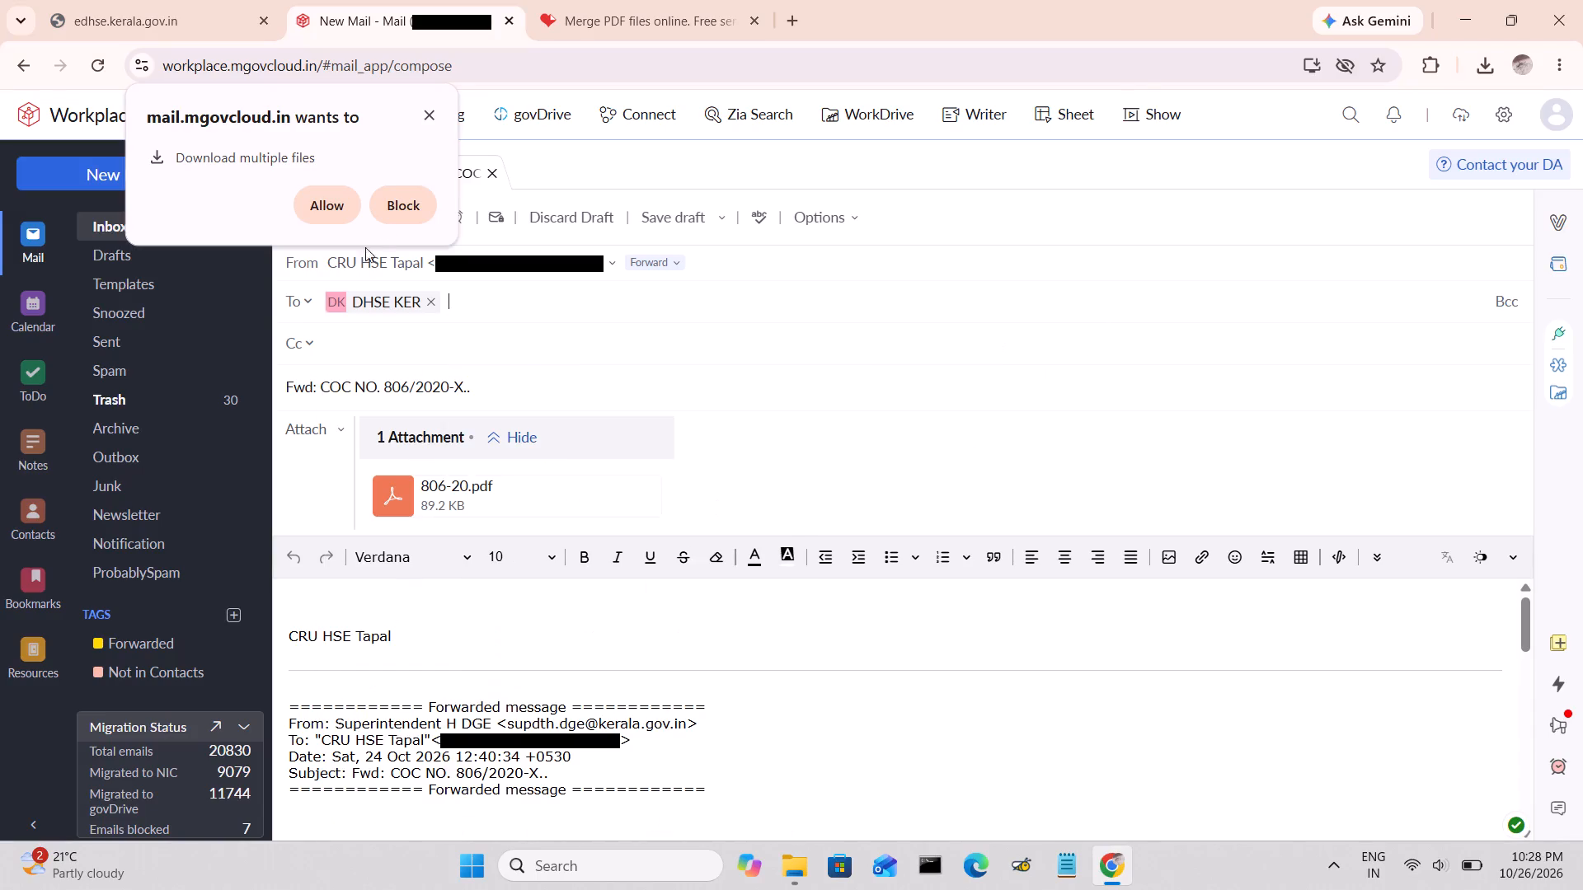
# Dismiss the site's multiple-file download permission request without allowing or blocking it.
pyautogui.click(424, 112)
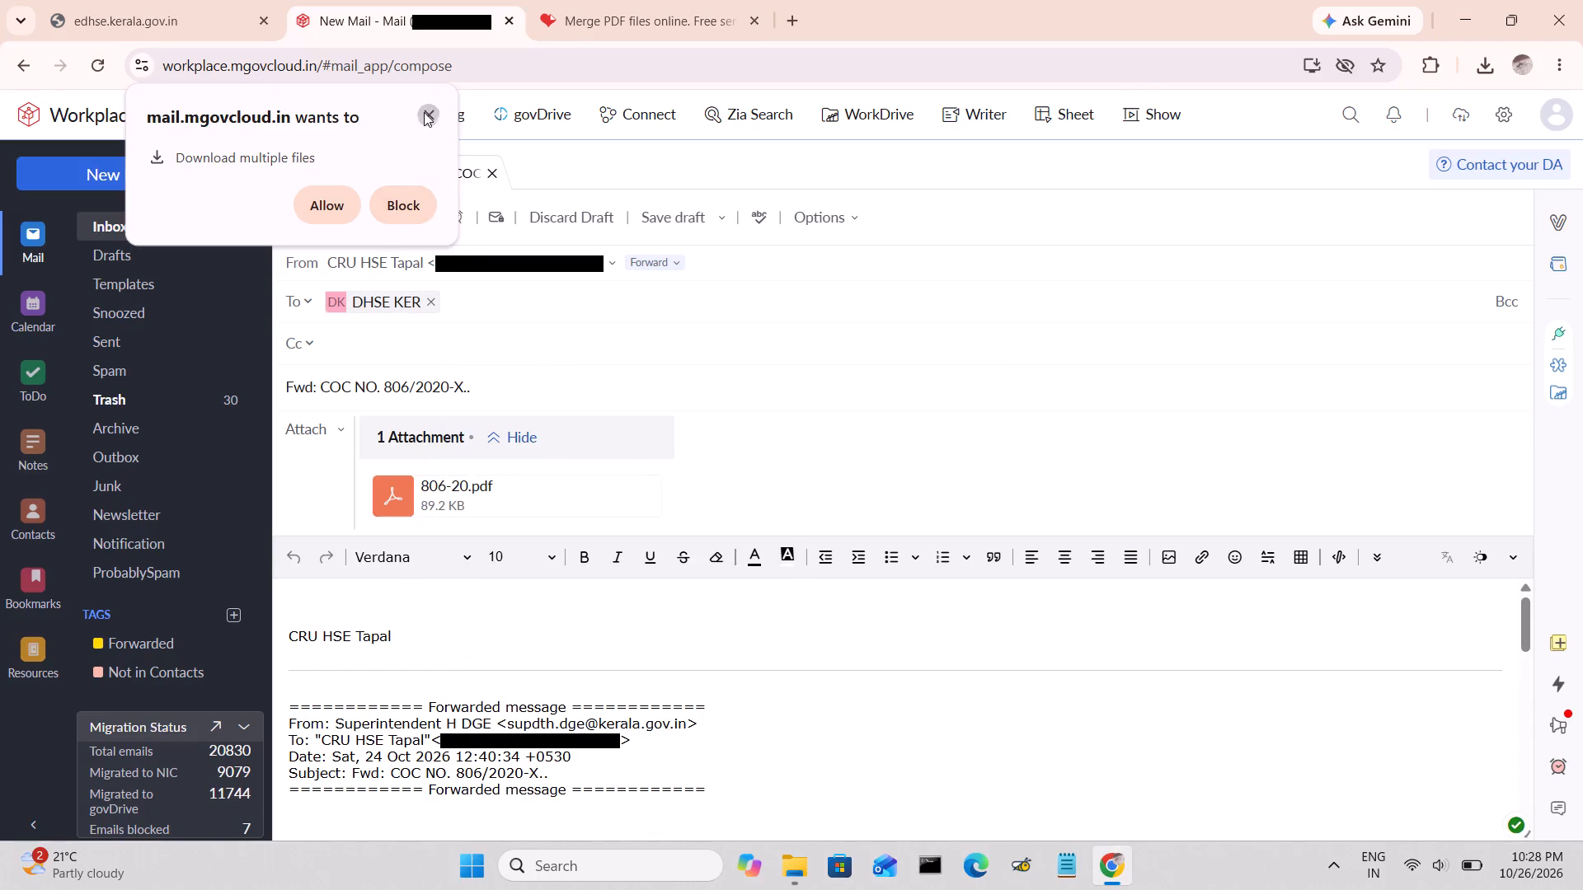
pyautogui.click(435, 111)
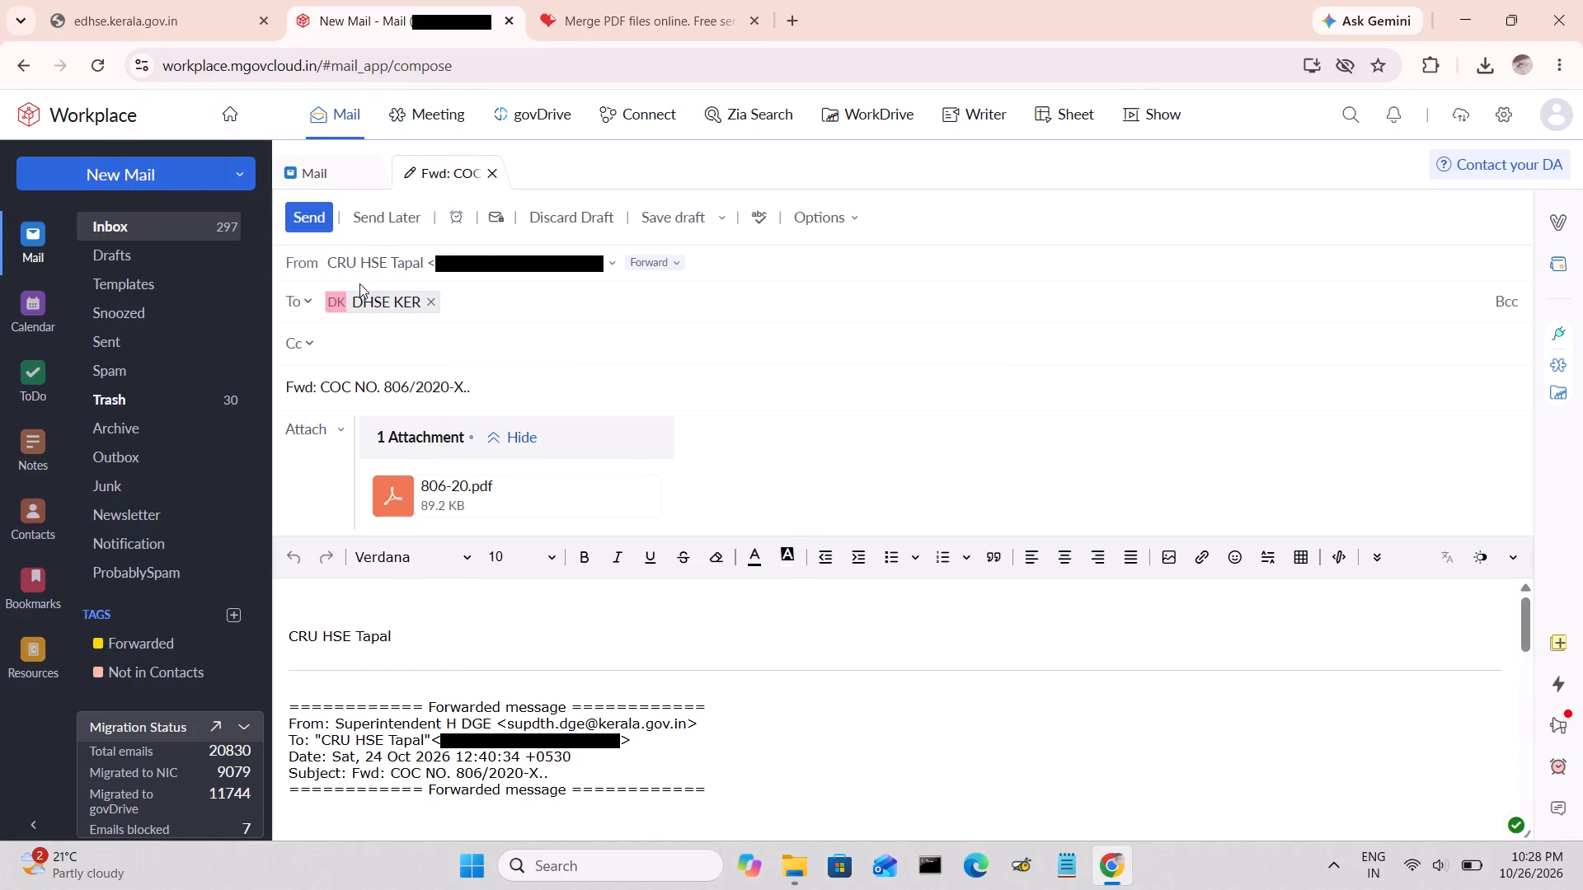
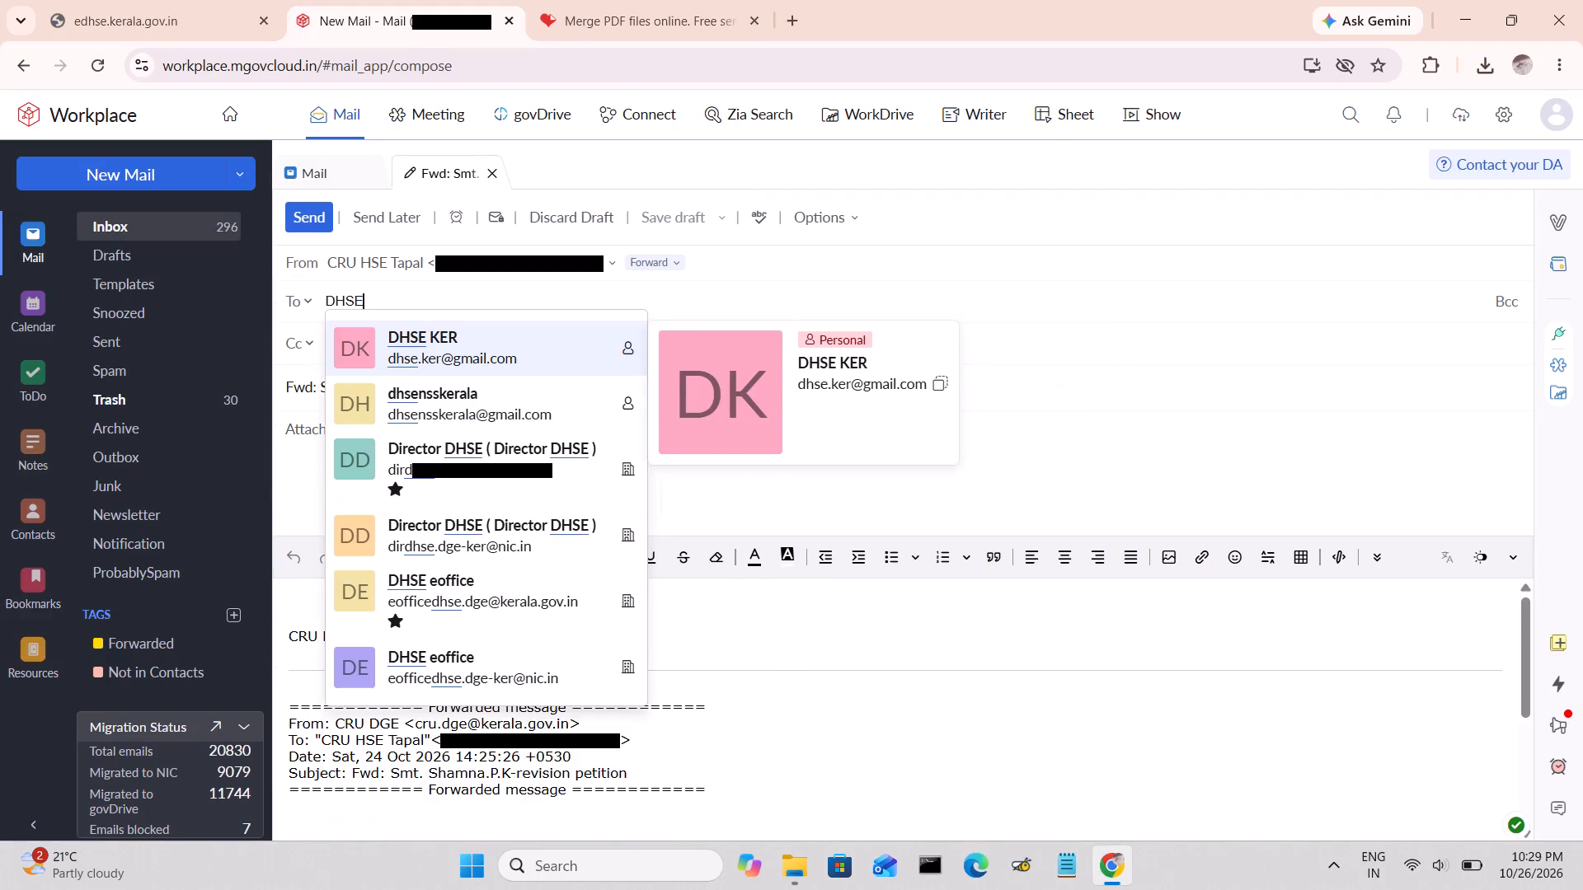
# Address the forwarded "revision petition" email to the DHSE KER contact.
pyautogui.click(430, 356)
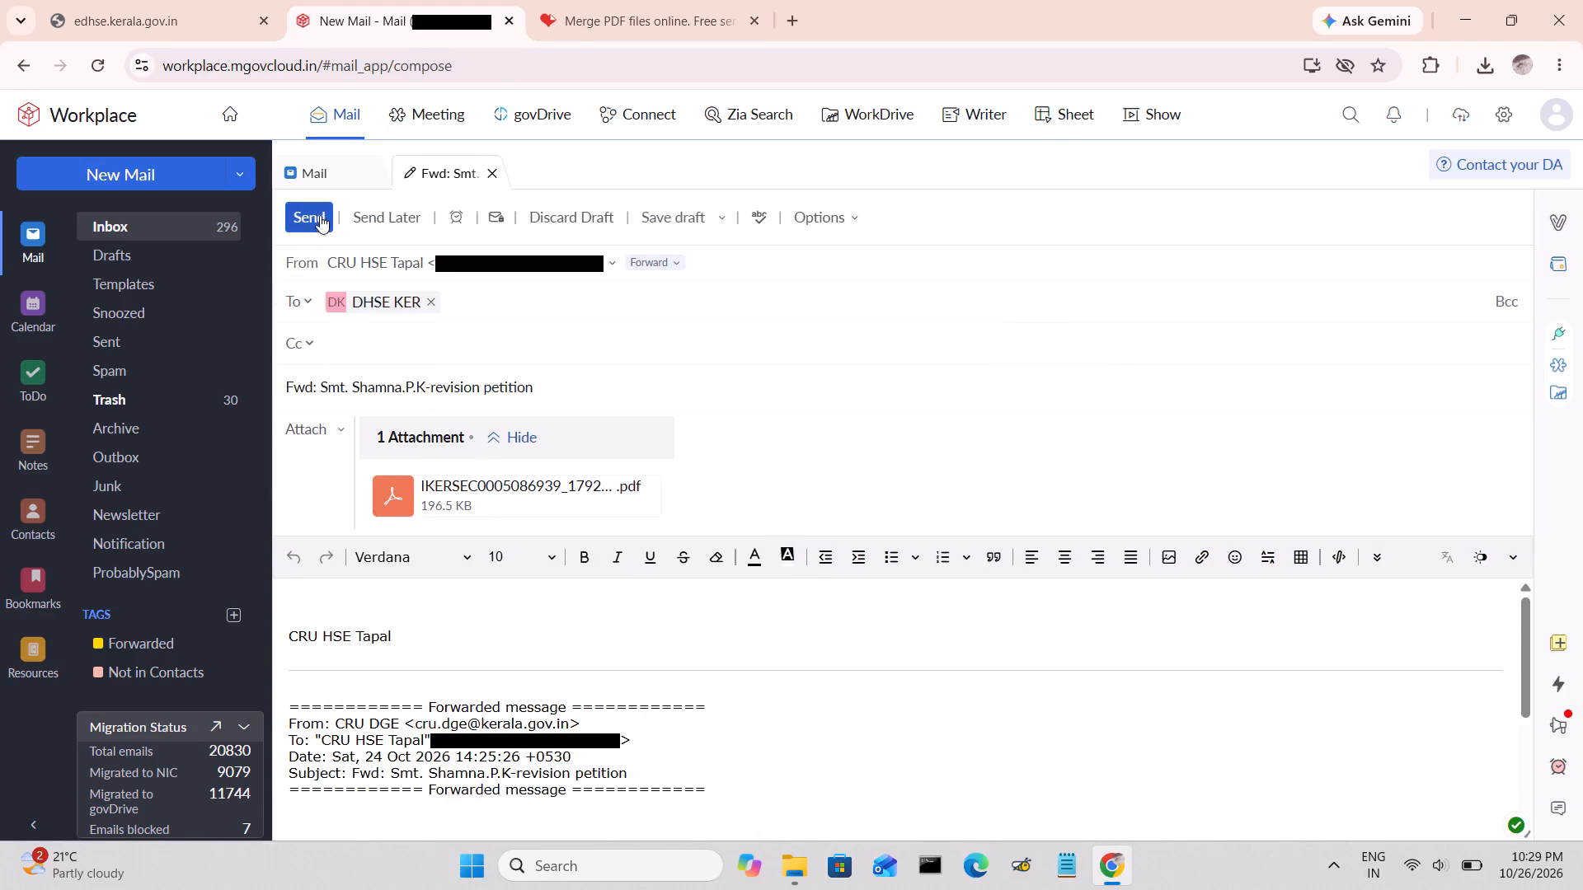
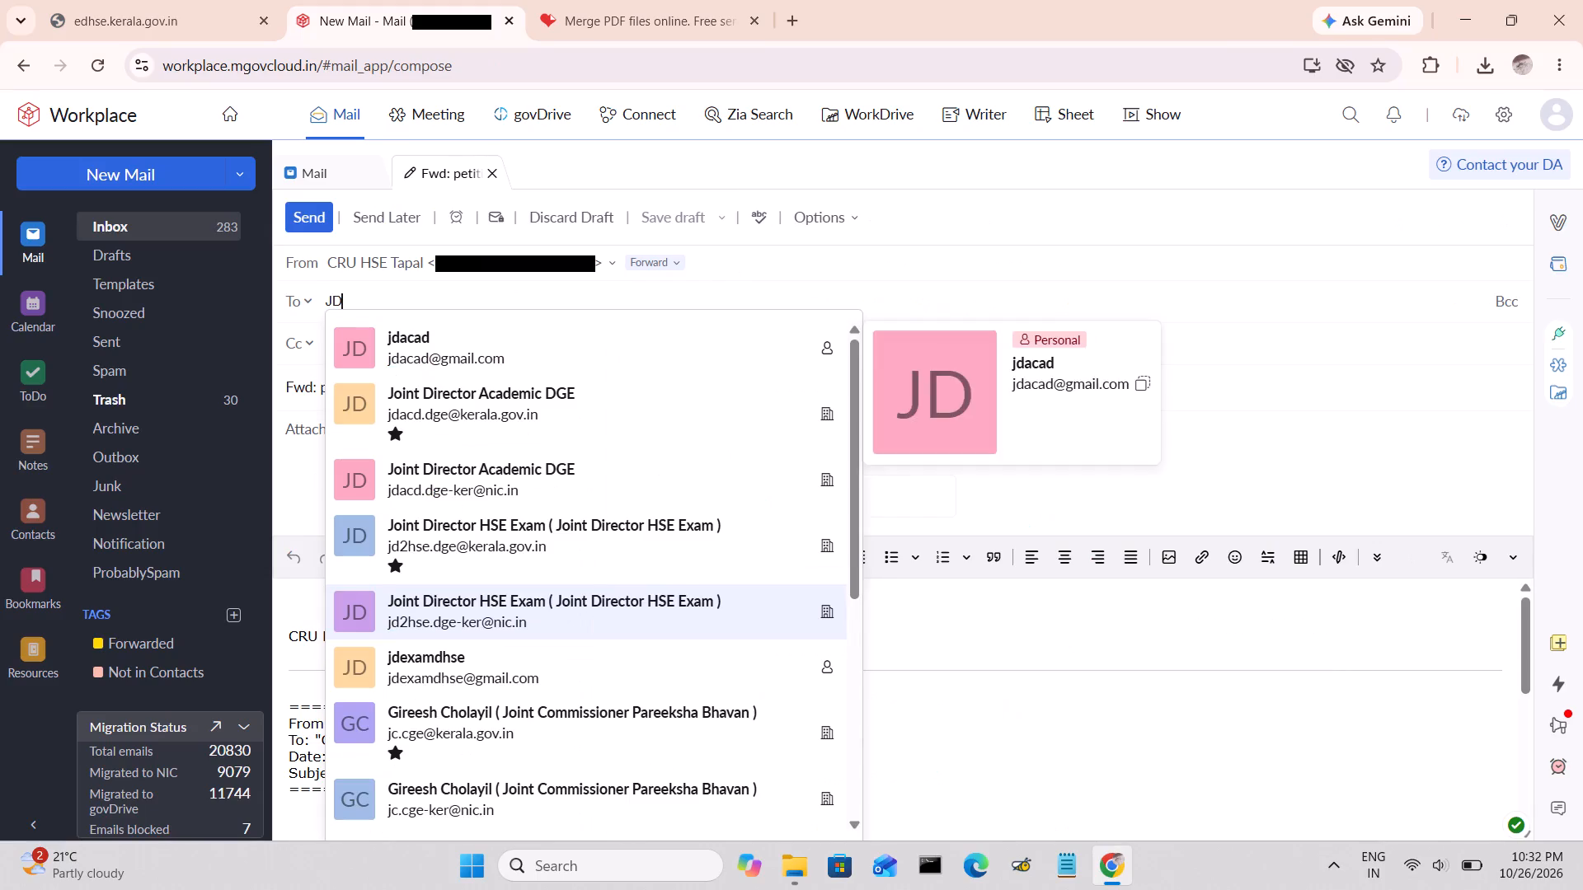
pyautogui.click(445, 352)
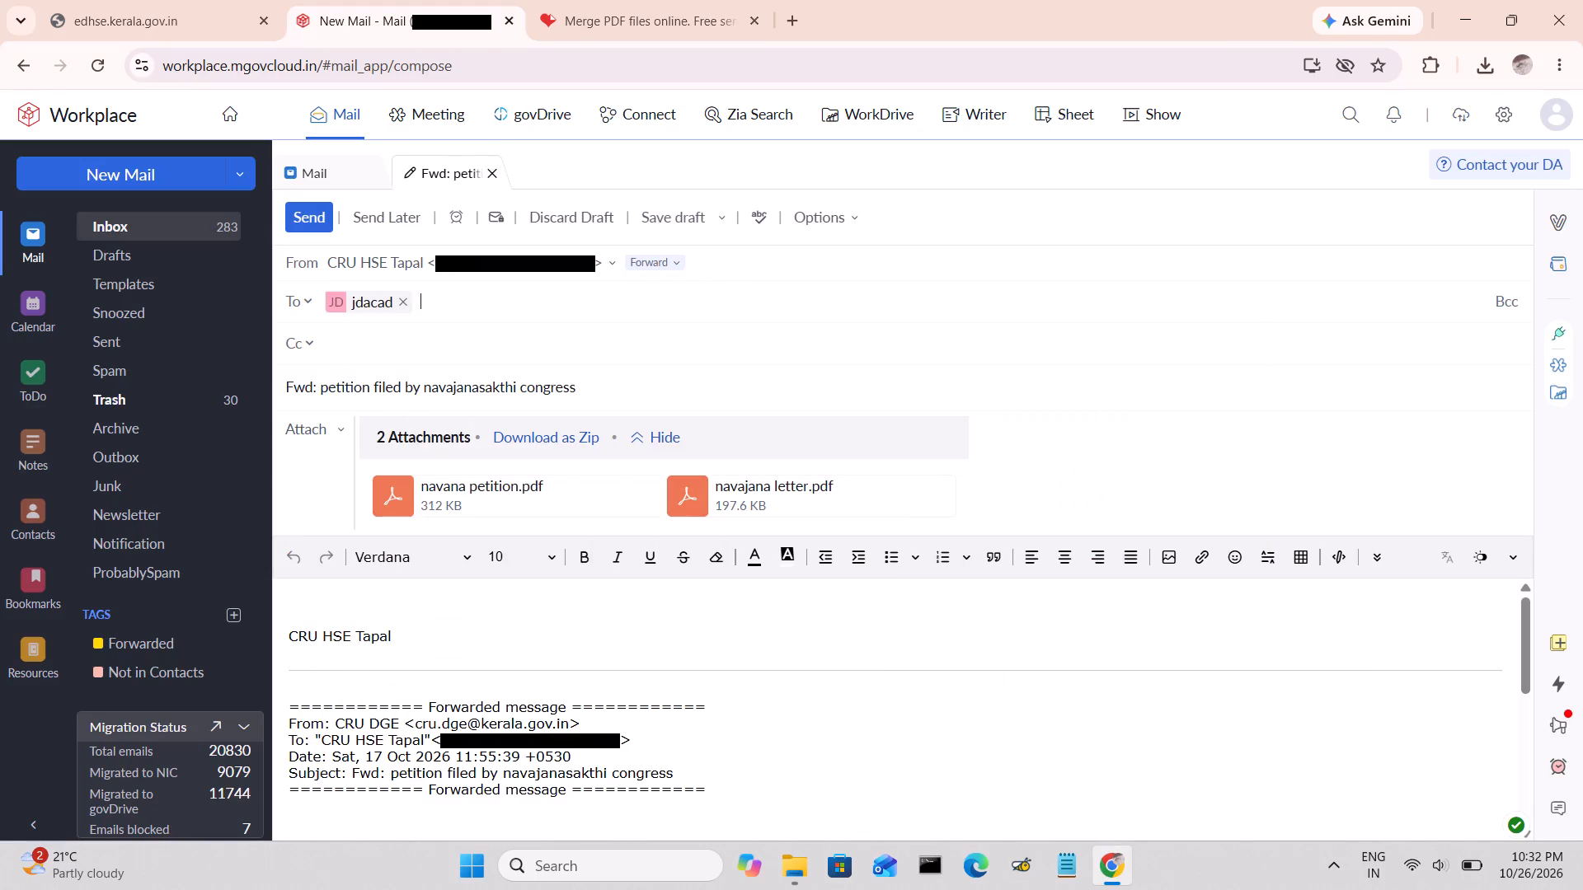
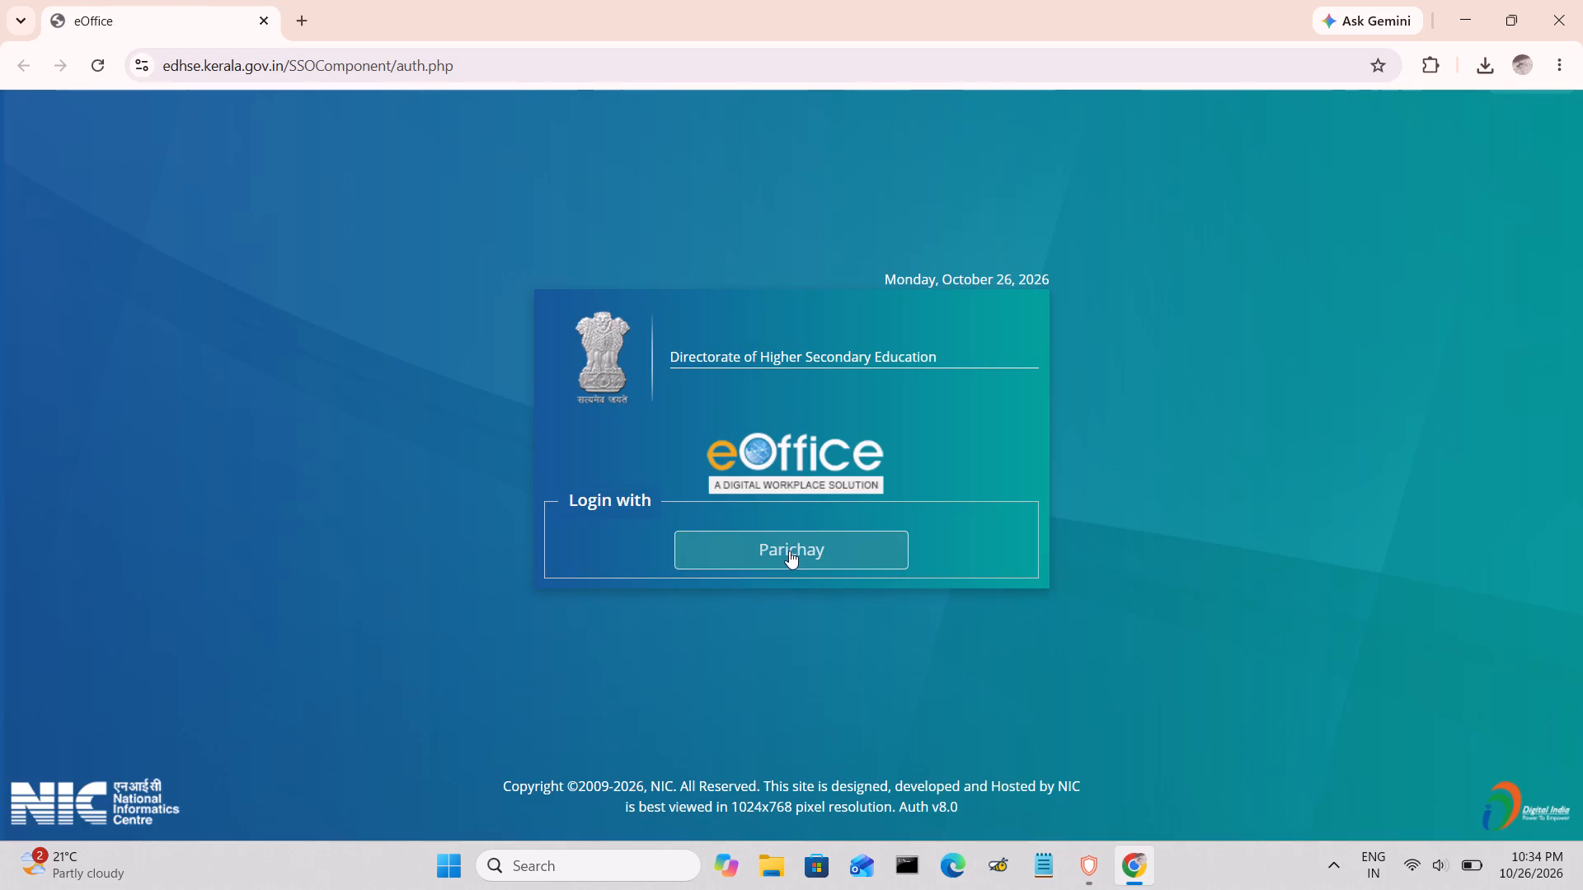
# Start the Parichay login for the Directorate of Higher Secondary Education eOffice site.
pyautogui.click(789, 550)
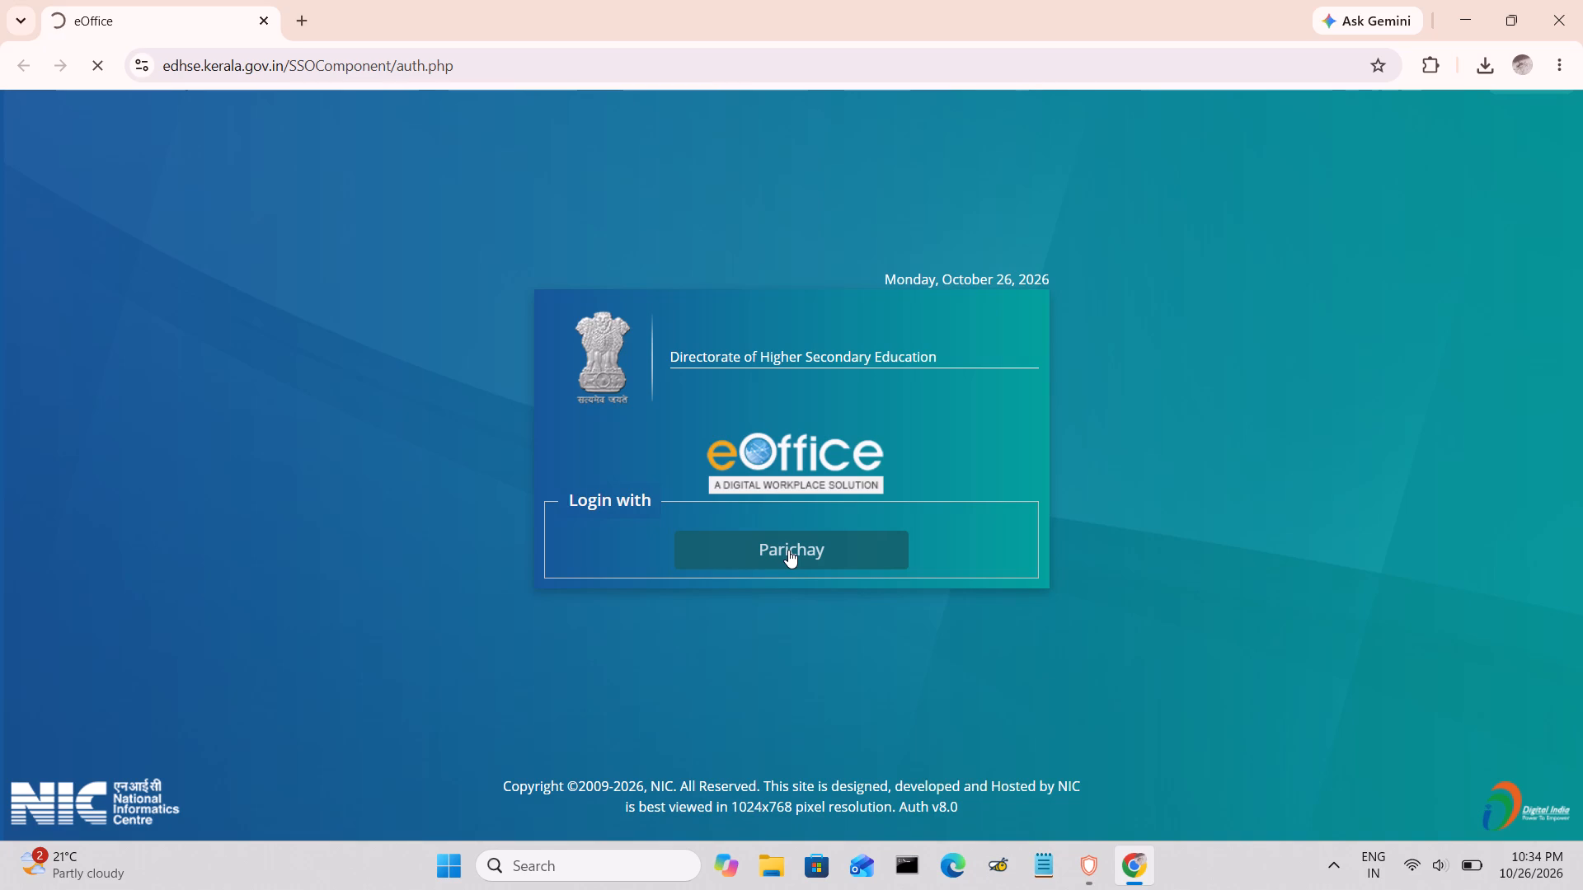
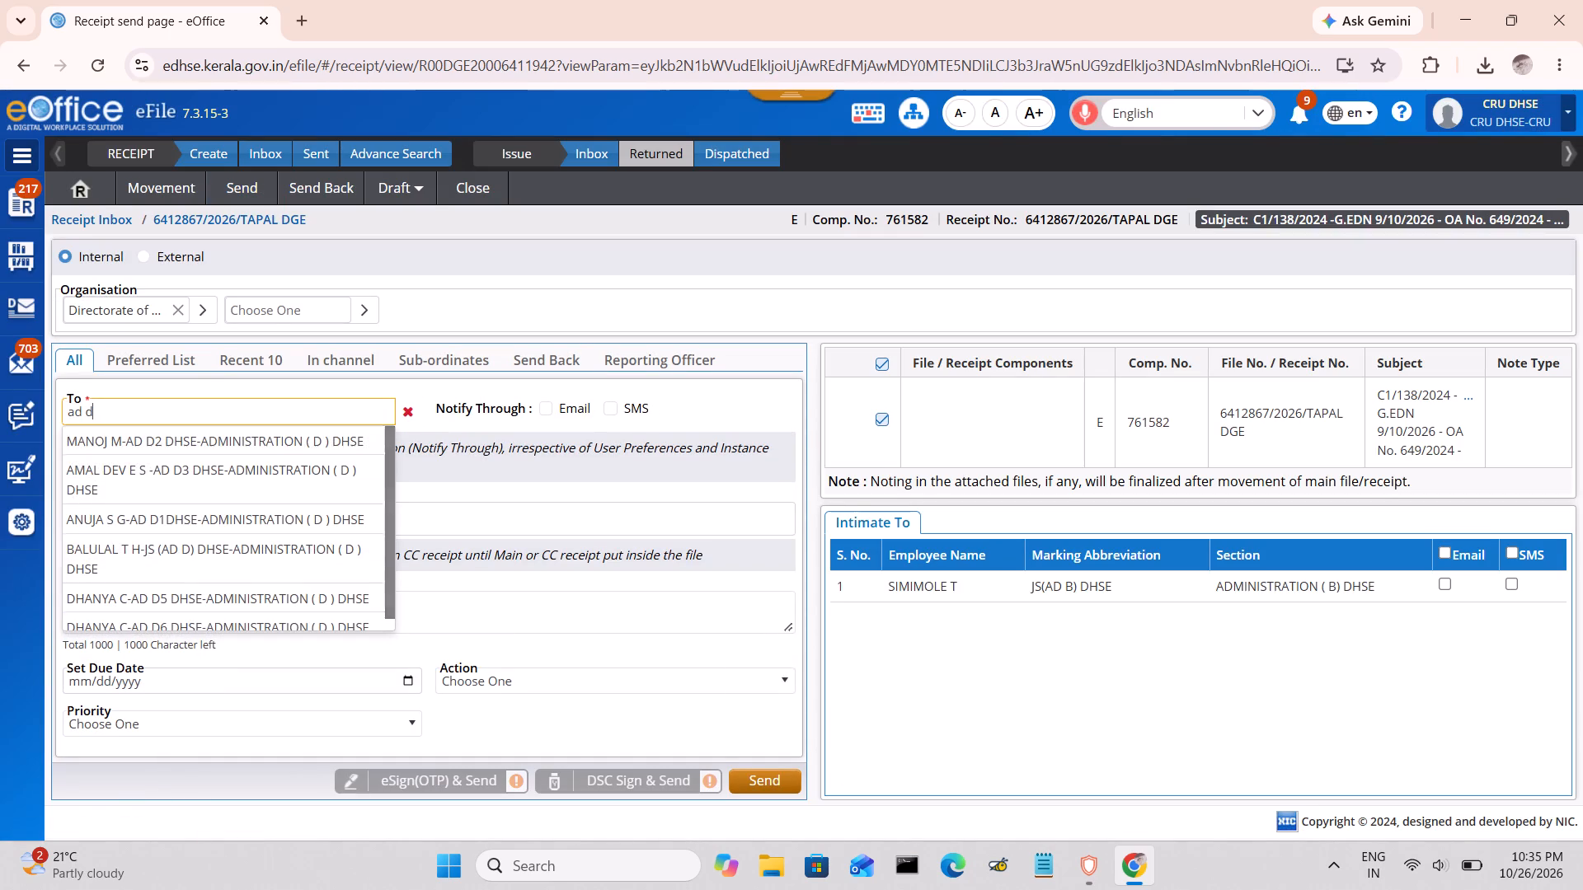
# Choose the JS (AD D) DHSE officer in ADMINISTRATION ( D ) as recipient of receipt 6412867/2026/TAPAL DGE.
pyautogui.click(114, 560)
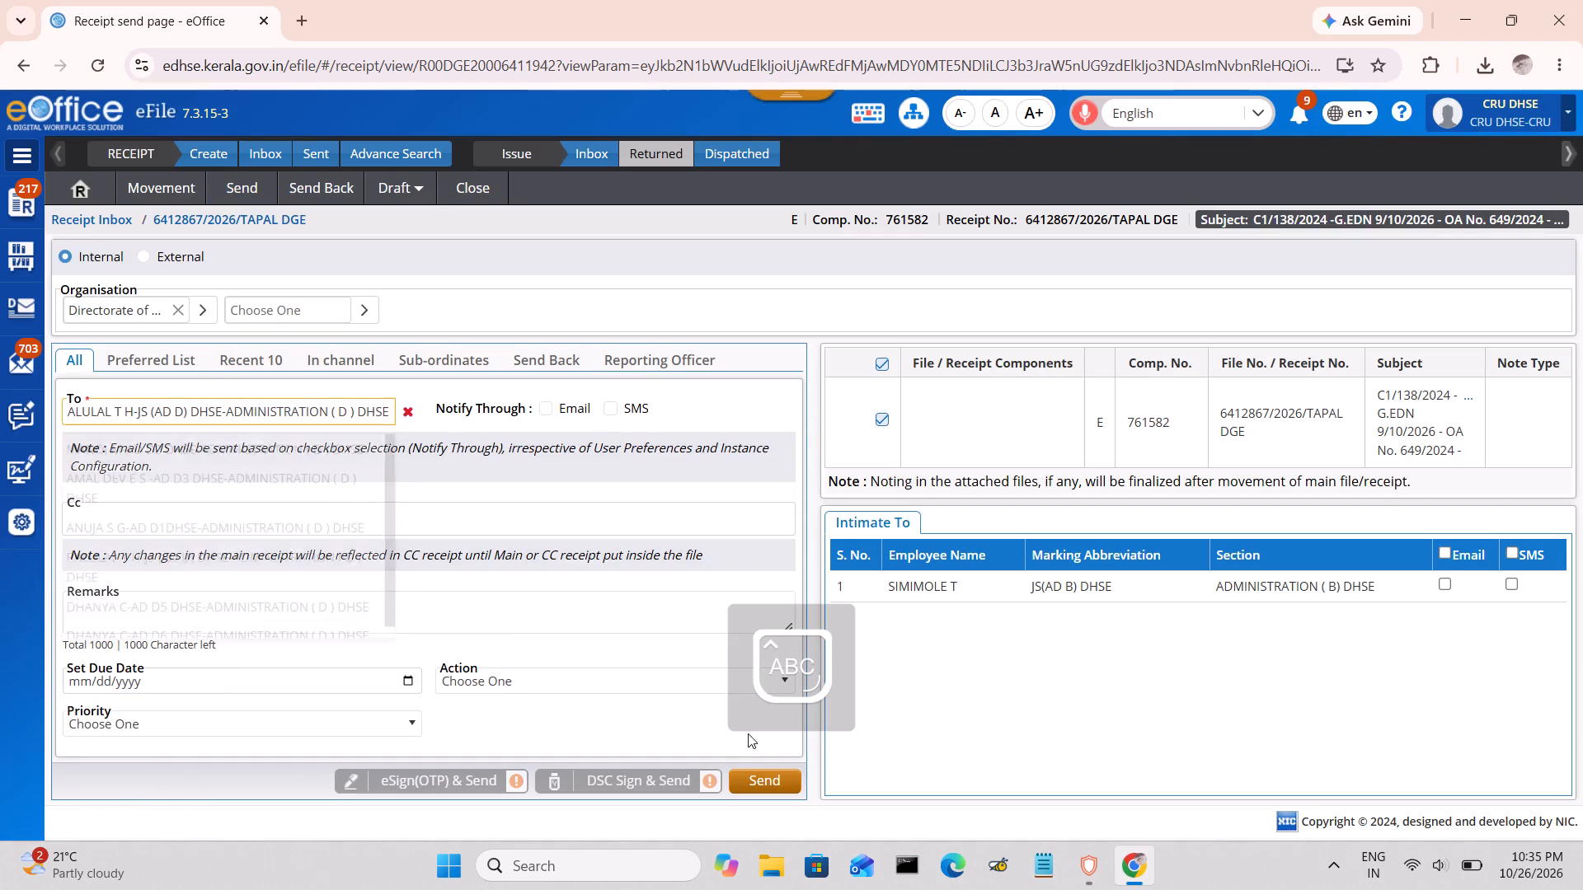
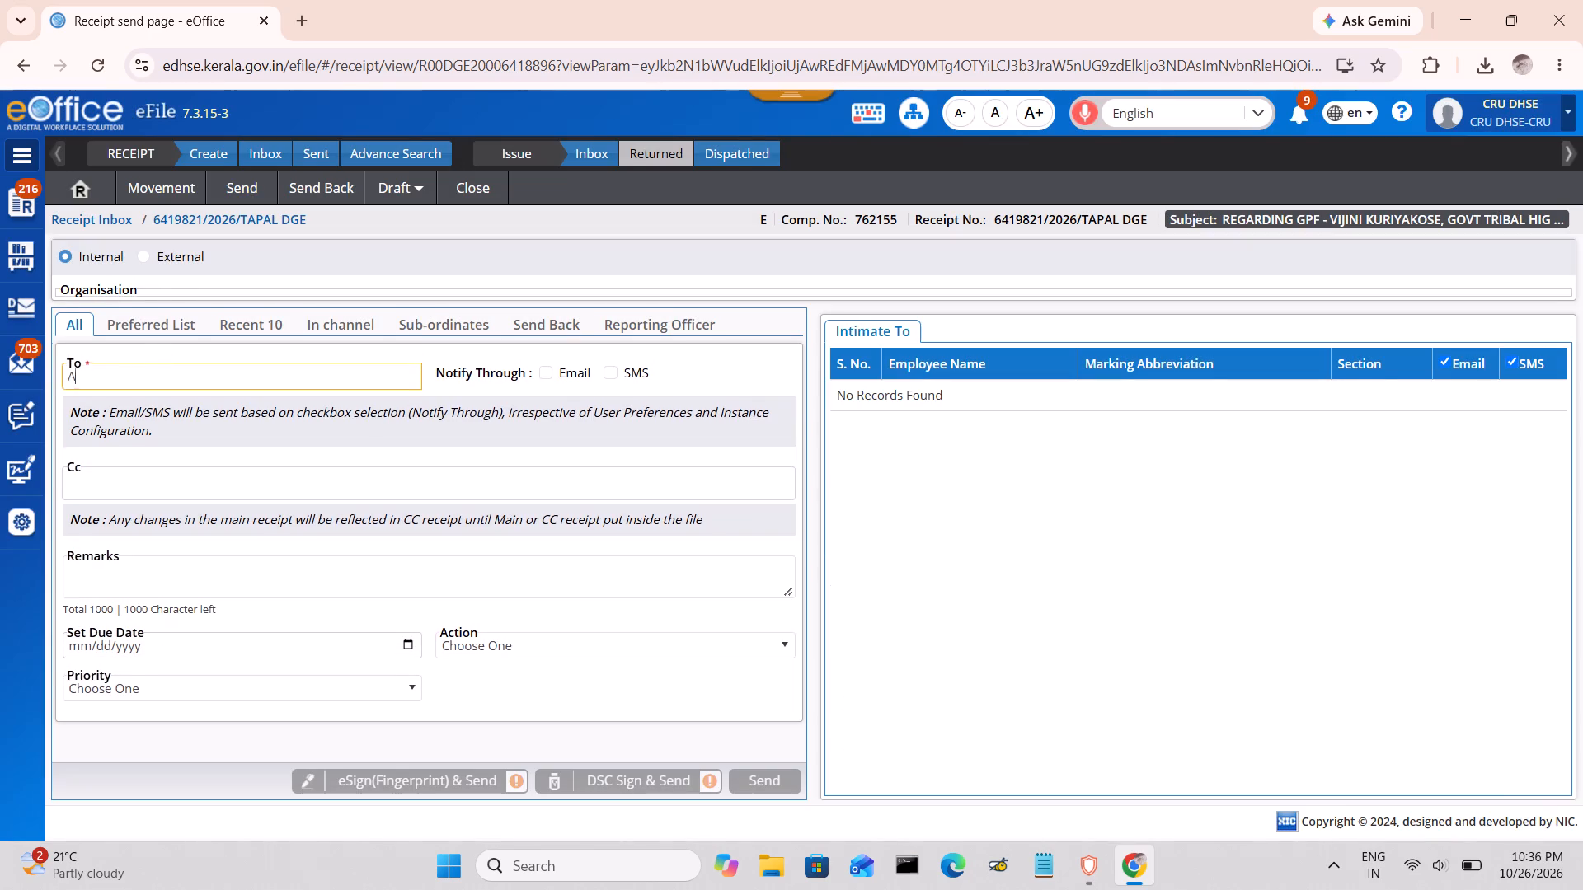
# Choose the JS (AD D) DHSE officer in ADMINISTRATION ( D ) as recipient of receipt 6419821/2026/TAPAL DGE.
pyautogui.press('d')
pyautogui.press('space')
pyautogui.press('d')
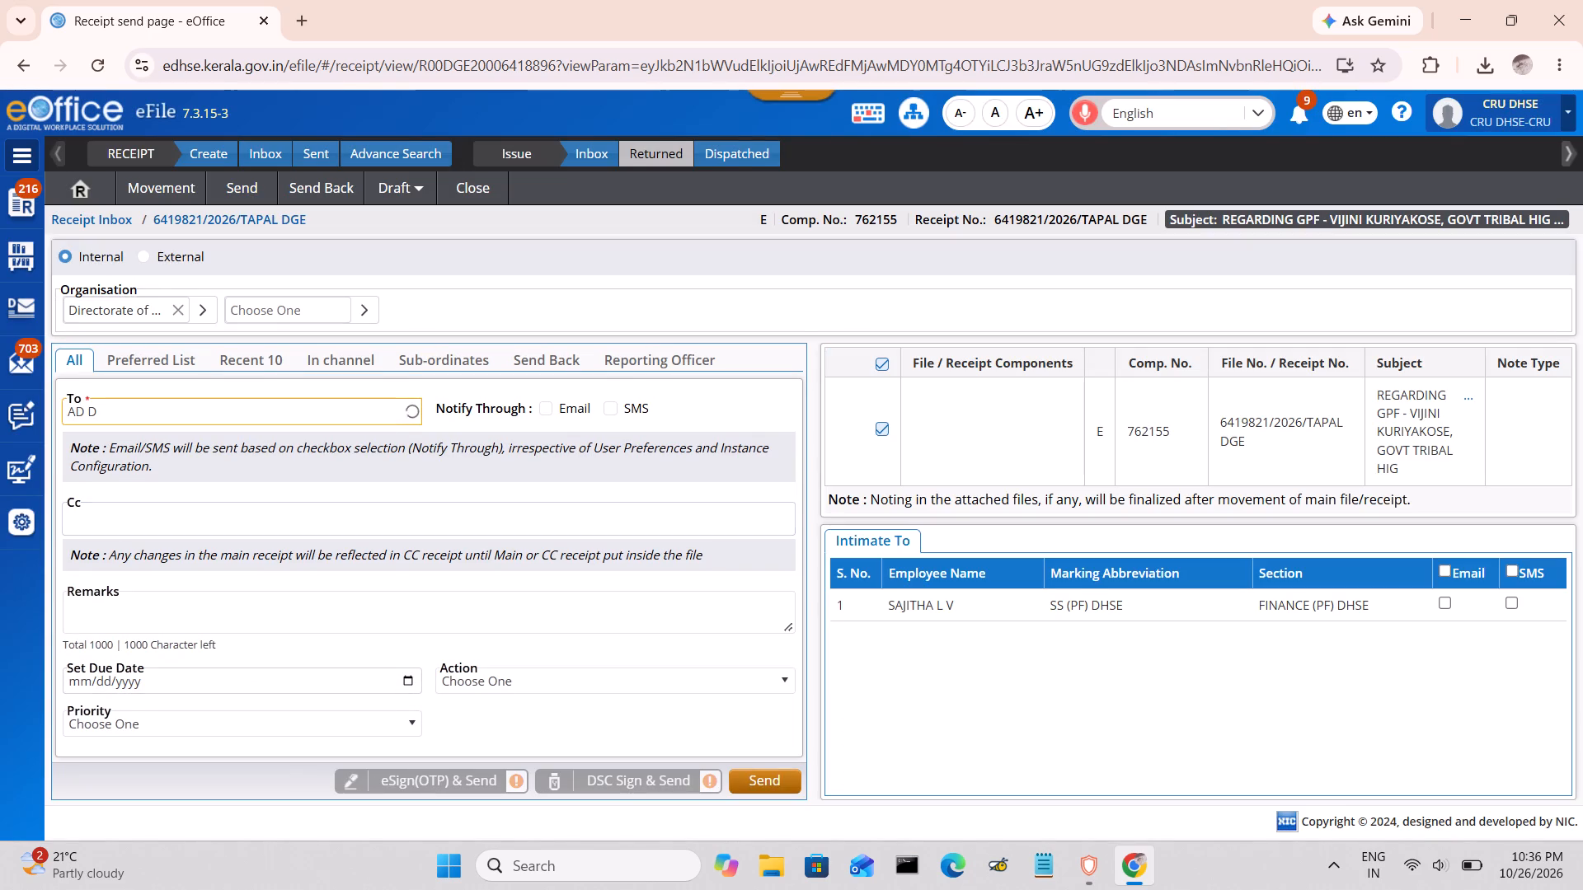
pyautogui.click(150, 550)
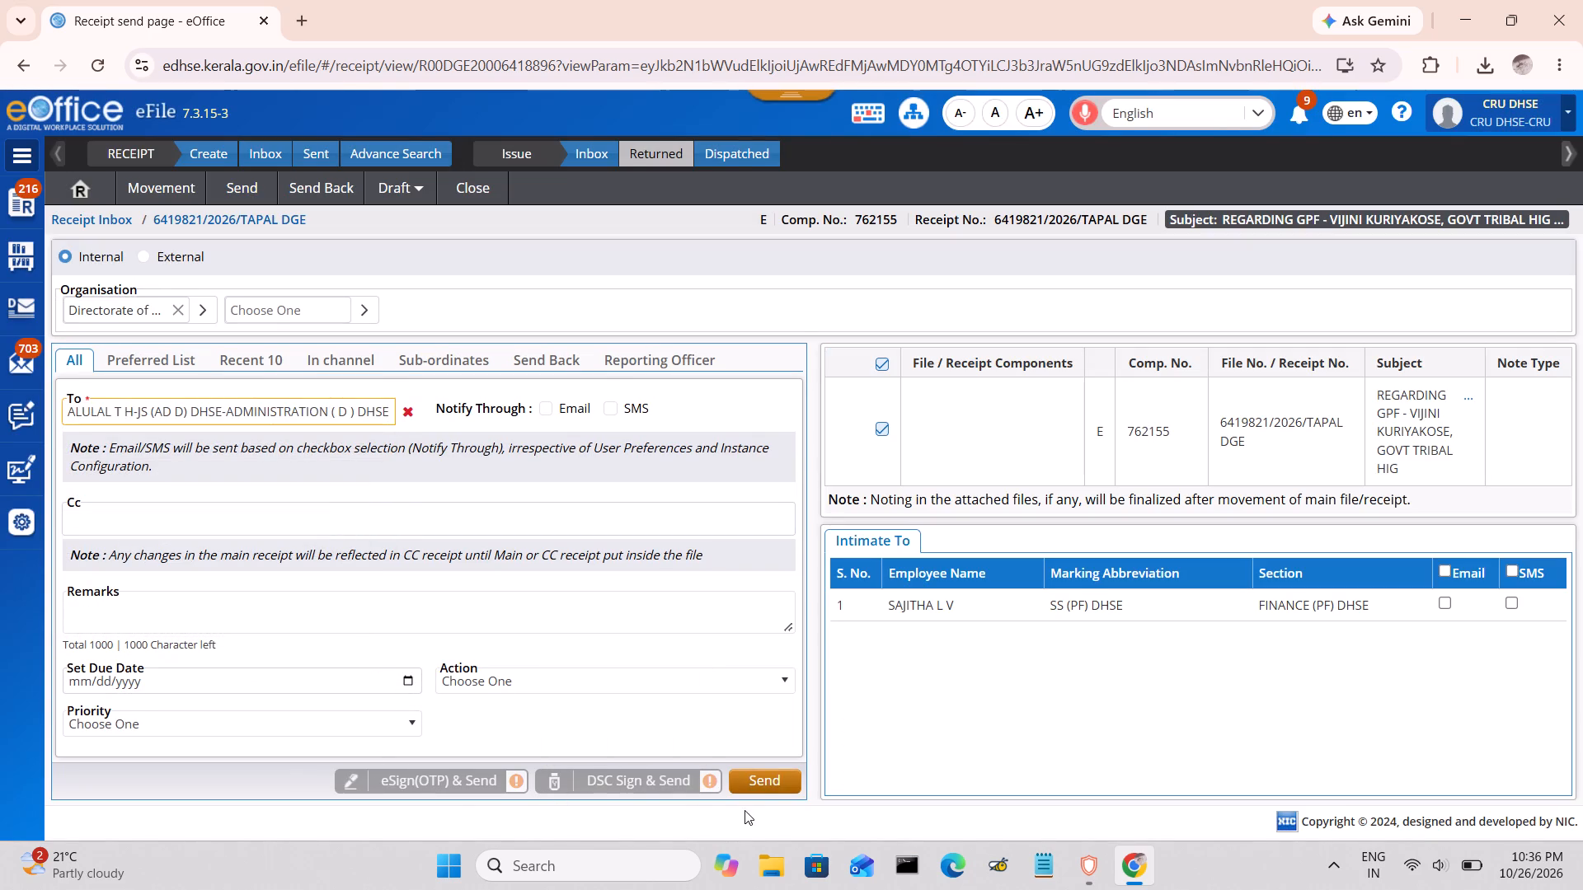
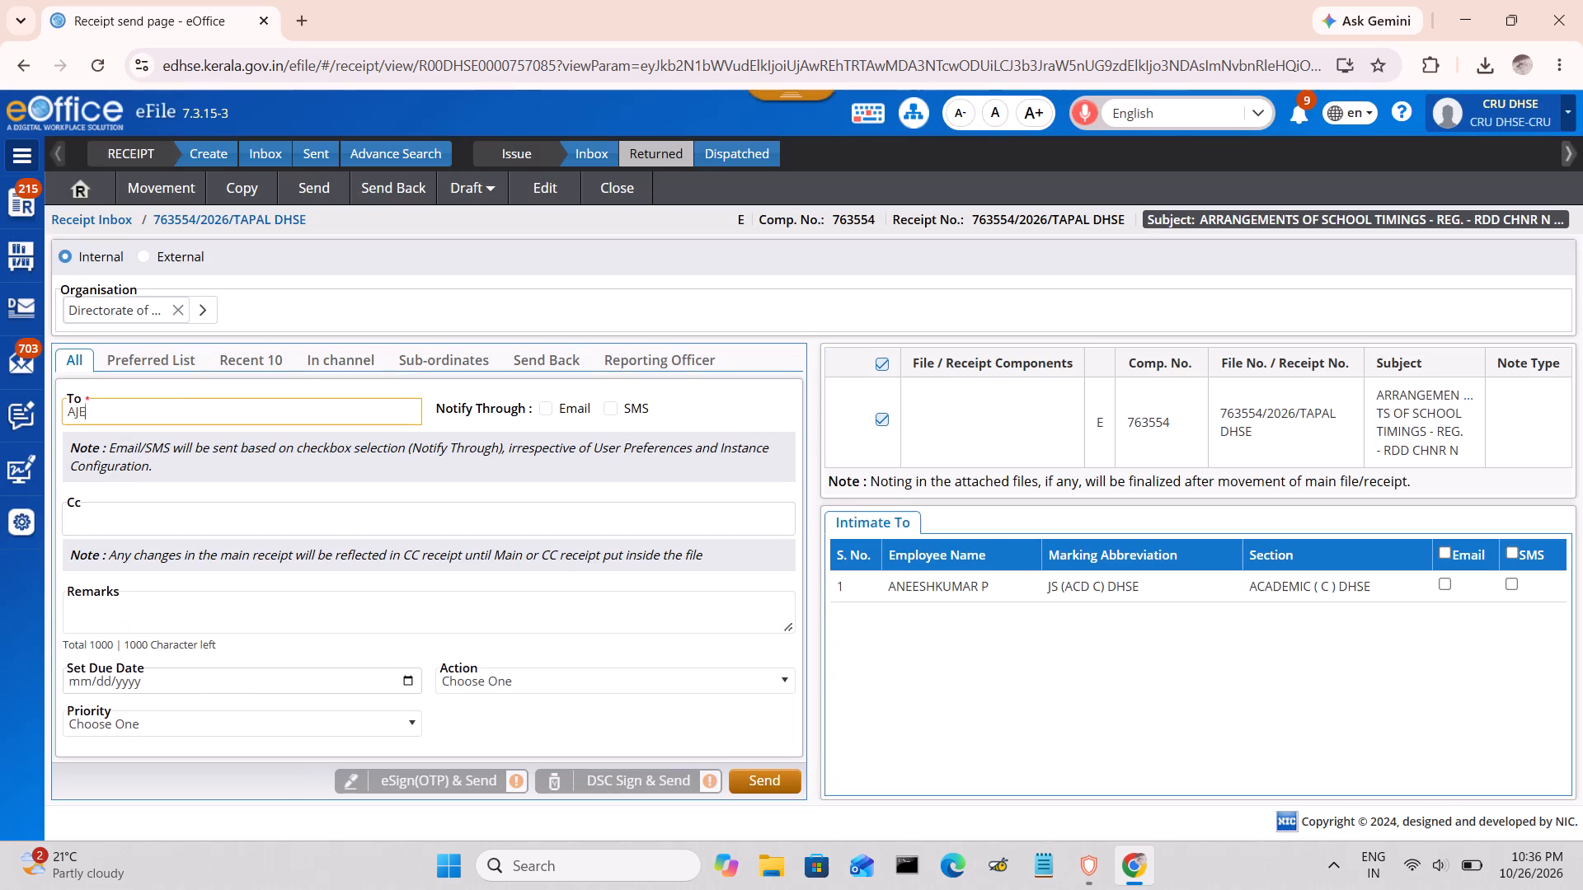
# Choose the JS (ACD SPL) DHSE officer in ACADEMIC( SPECIAL CELL) DHSE as recipient of receipt 763554/2026/TAPAL DHSE.
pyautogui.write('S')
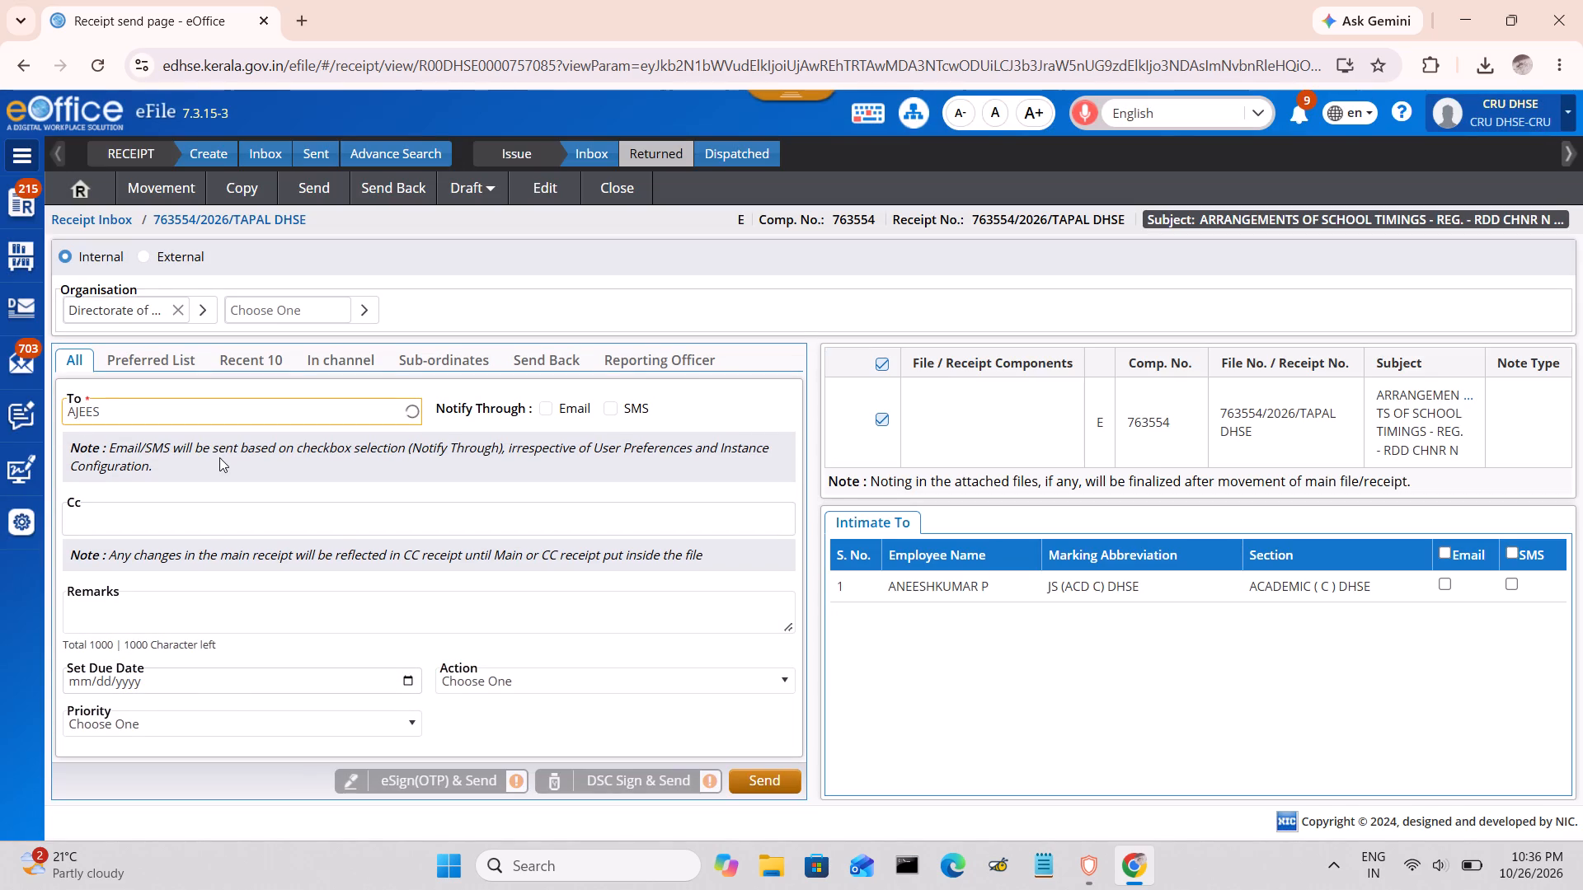
pyautogui.click(209, 456)
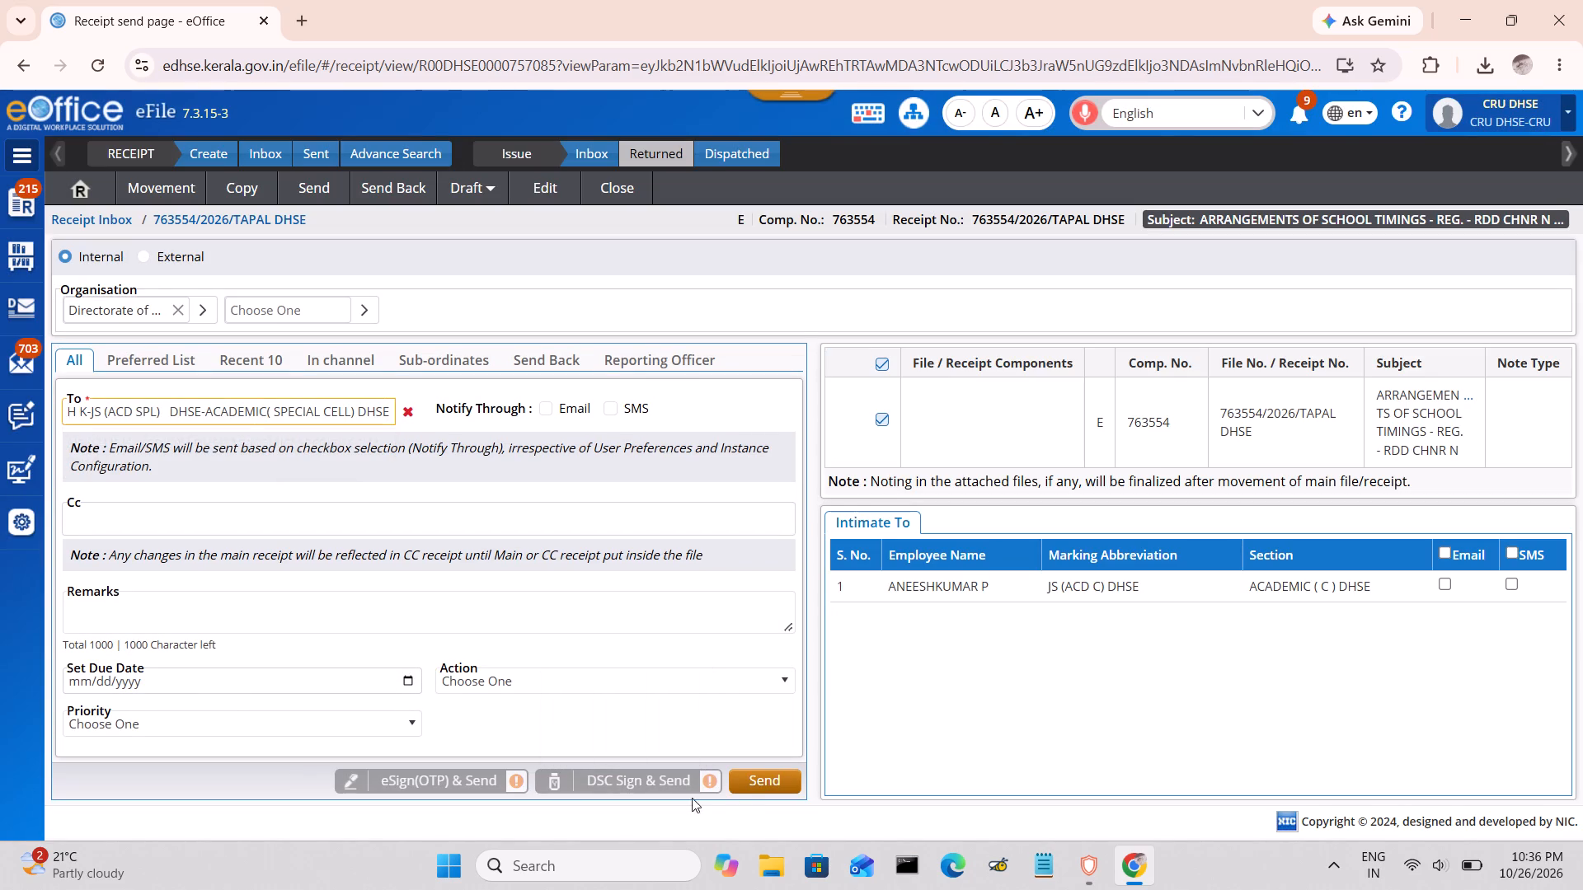
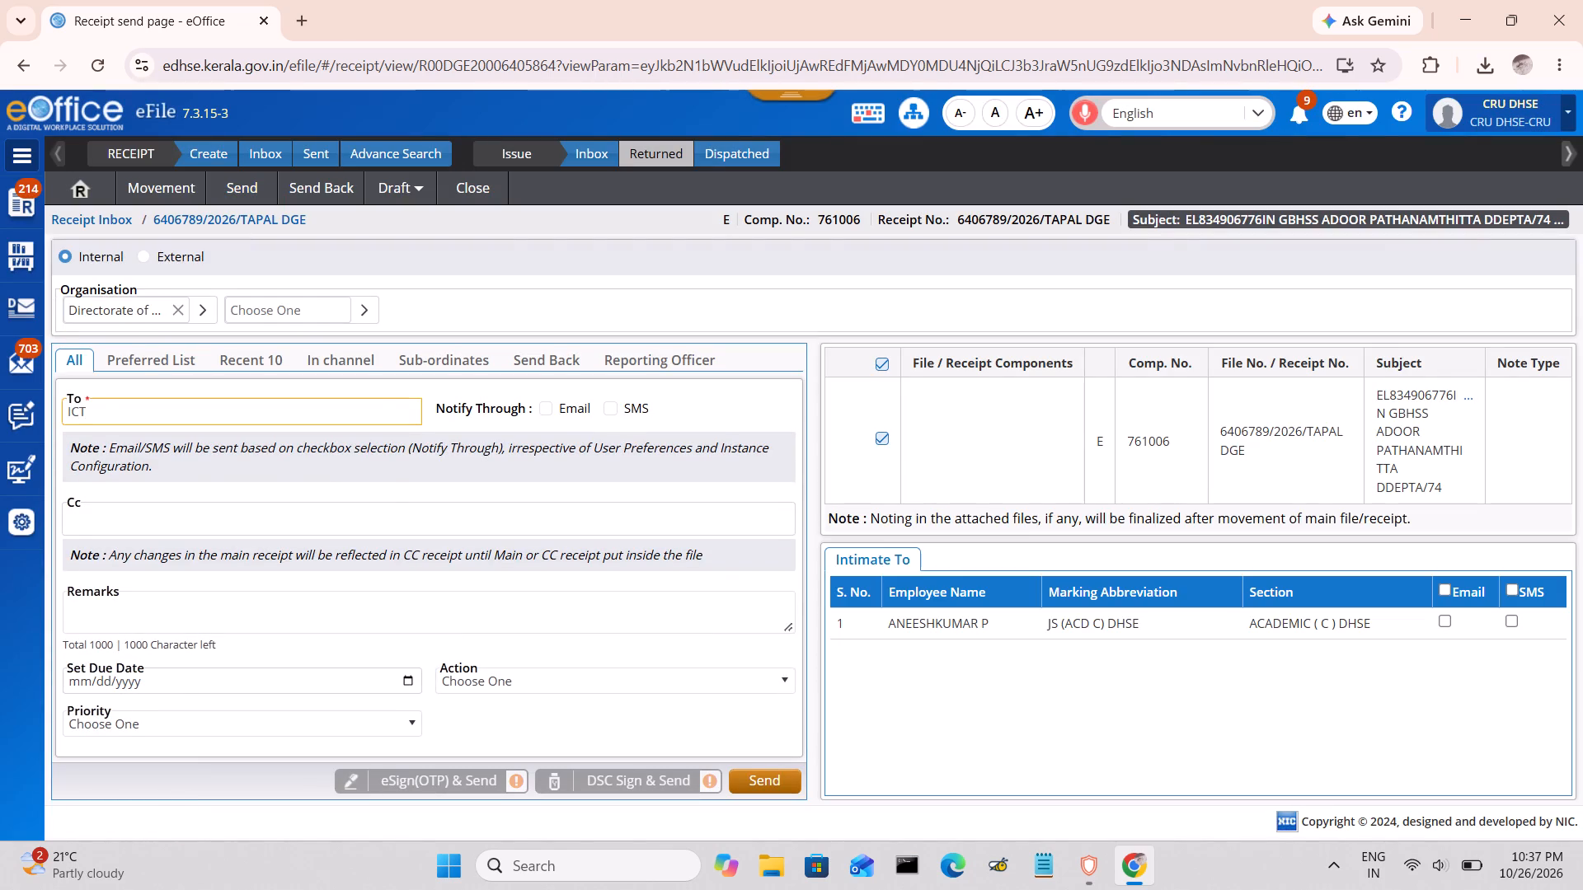
# Choose the ICT(AC) DHSE officer in O/O ICT CELL DHSE as recipient of receipt 6406789/2026/TAPAL DGE.
pyautogui.click(226, 493)
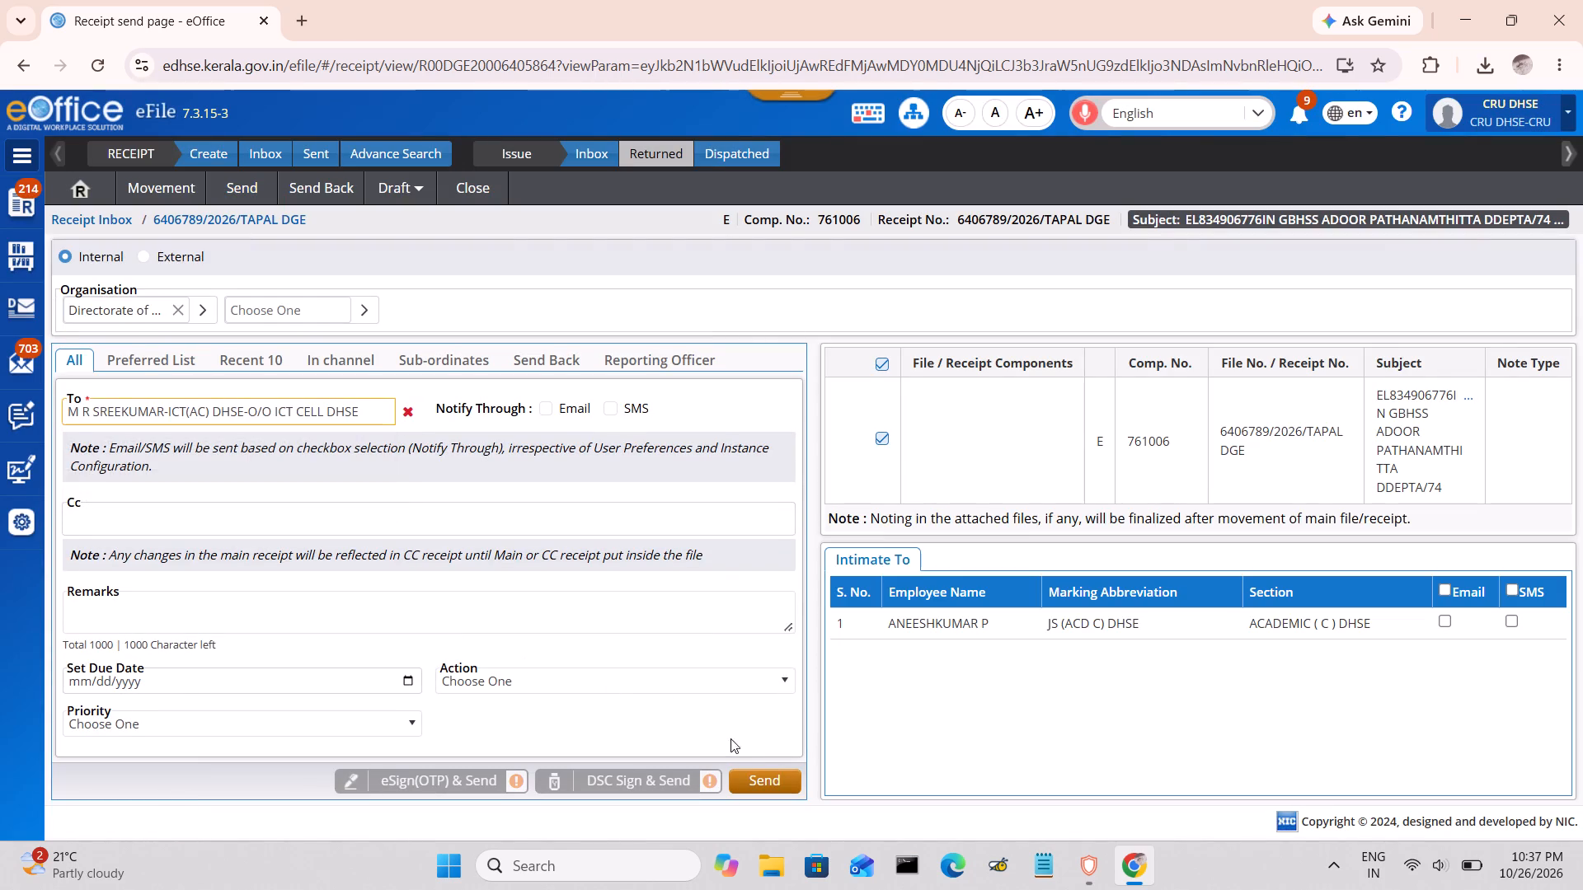
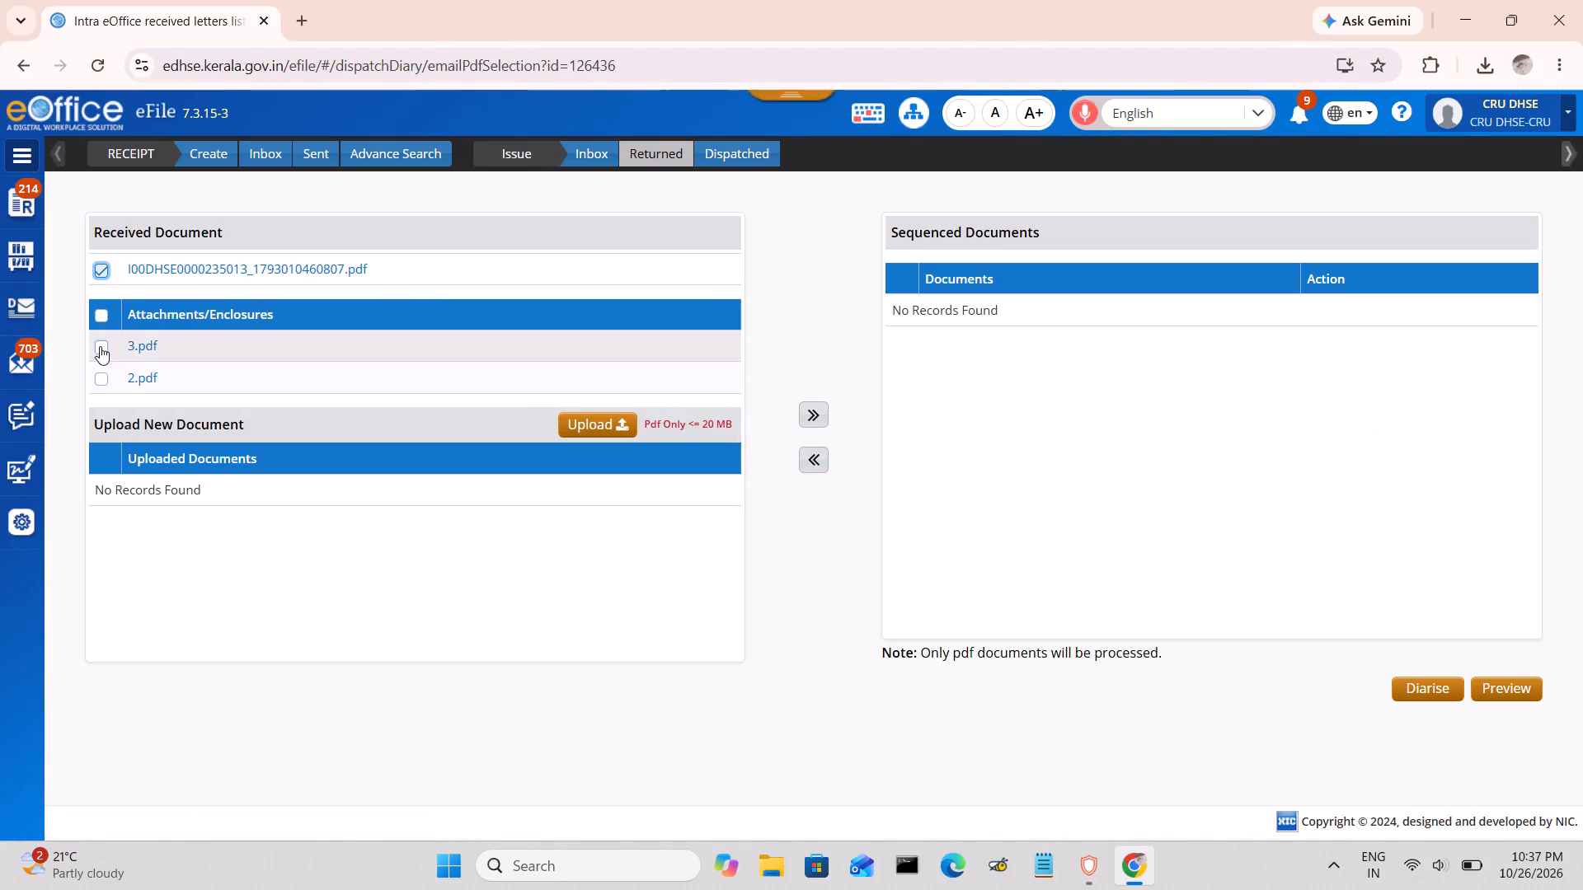
# Sequence the received letter together with its attachments 3.pdf and 2.pdf, and open it for diarising.
pyautogui.click(97, 378)
pyautogui.click(802, 416)
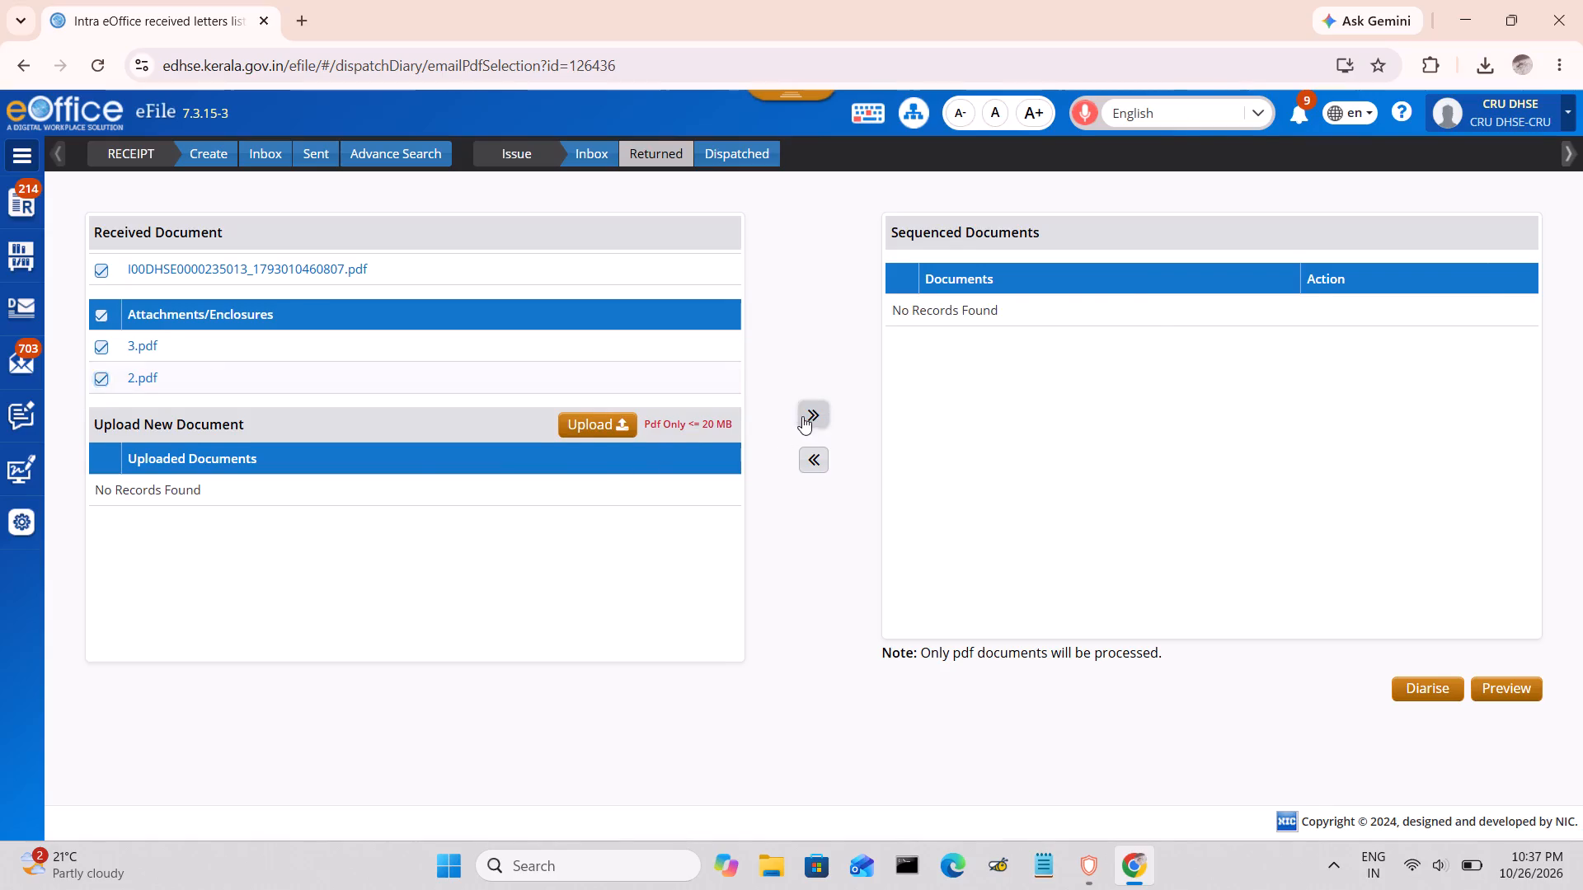
pyautogui.click(1453, 687)
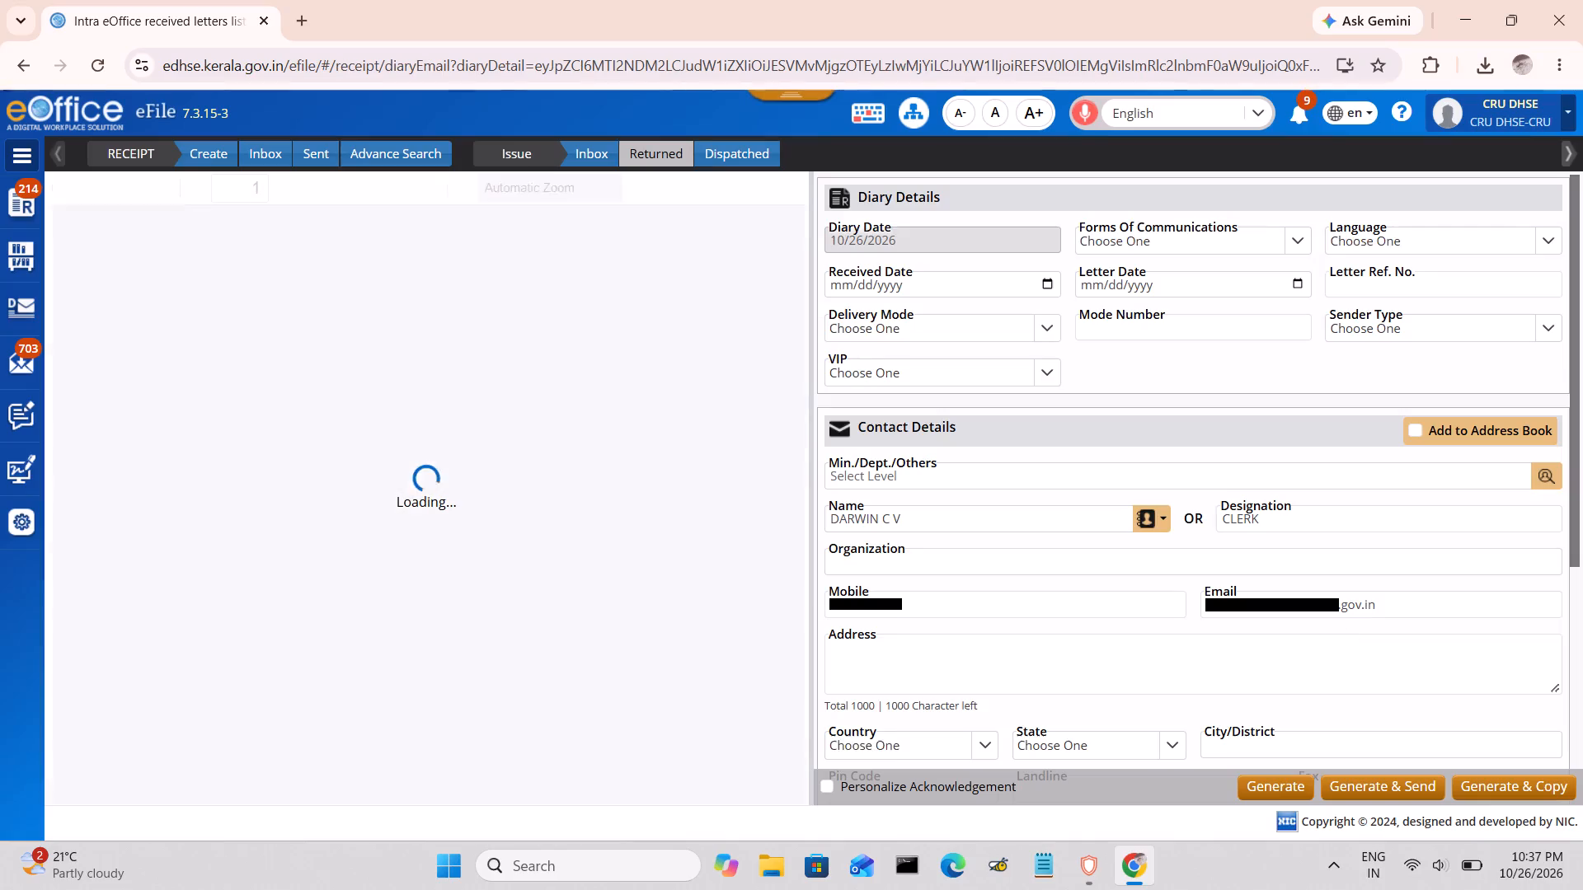
# Enter "RDD TVPM NO 1902" as the sender's address and copy that text.
pyautogui.click(909, 665)
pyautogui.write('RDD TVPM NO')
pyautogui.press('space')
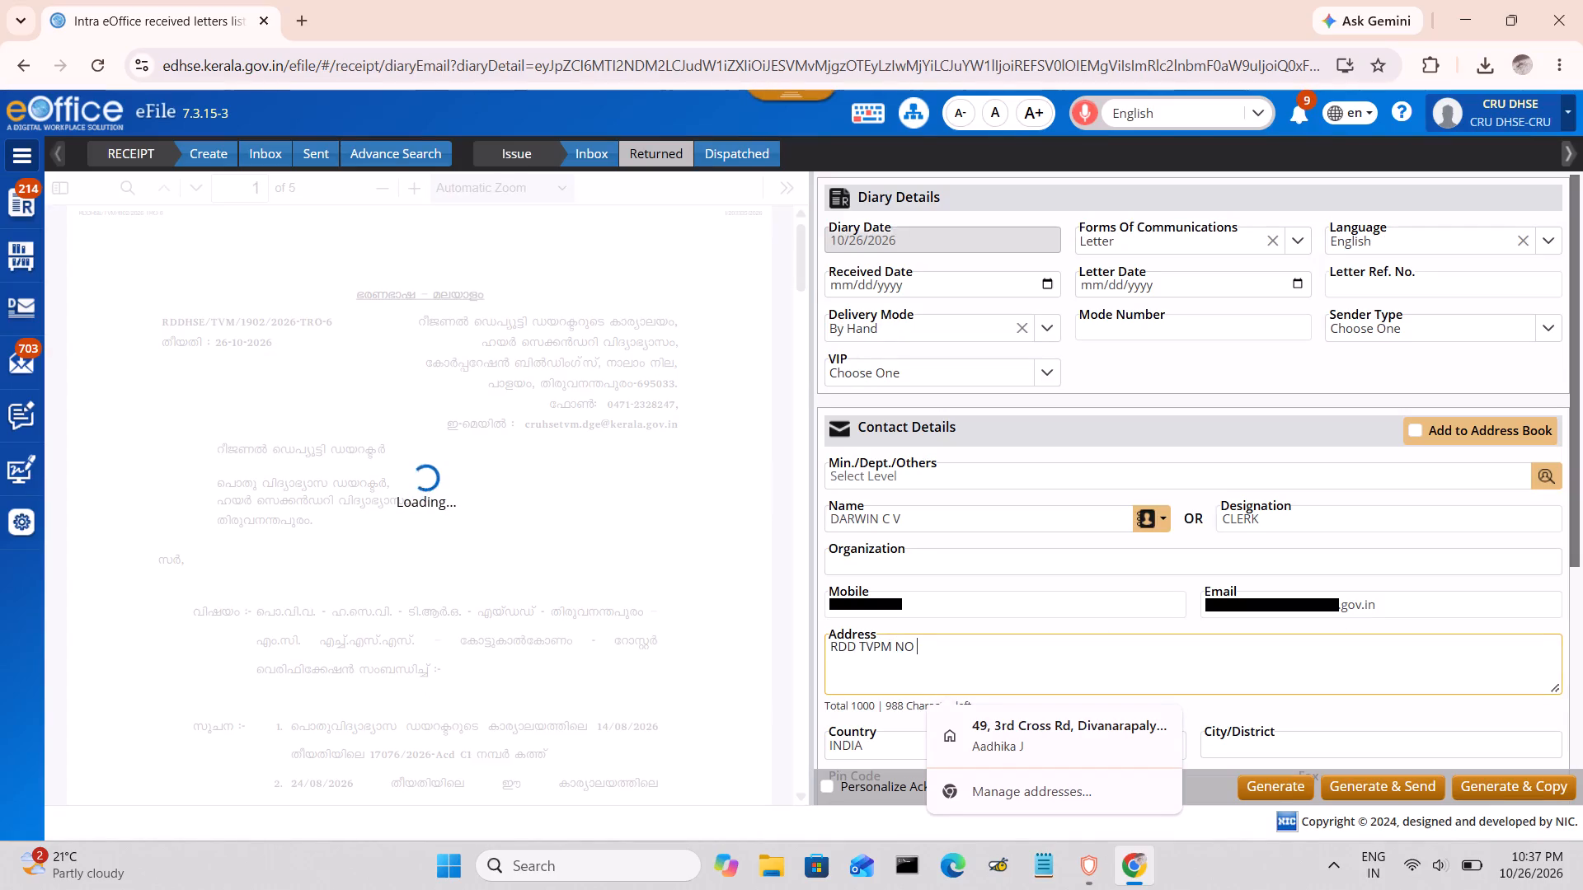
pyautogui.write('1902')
pyautogui.moveTo(979, 639); pyautogui.dragTo(775, 649)
pyautogui.hotkey('ctrl', 'c')
# Set the main category of the RDD TVPM letter to General.
pyautogui.scroll(-5, 1102, 646)
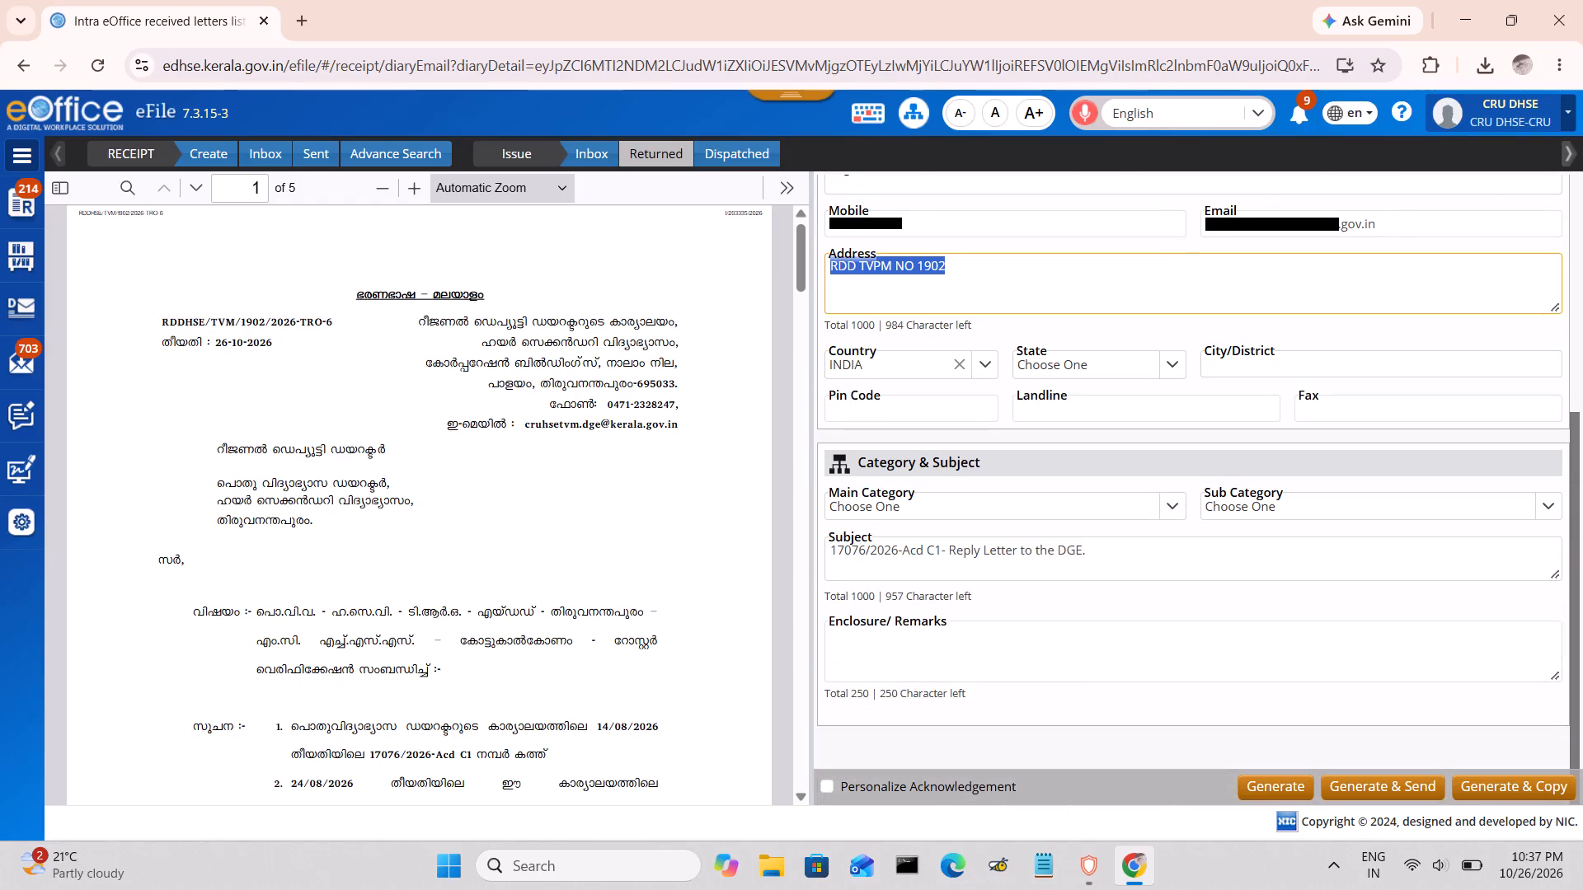
pyautogui.click(867, 511)
pyautogui.press('g')
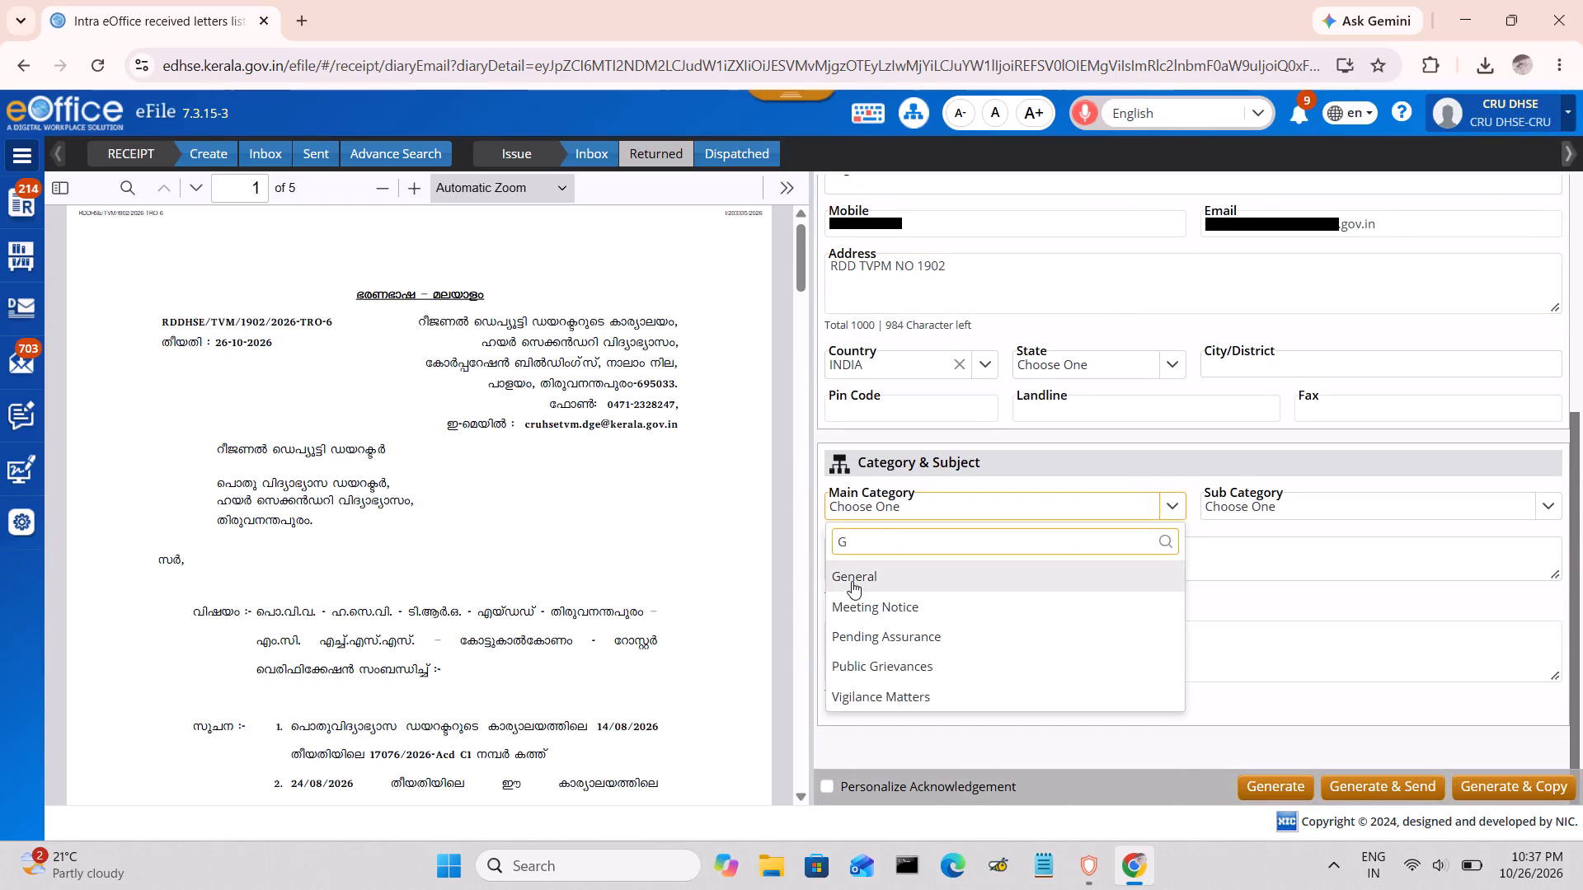
pyautogui.click(852, 581)
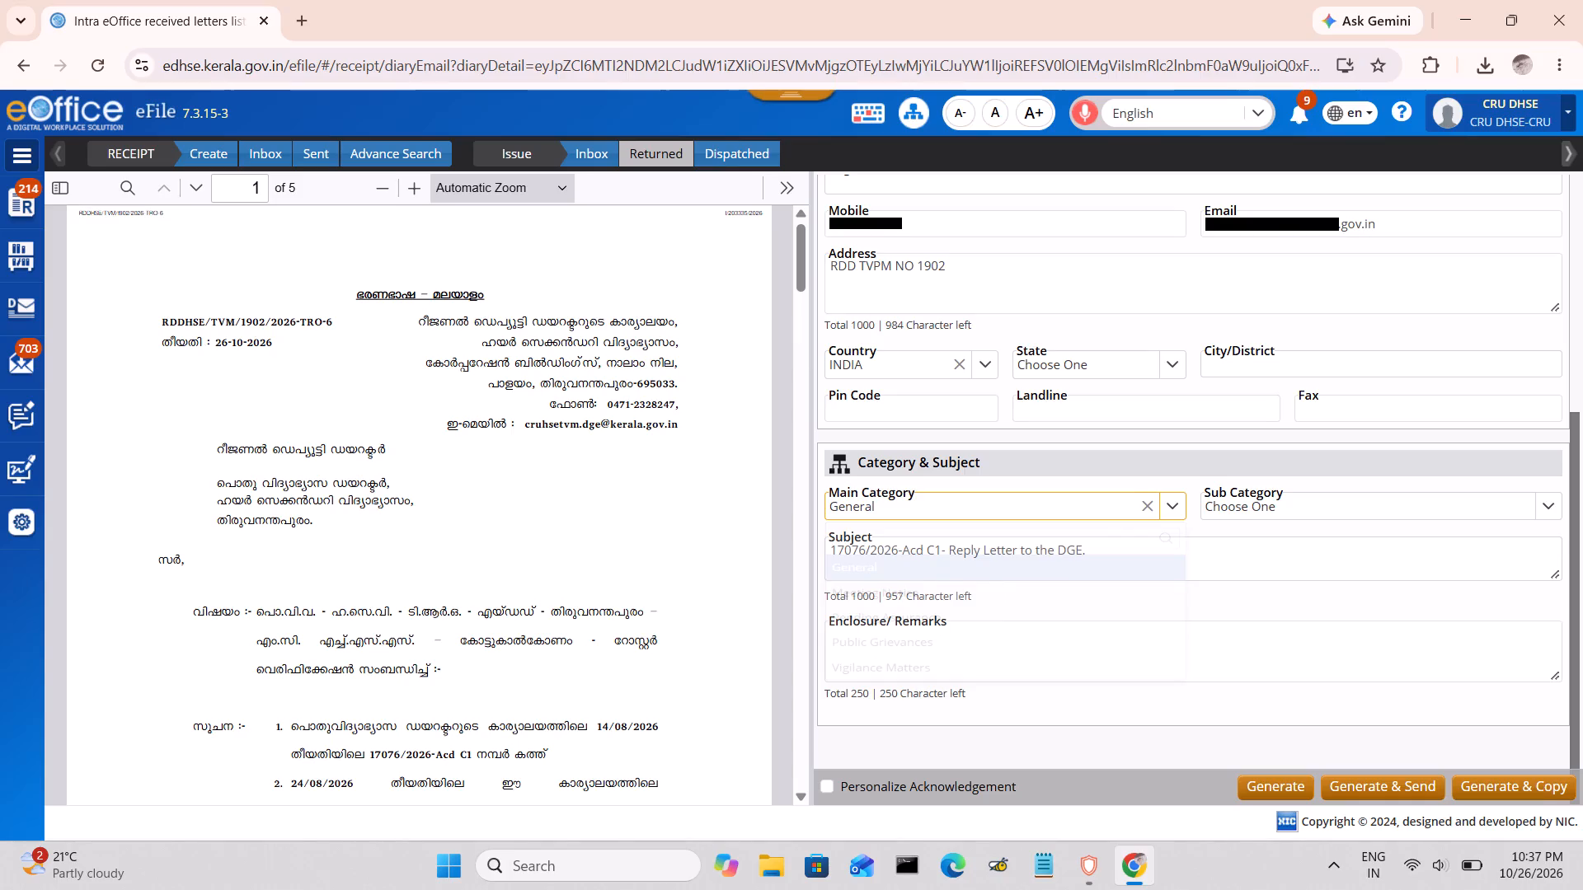
# Replace the subject text following "17076/2026-Acd C1-" with "ROASTER VERIFICATION - MC HSS KOTTUKALKONAM - RDD TVPM NO 1902", reusing the copied address.
pyautogui.moveTo(951, 550); pyautogui.dragTo(1230, 562)
pyautogui.write('ROASTER VERIFICATION -')
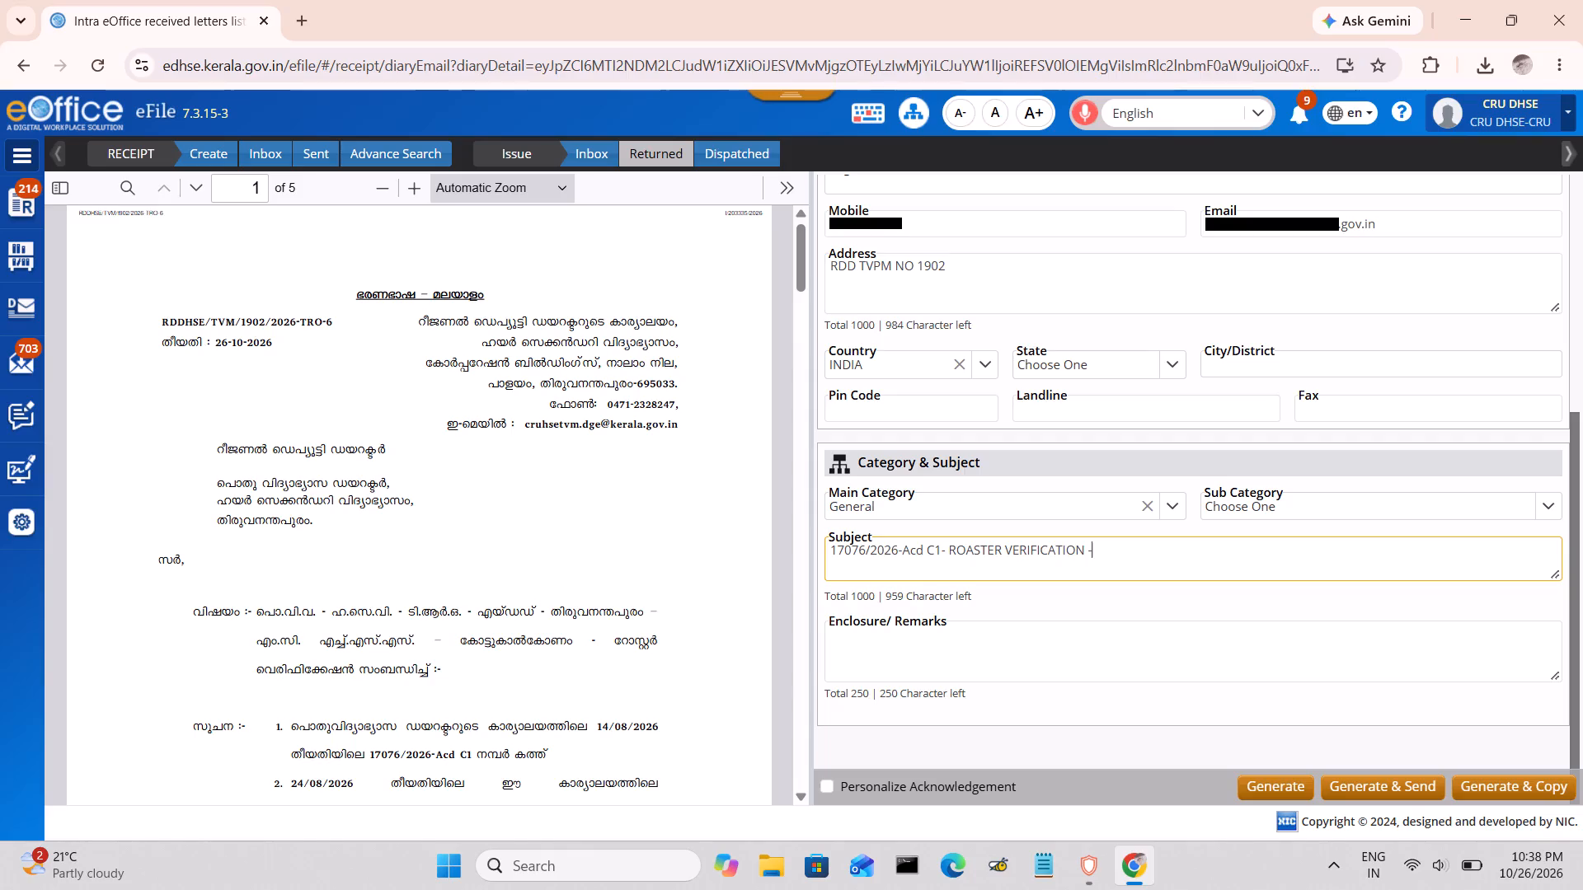
pyautogui.press('space')
pyautogui.write('MC HSS')
pyautogui.press('space')
pyautogui.write('KOTTUKALKONAM -')
pyautogui.press('space')
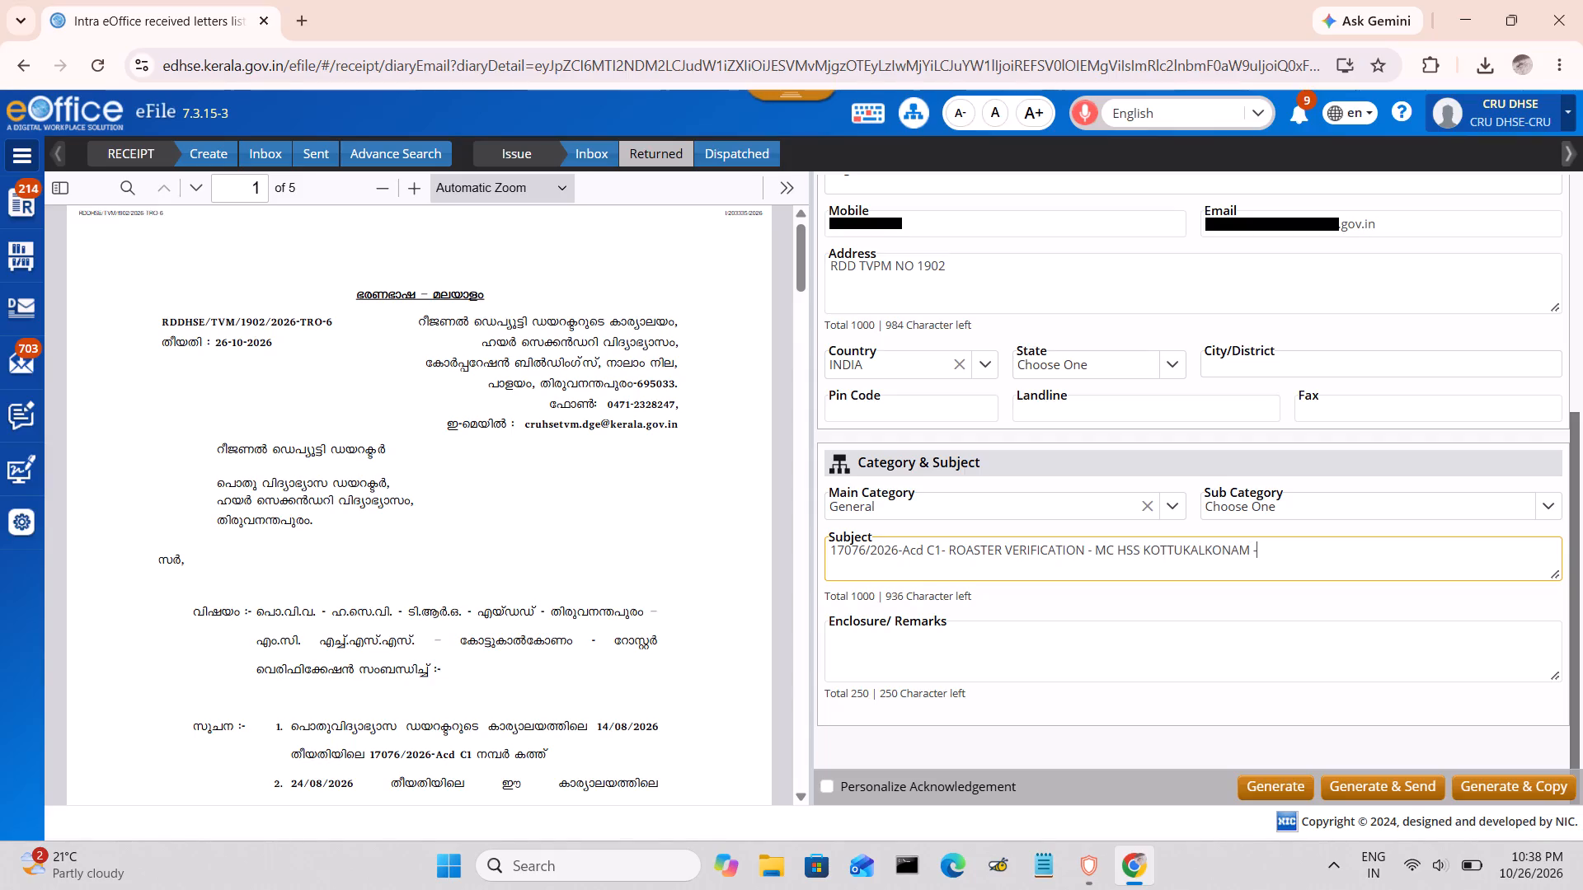
pyautogui.hotkey('ctrl', 'v')
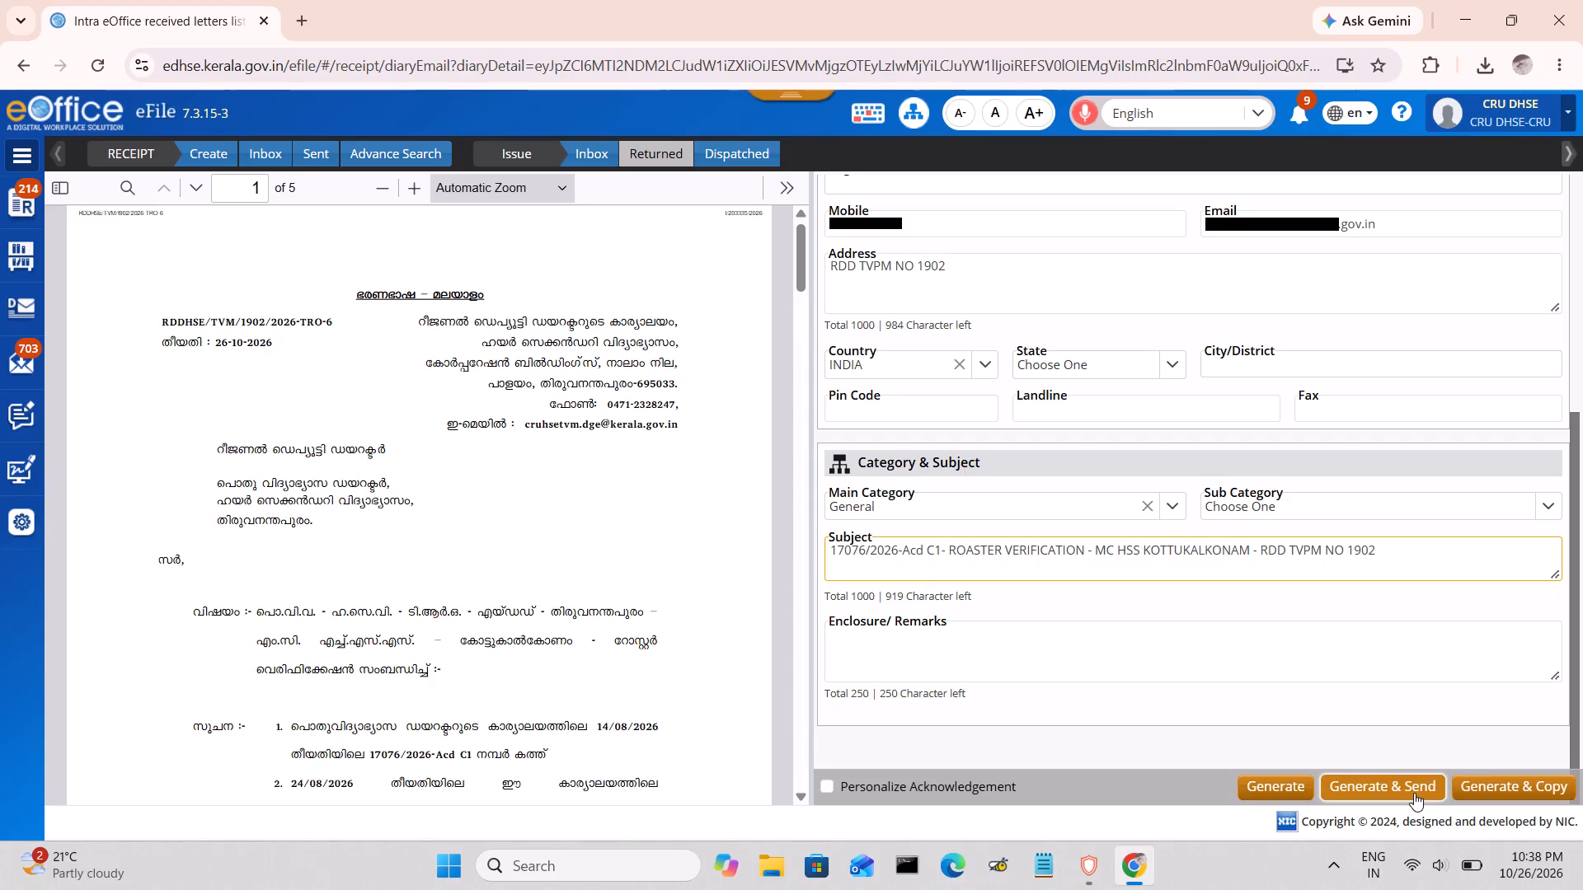
# Generate the roster verification receipt and send it to the JS (ACD C) DHSE officer in ACADEMIC ( C ) DHSE.
pyautogui.click(1414, 793)
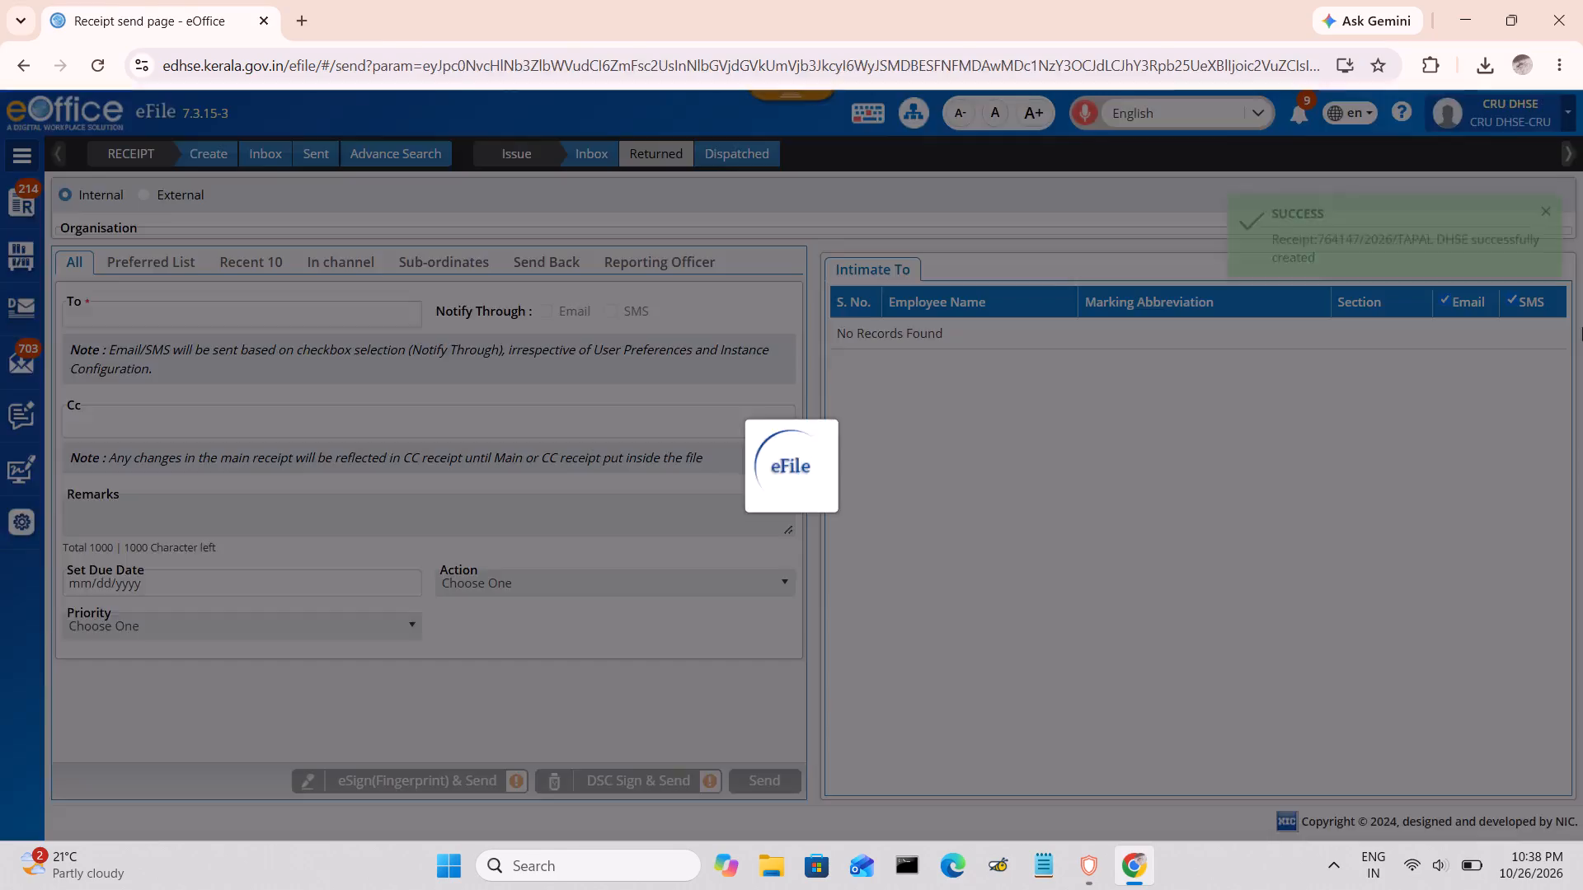
pyautogui.click(157, 344)
pyautogui.press('a')
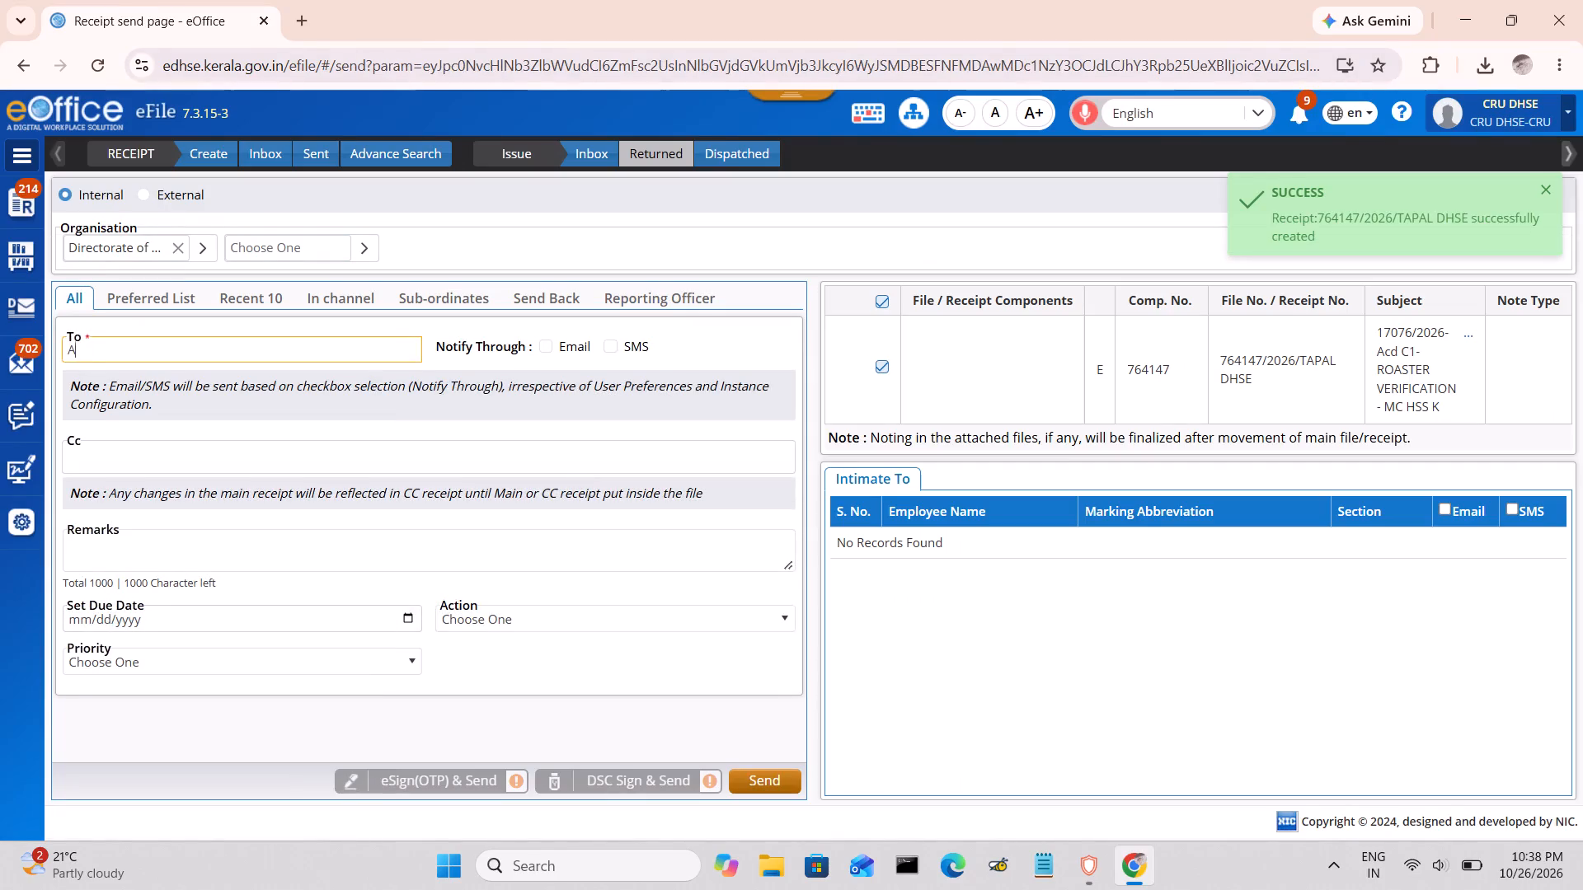
pyautogui.press('c')
pyautogui.press('d')
pyautogui.press('space')
pyautogui.press('c')
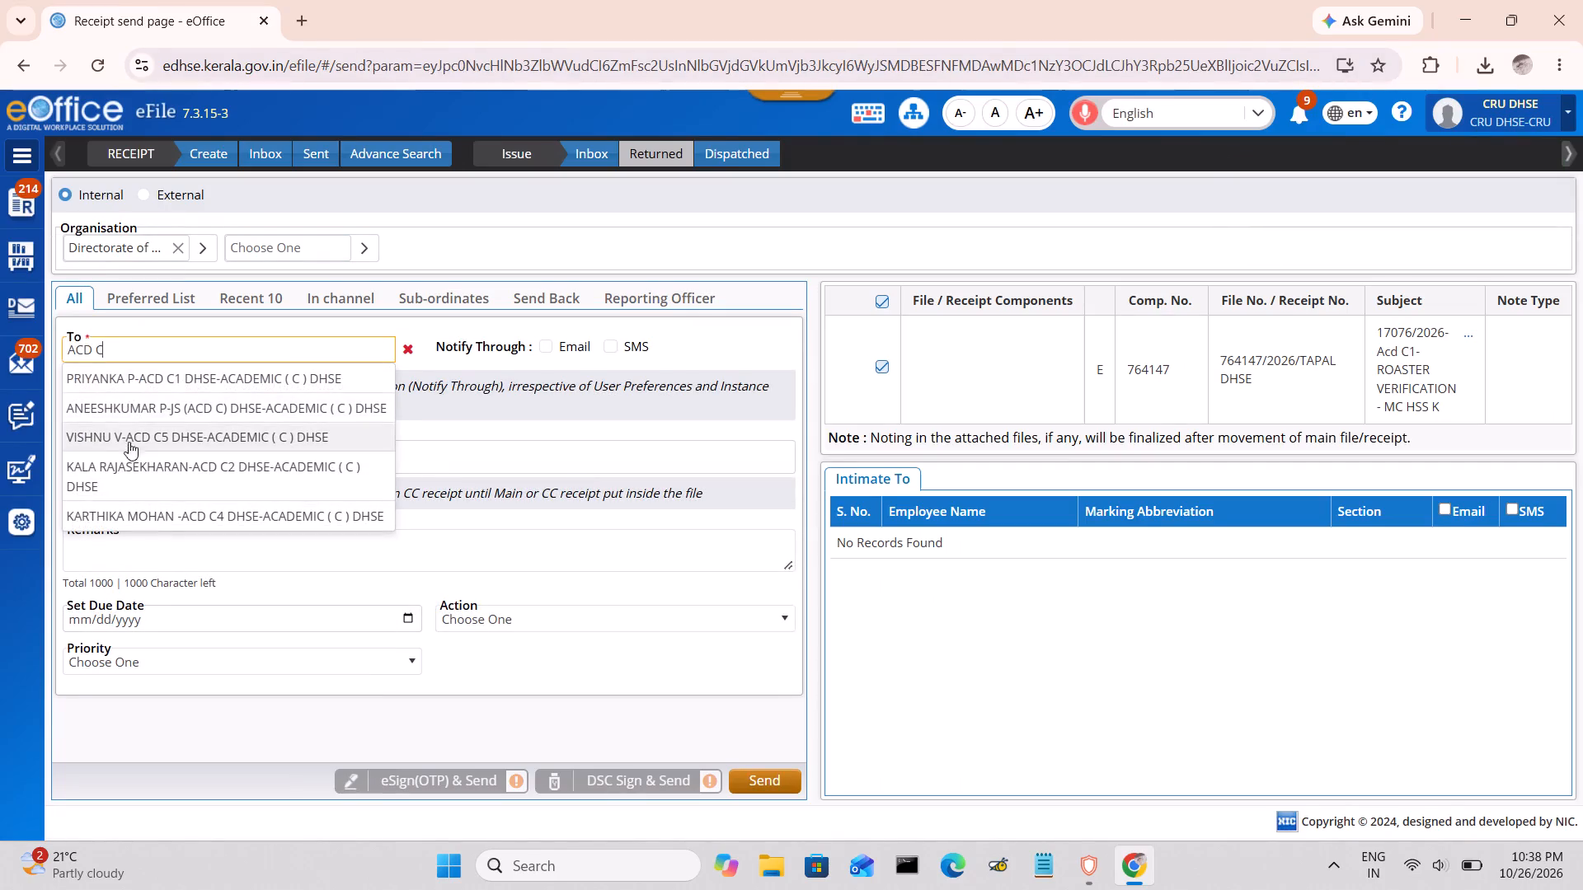
pyautogui.click(120, 415)
pyautogui.click(769, 781)
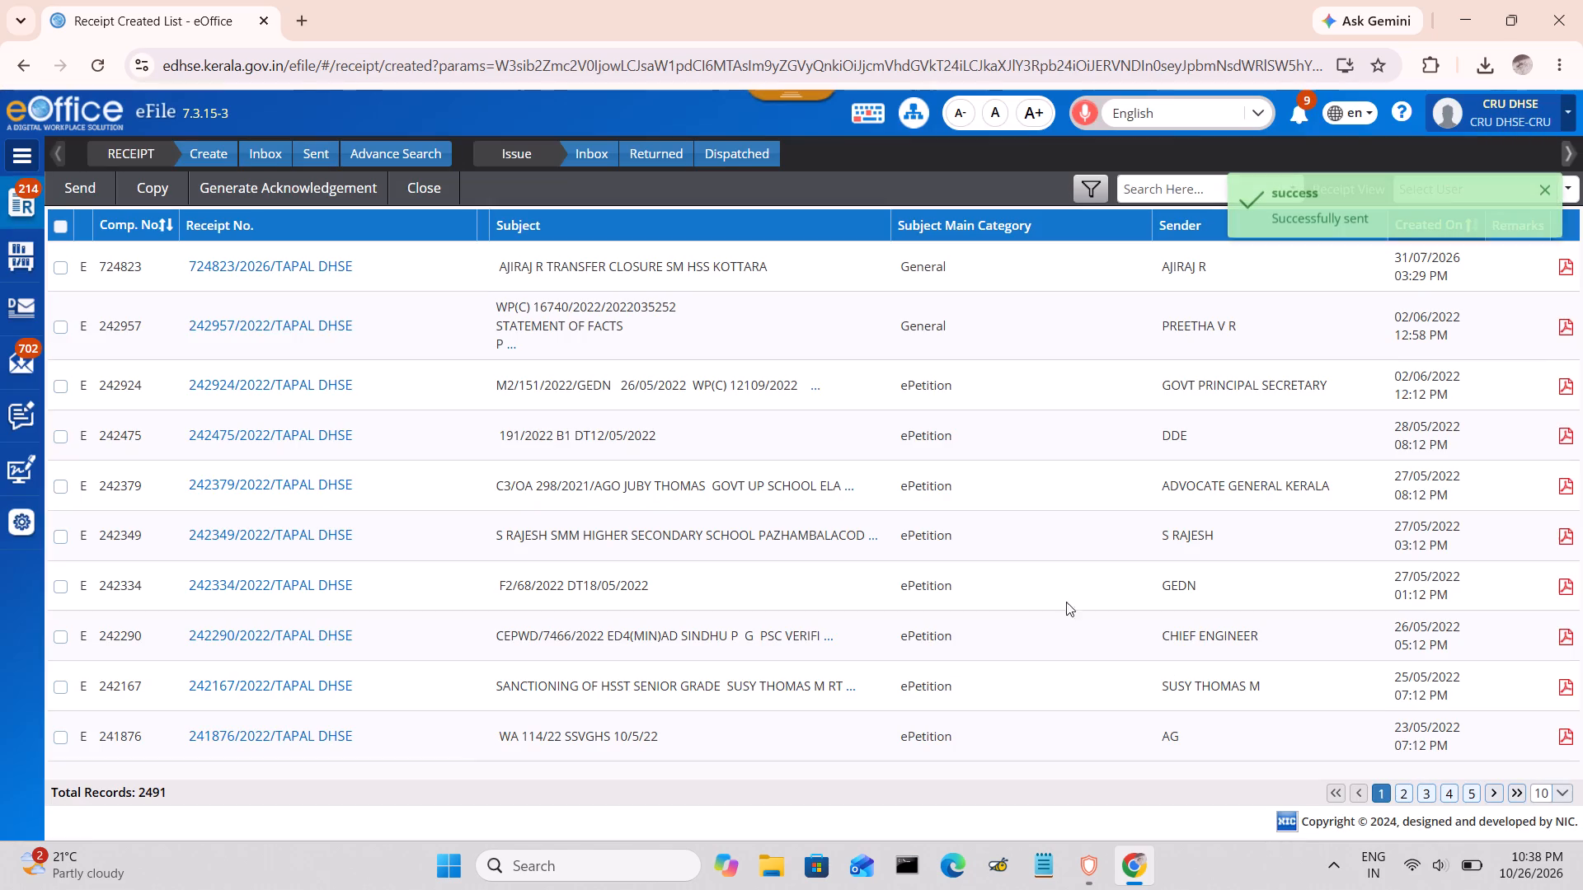
# Clear all eOffice notifications and approve the deletion.
pyautogui.click(1311, 101)
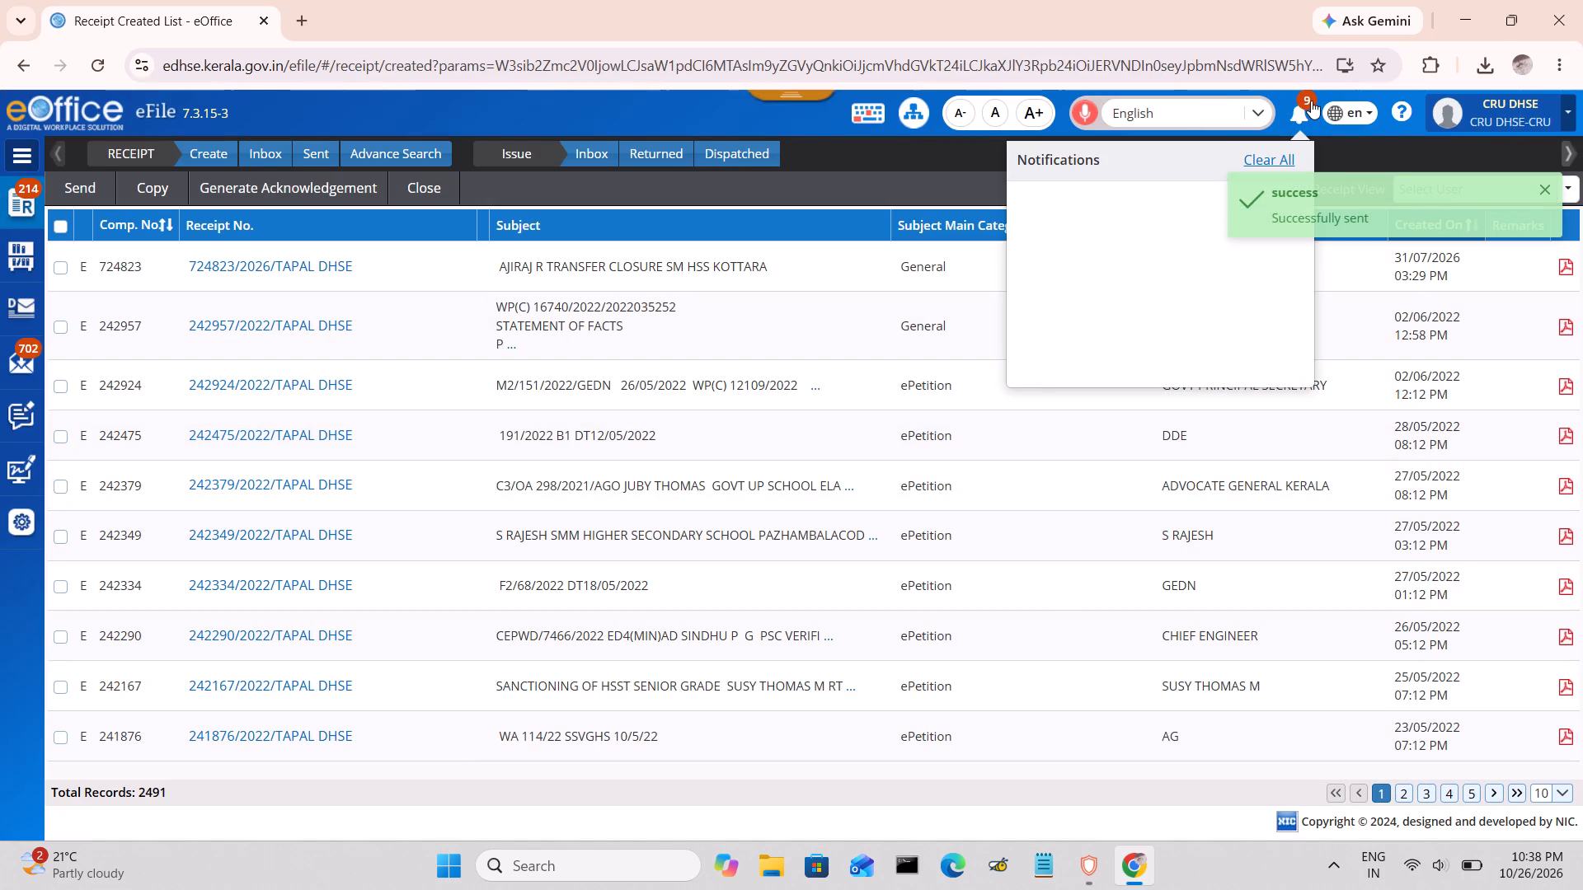
pyautogui.click(1551, 185)
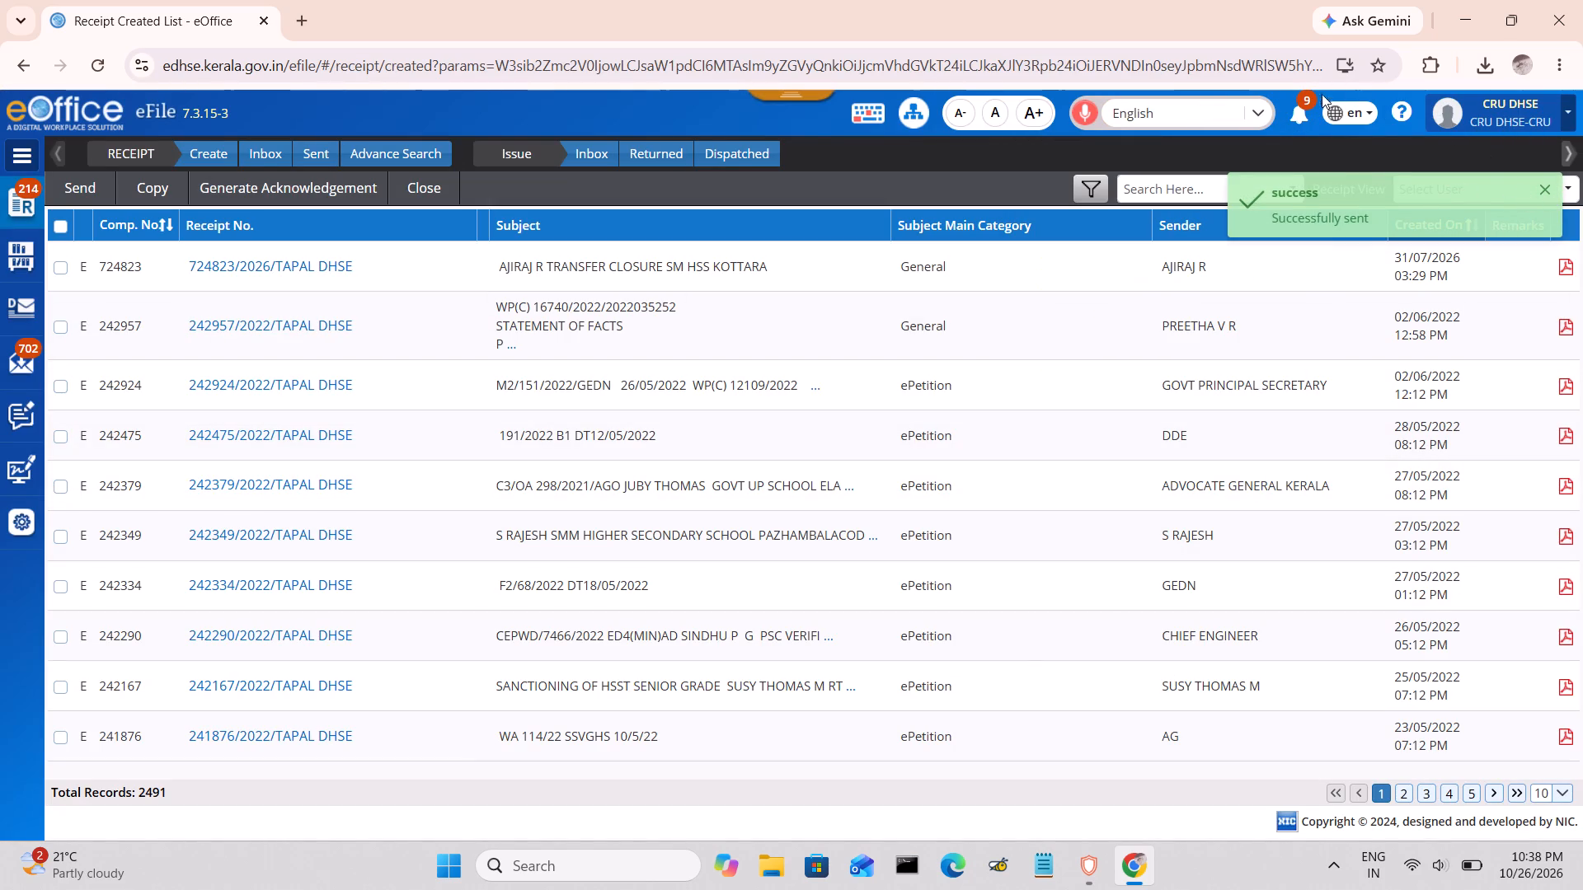
pyautogui.click(1544, 188)
pyautogui.click(1313, 98)
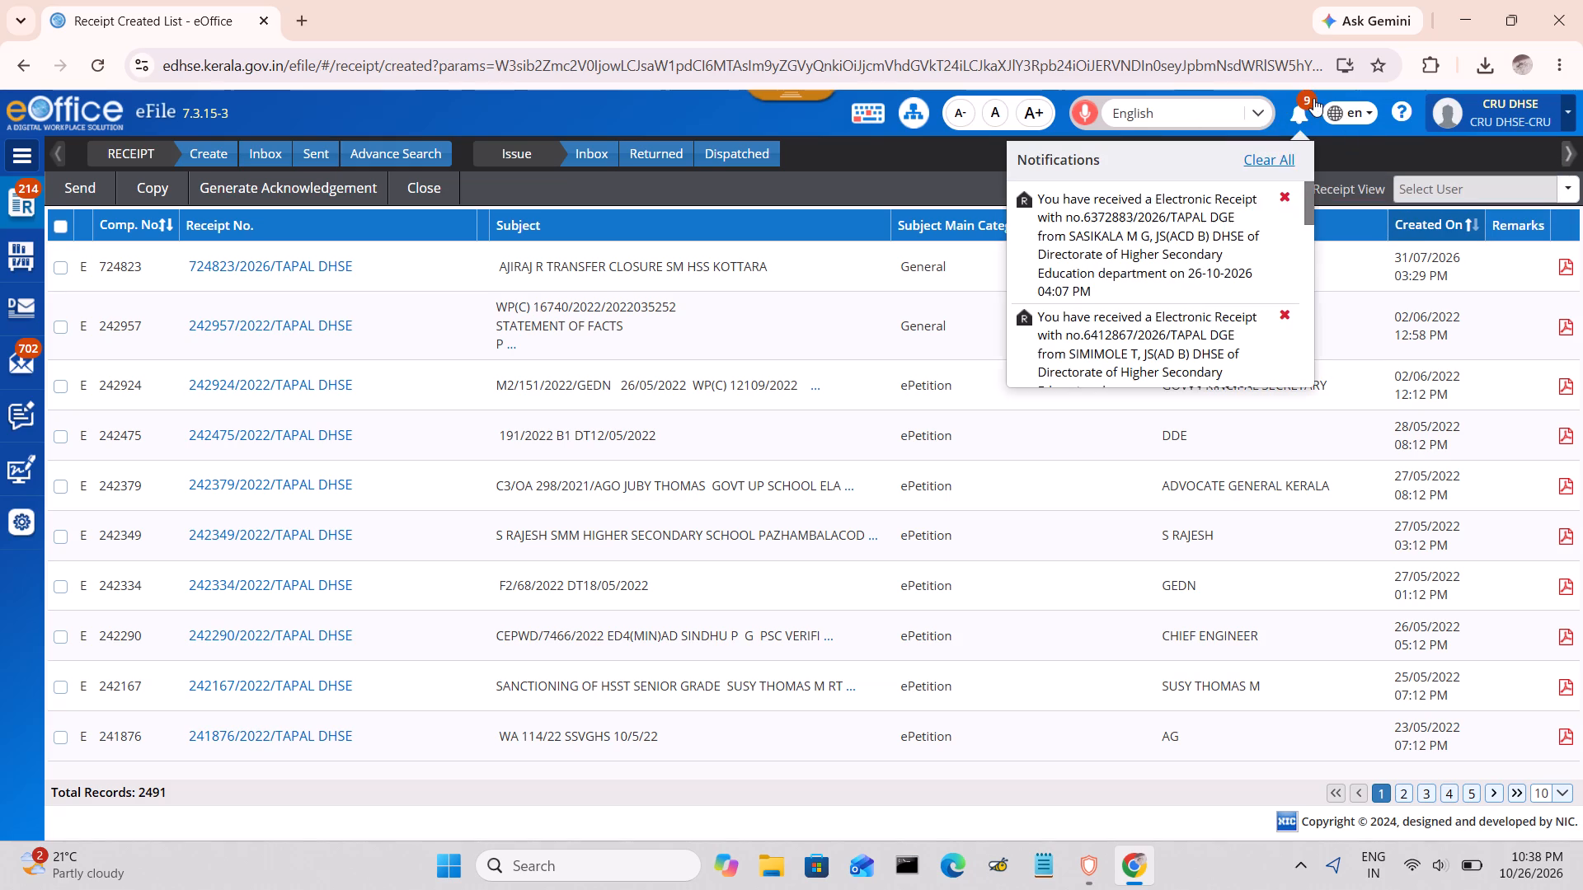
pyautogui.click(1284, 162)
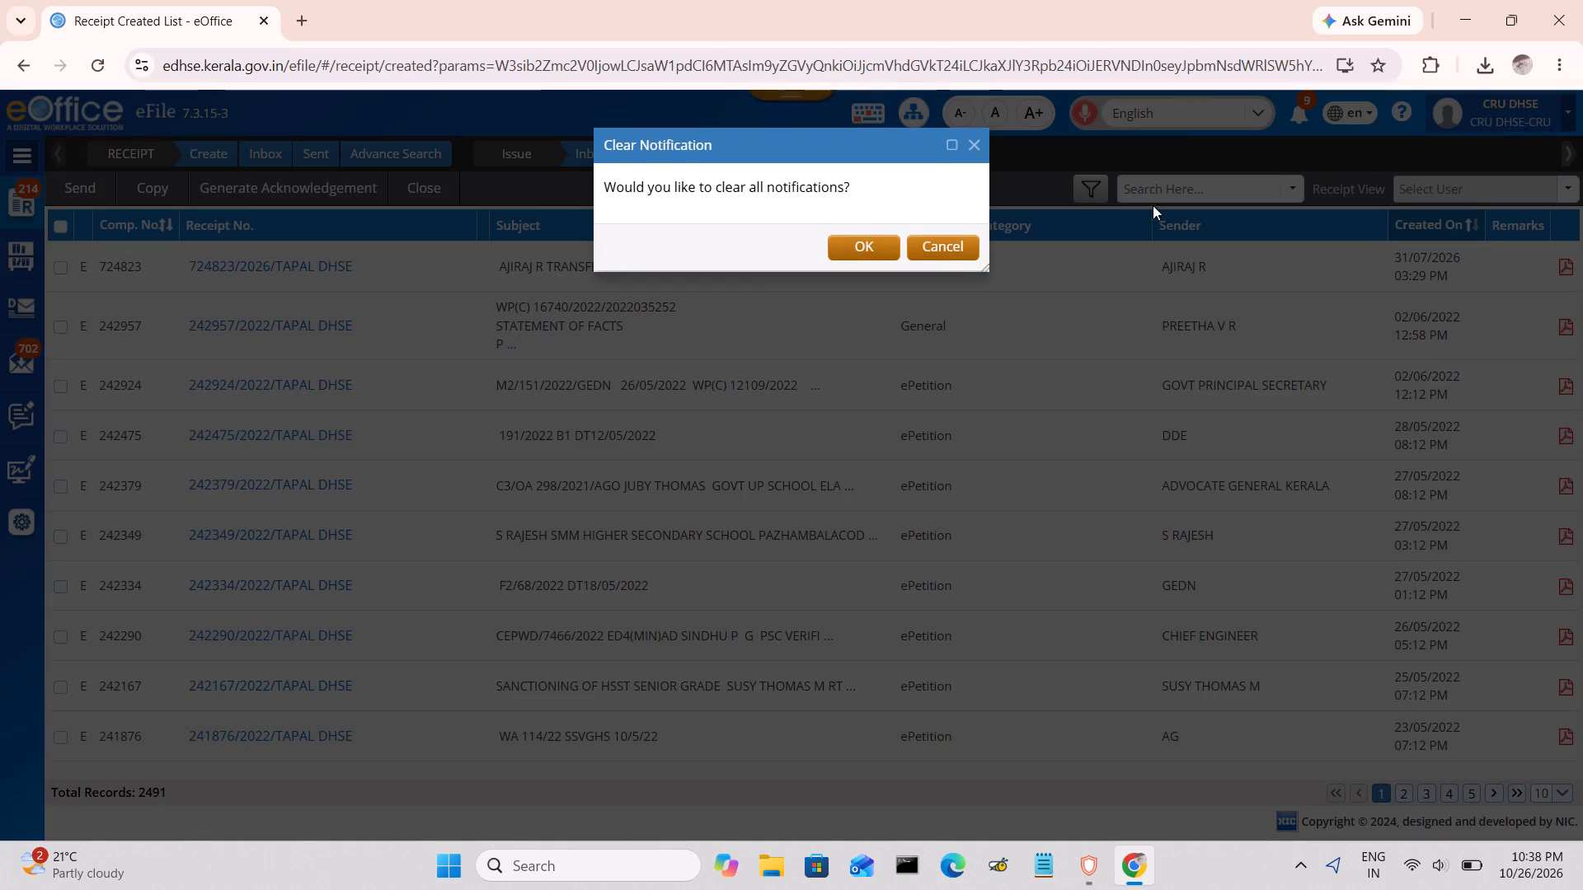
pyautogui.click(894, 246)
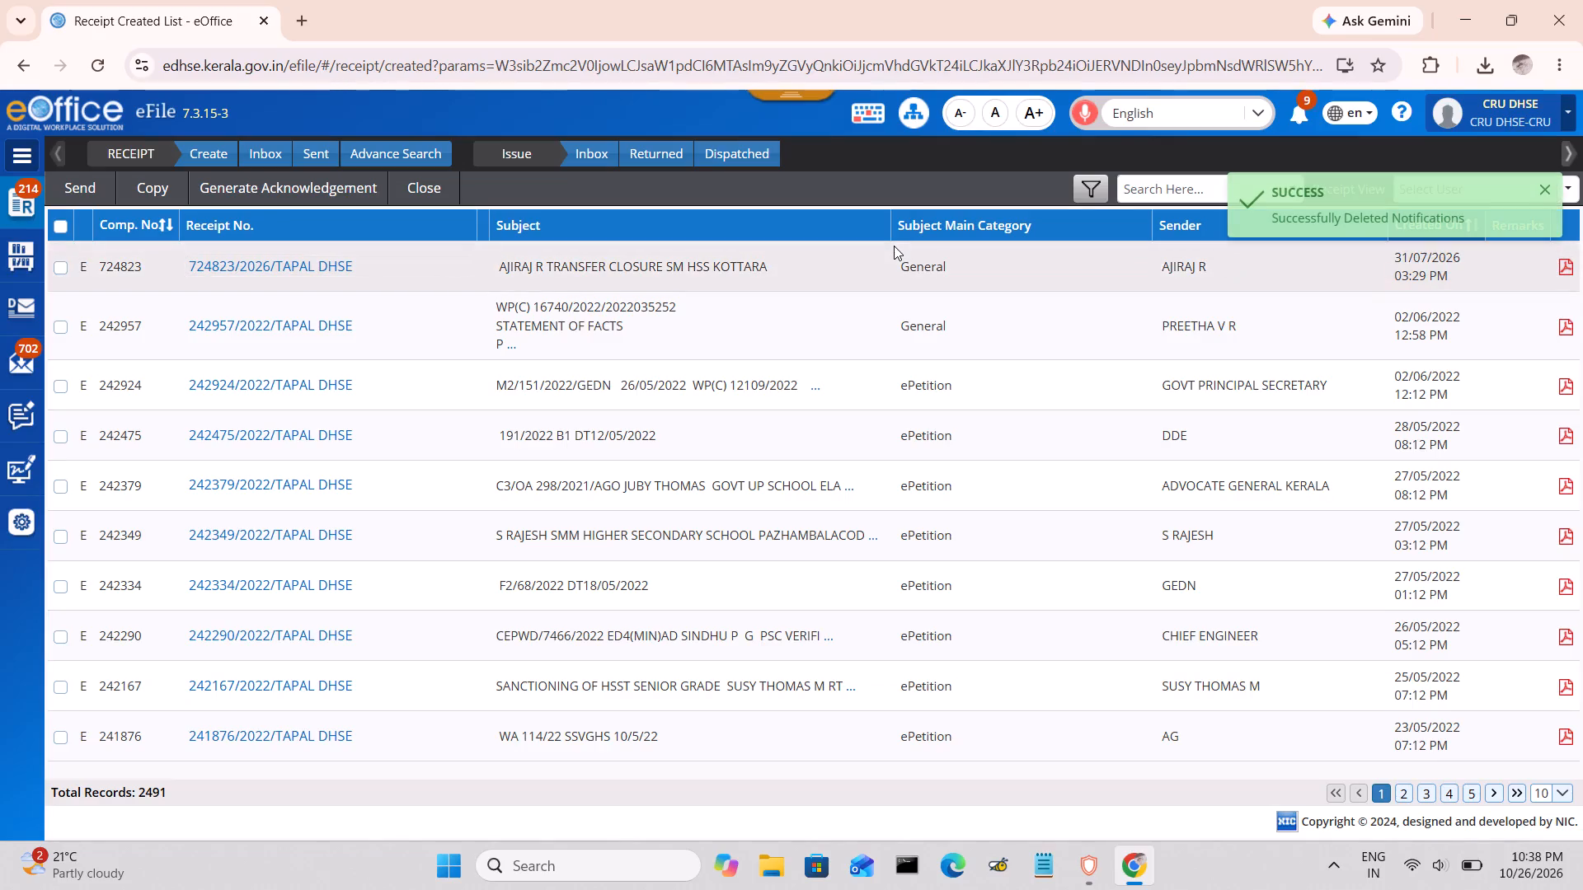
# From the Intra eOffice received letters, open DIS/283864/2026 with subject "report" for diarising, with its received PDF sequenced.
pyautogui.click(32, 356)
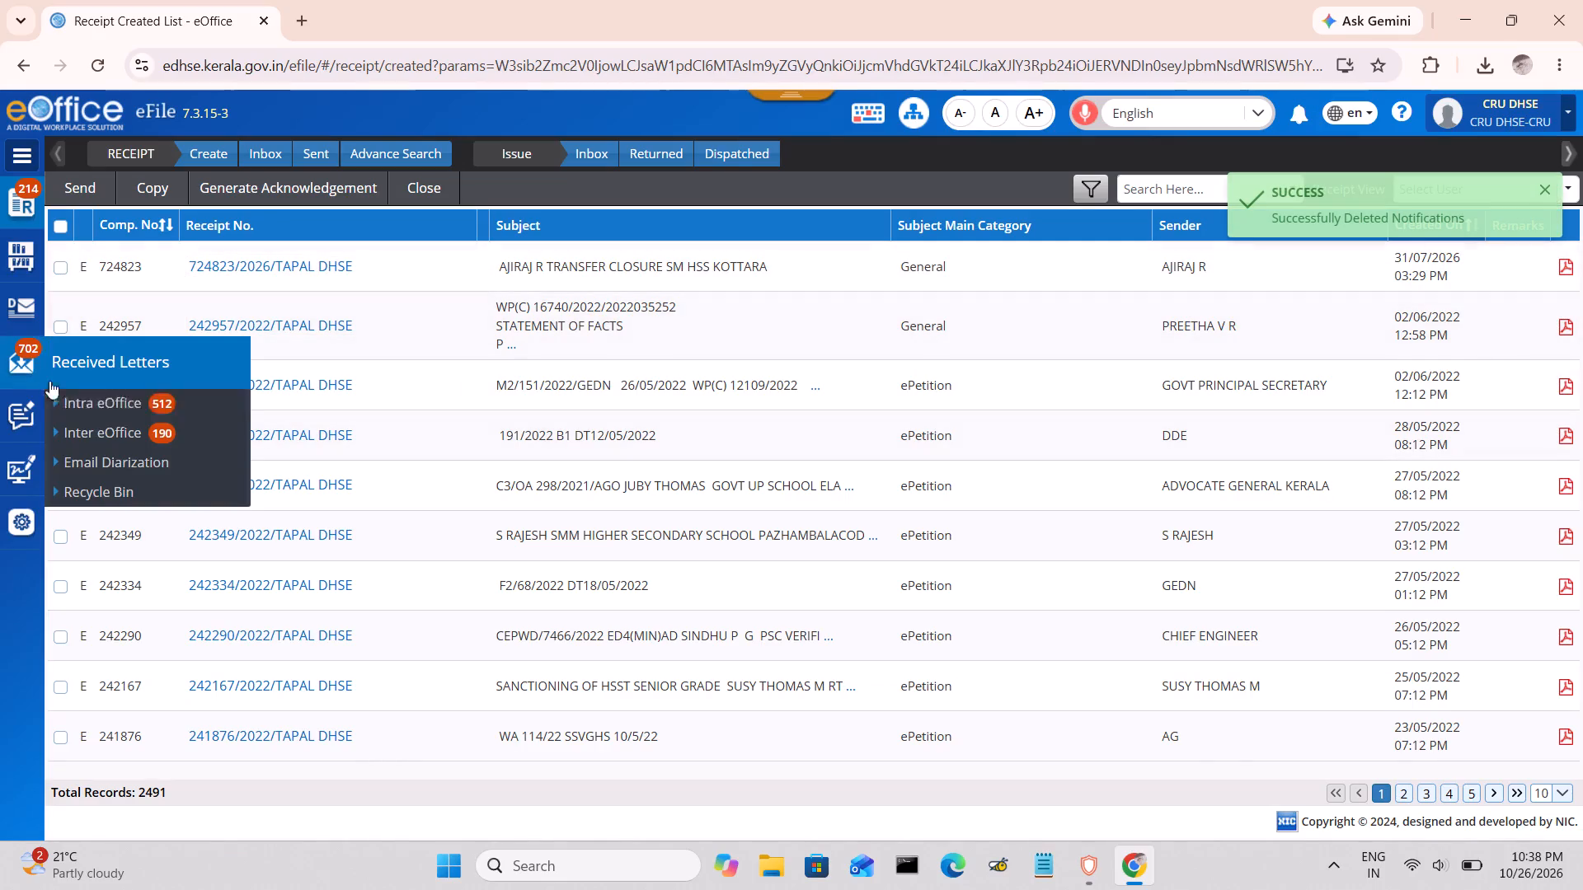
pyautogui.click(99, 403)
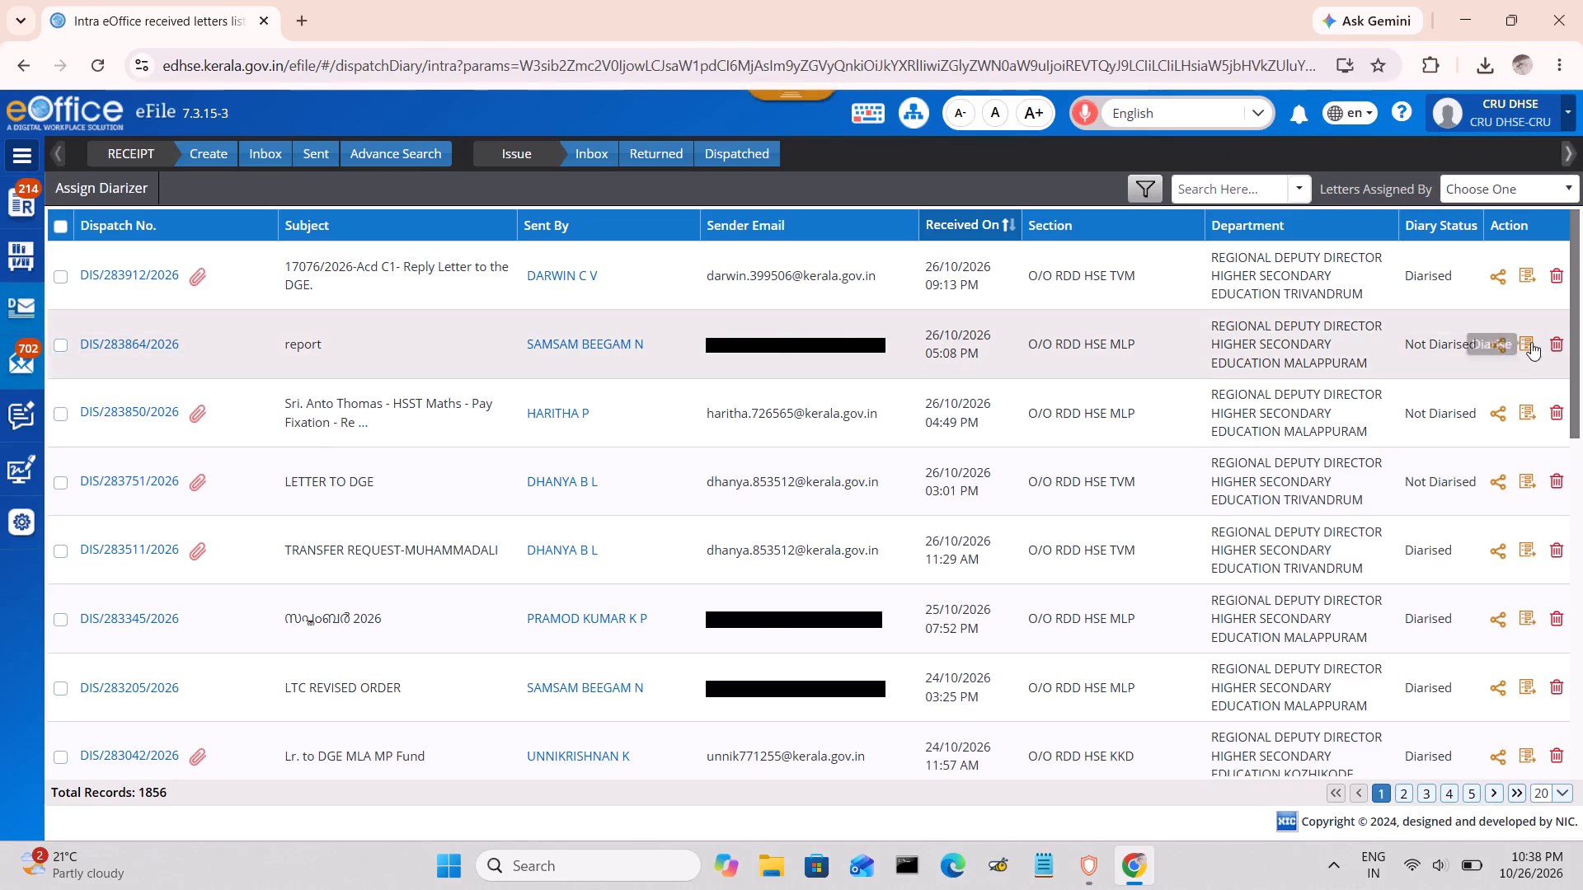
pyautogui.click(1529, 341)
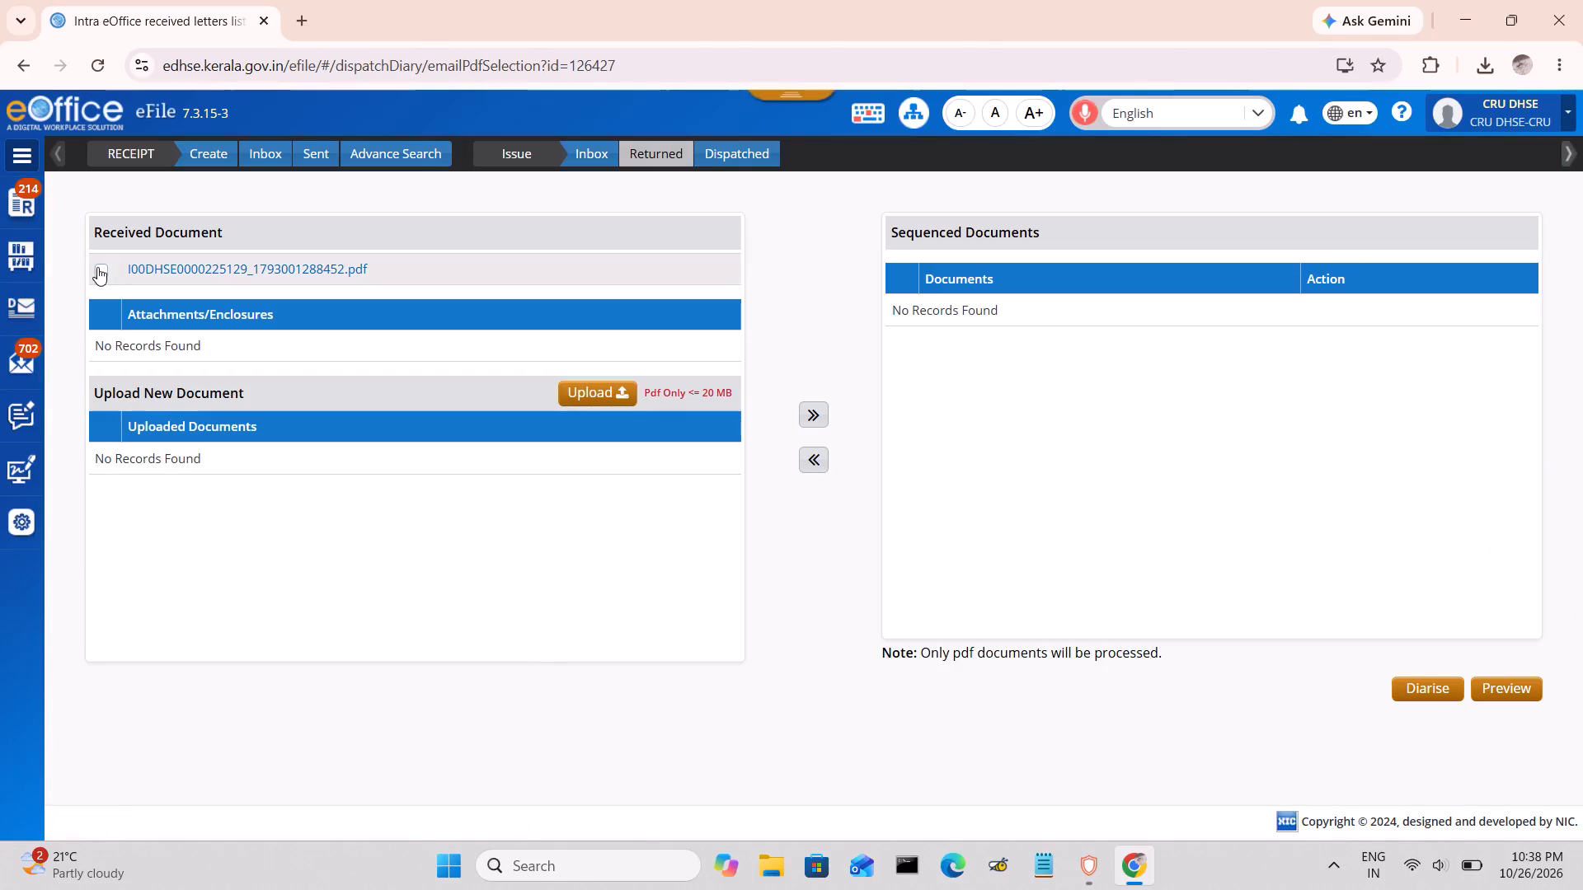
pyautogui.click(97, 267)
pyautogui.click(818, 405)
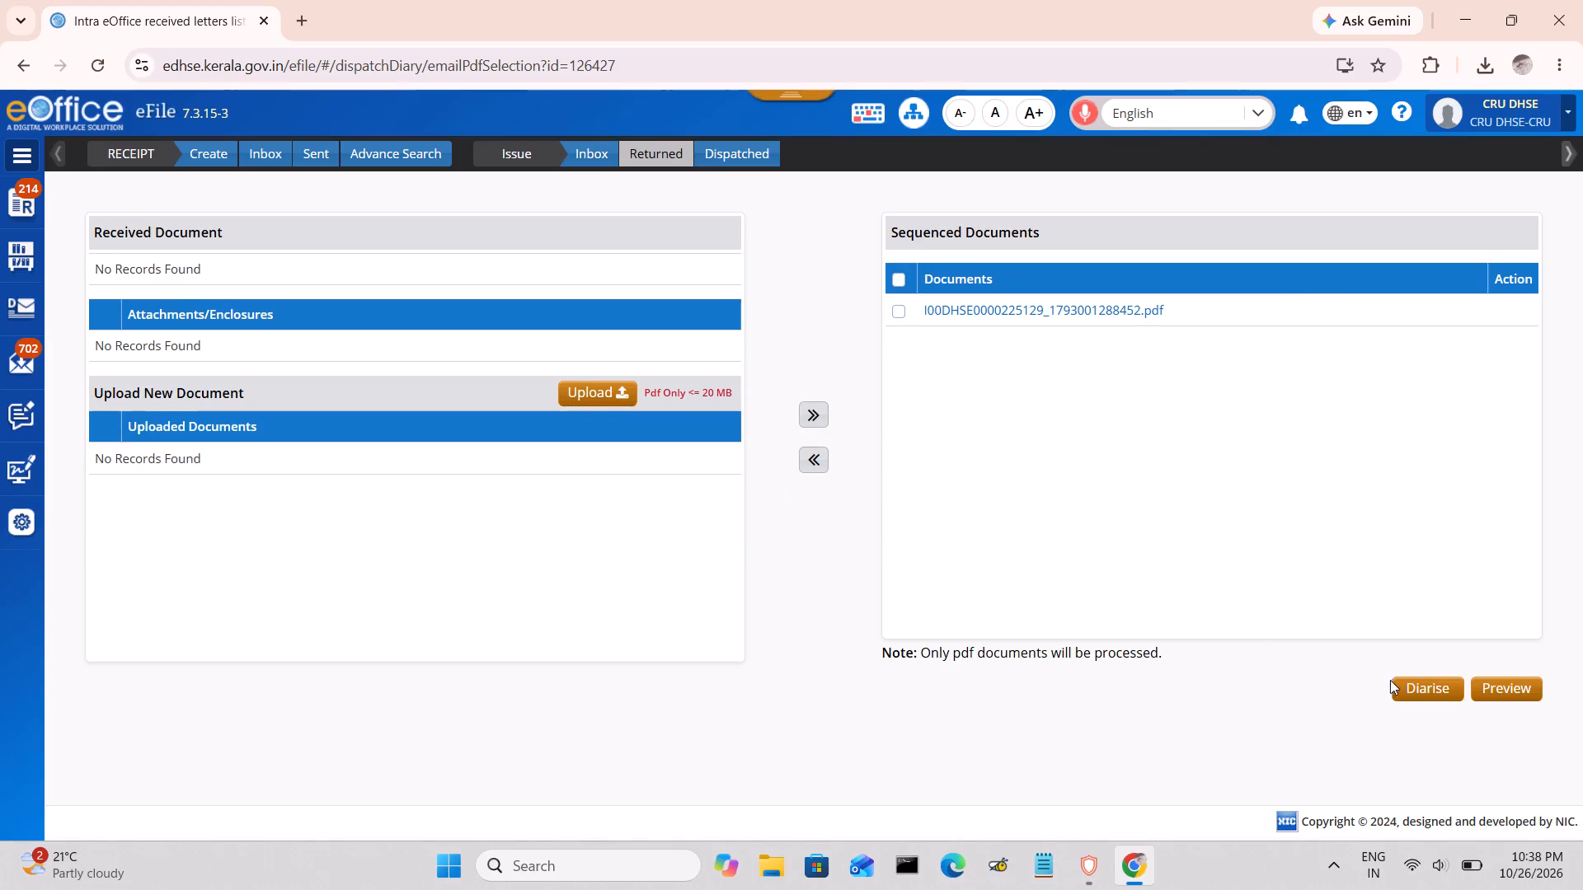
pyautogui.click(1396, 684)
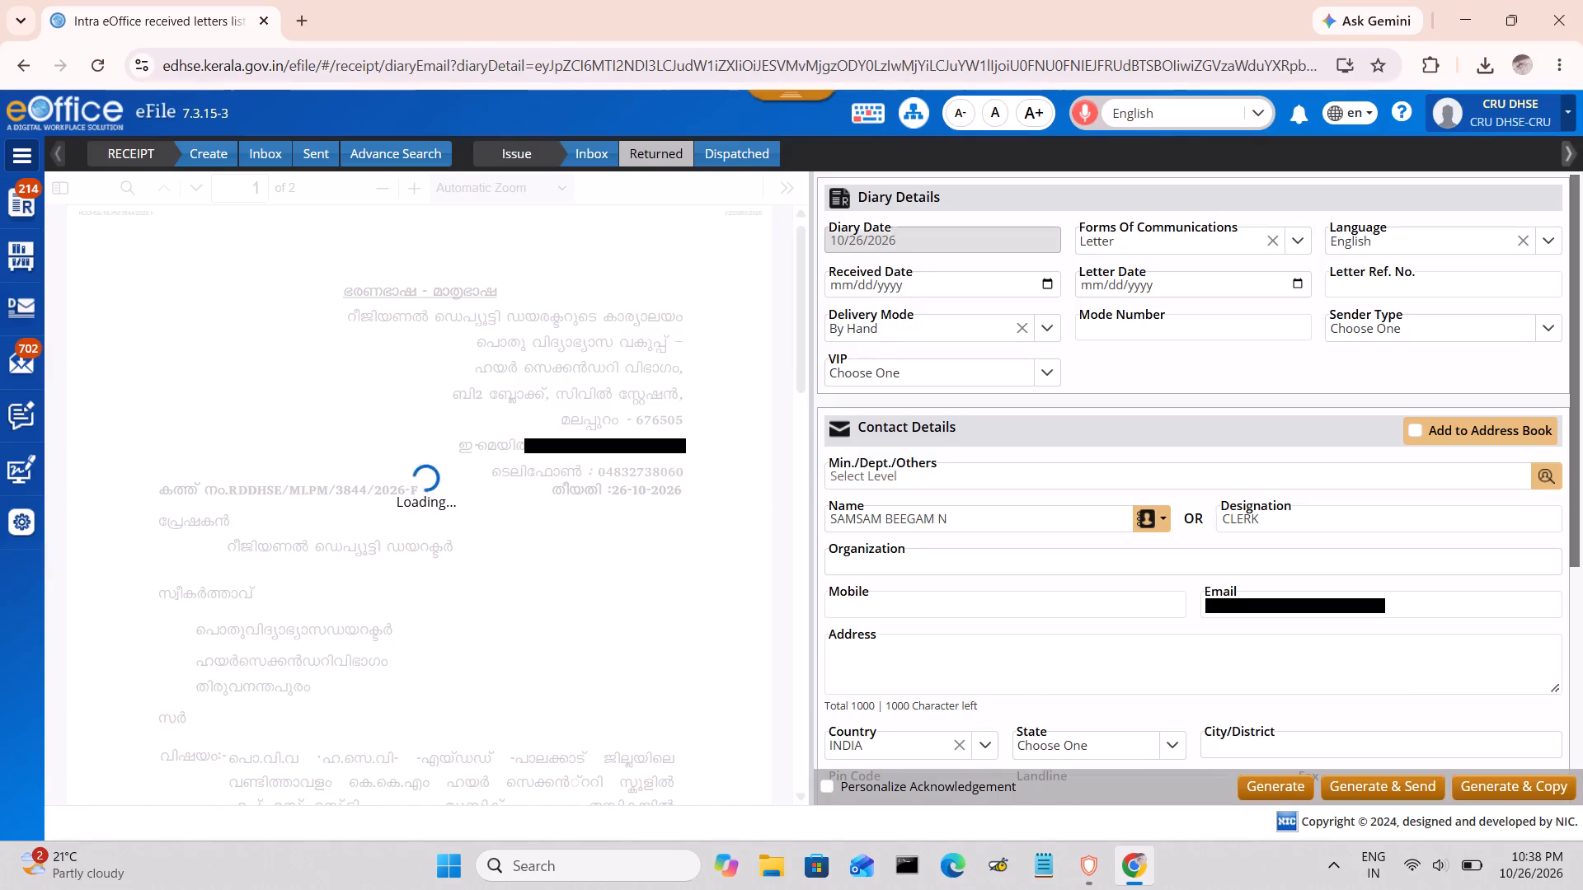
# Enter "RDD MLPM NO 3844" as the sender's address and copy that text.
pyautogui.click(937, 675)
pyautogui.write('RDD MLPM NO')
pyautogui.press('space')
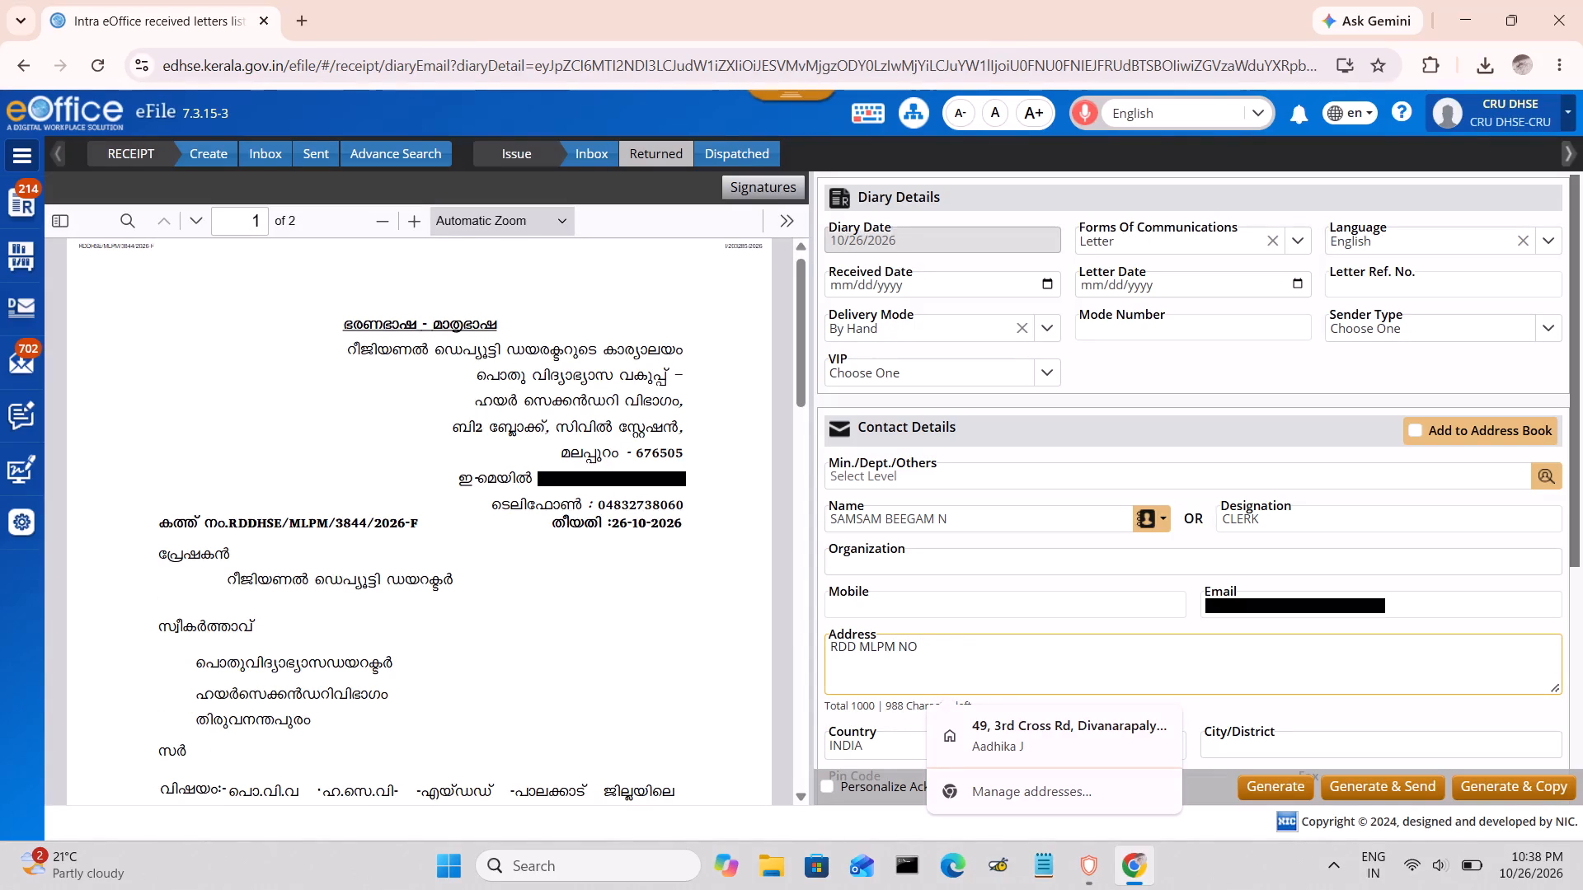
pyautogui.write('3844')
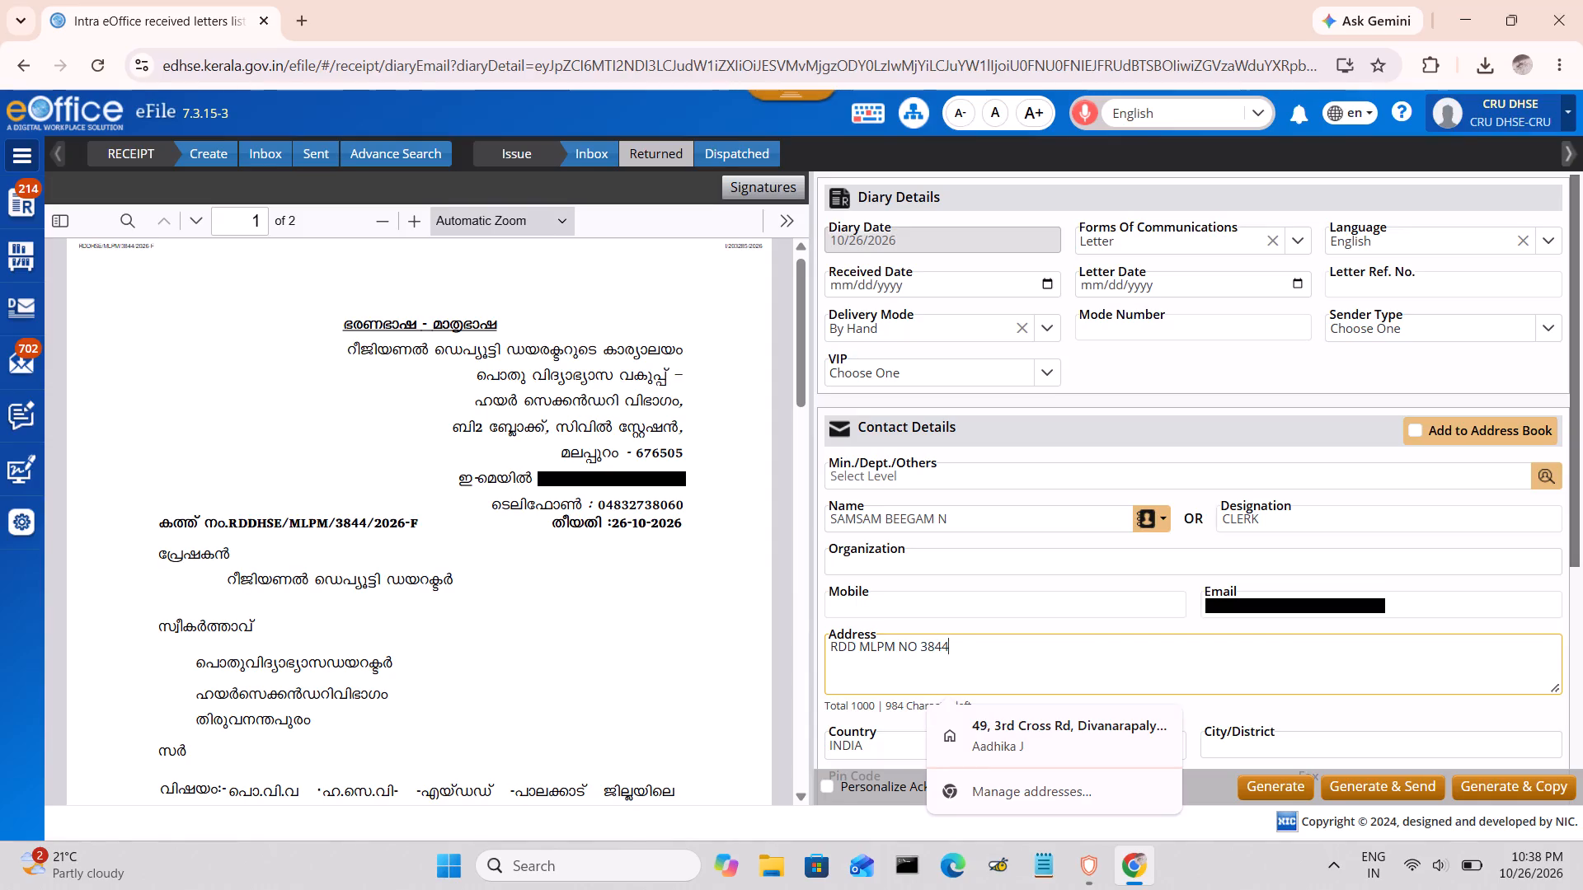
pyautogui.moveTo(954, 649); pyautogui.dragTo(690, 663)
pyautogui.hotkey('ctrl', 'c')
# Set the main category of the RDD MLPM letter to General.
pyautogui.scroll(-6, 1170, 639)
pyautogui.click(864, 505)
pyautogui.press('g')
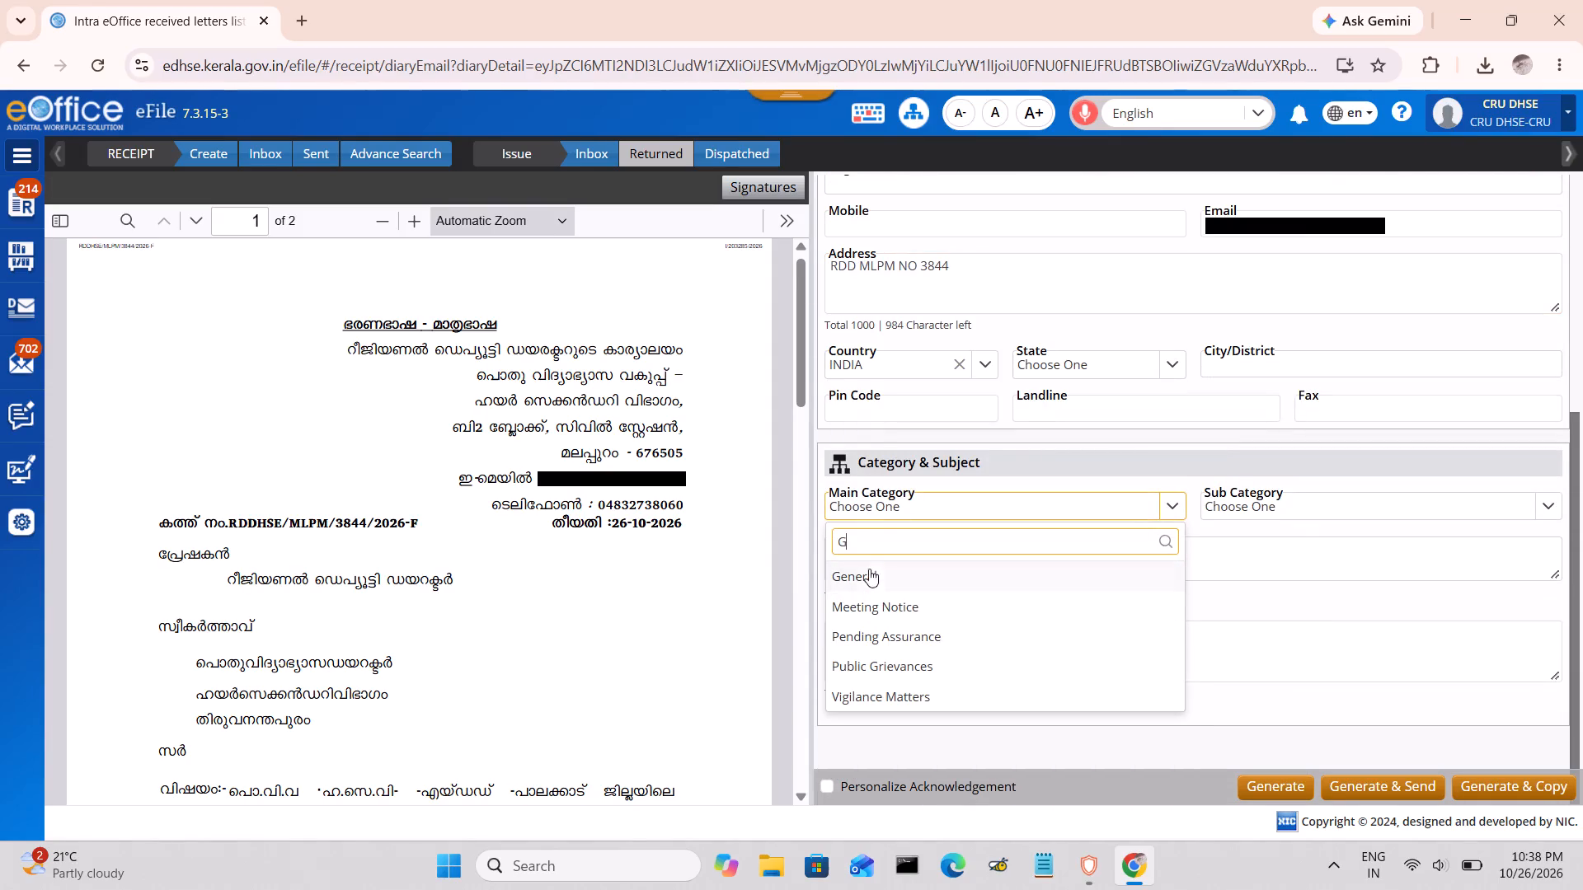
pyautogui.click(865, 580)
pyautogui.scroll(-5, 845, 588)
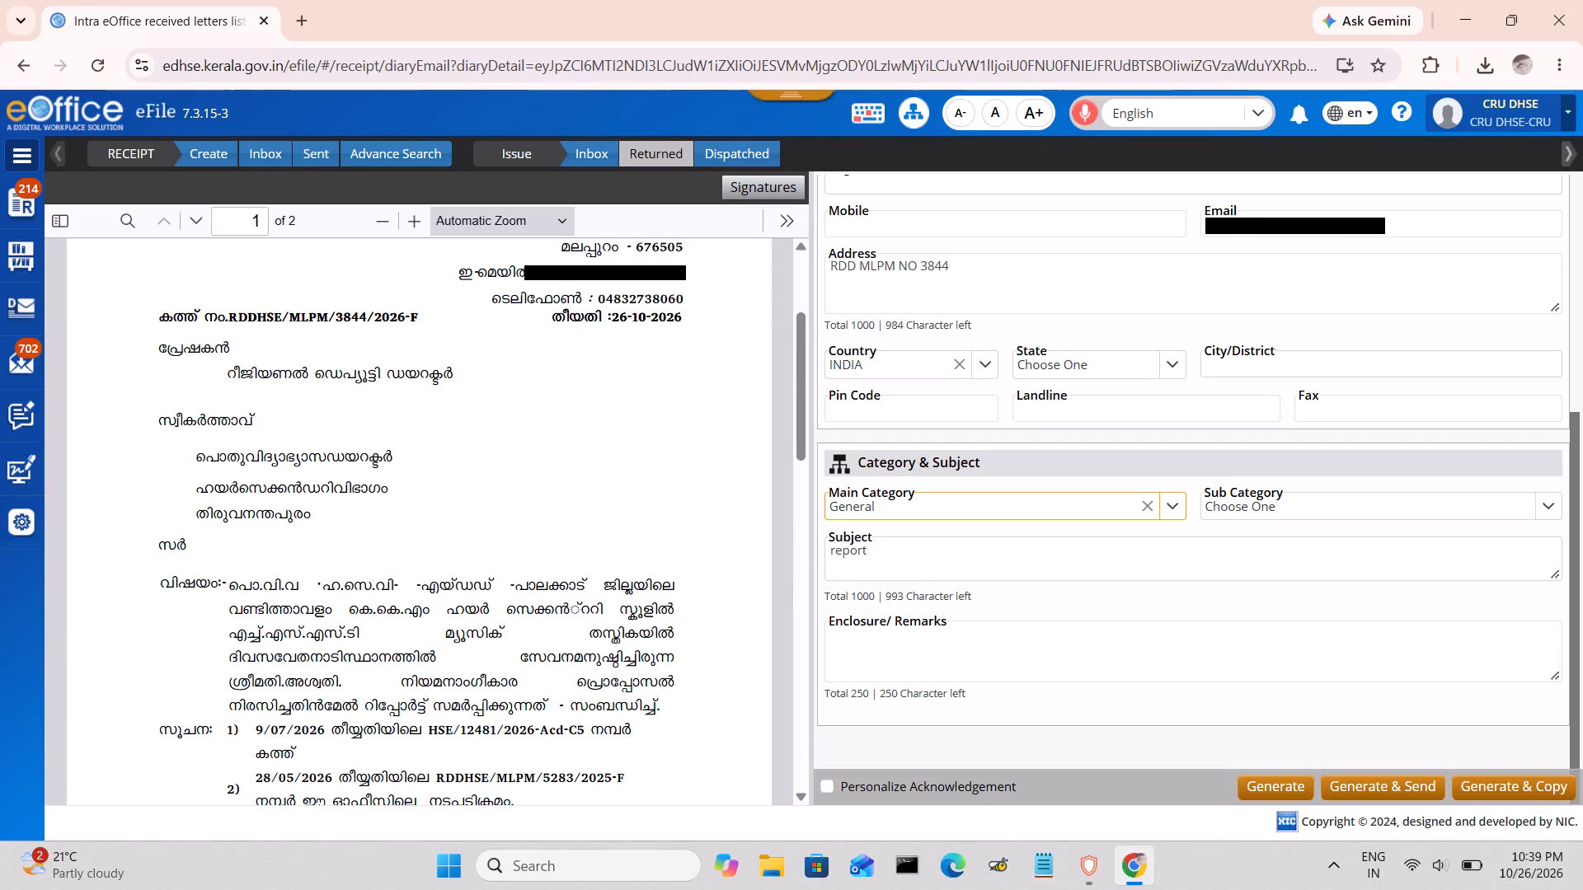
pyautogui.moveTo(890, 544); pyautogui.dragTo(810, 548)
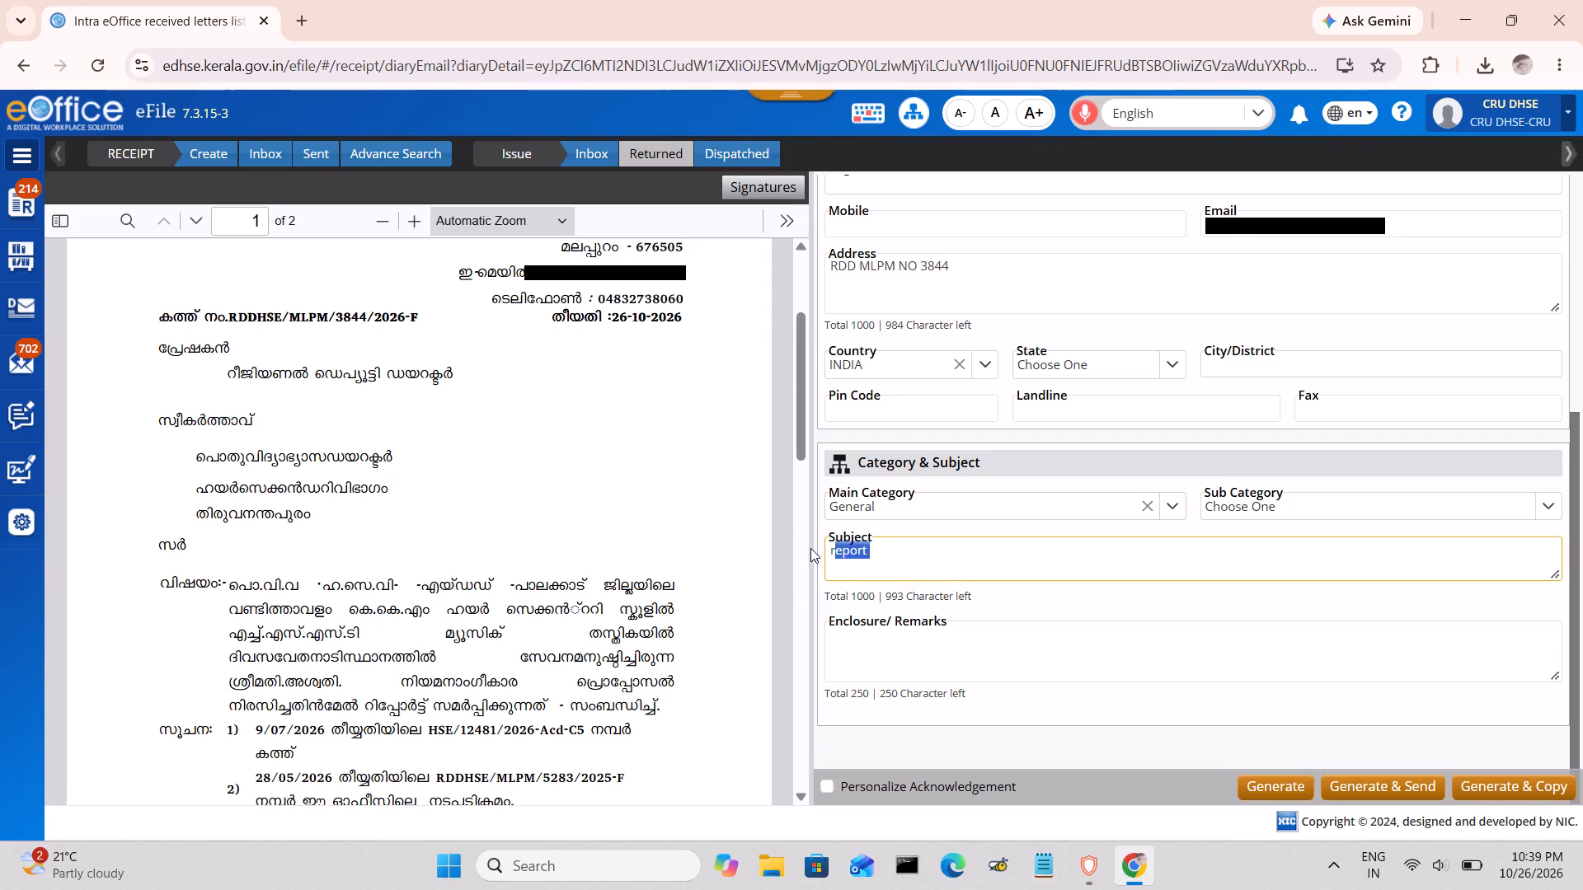
pyautogui.write('ASWATHY')
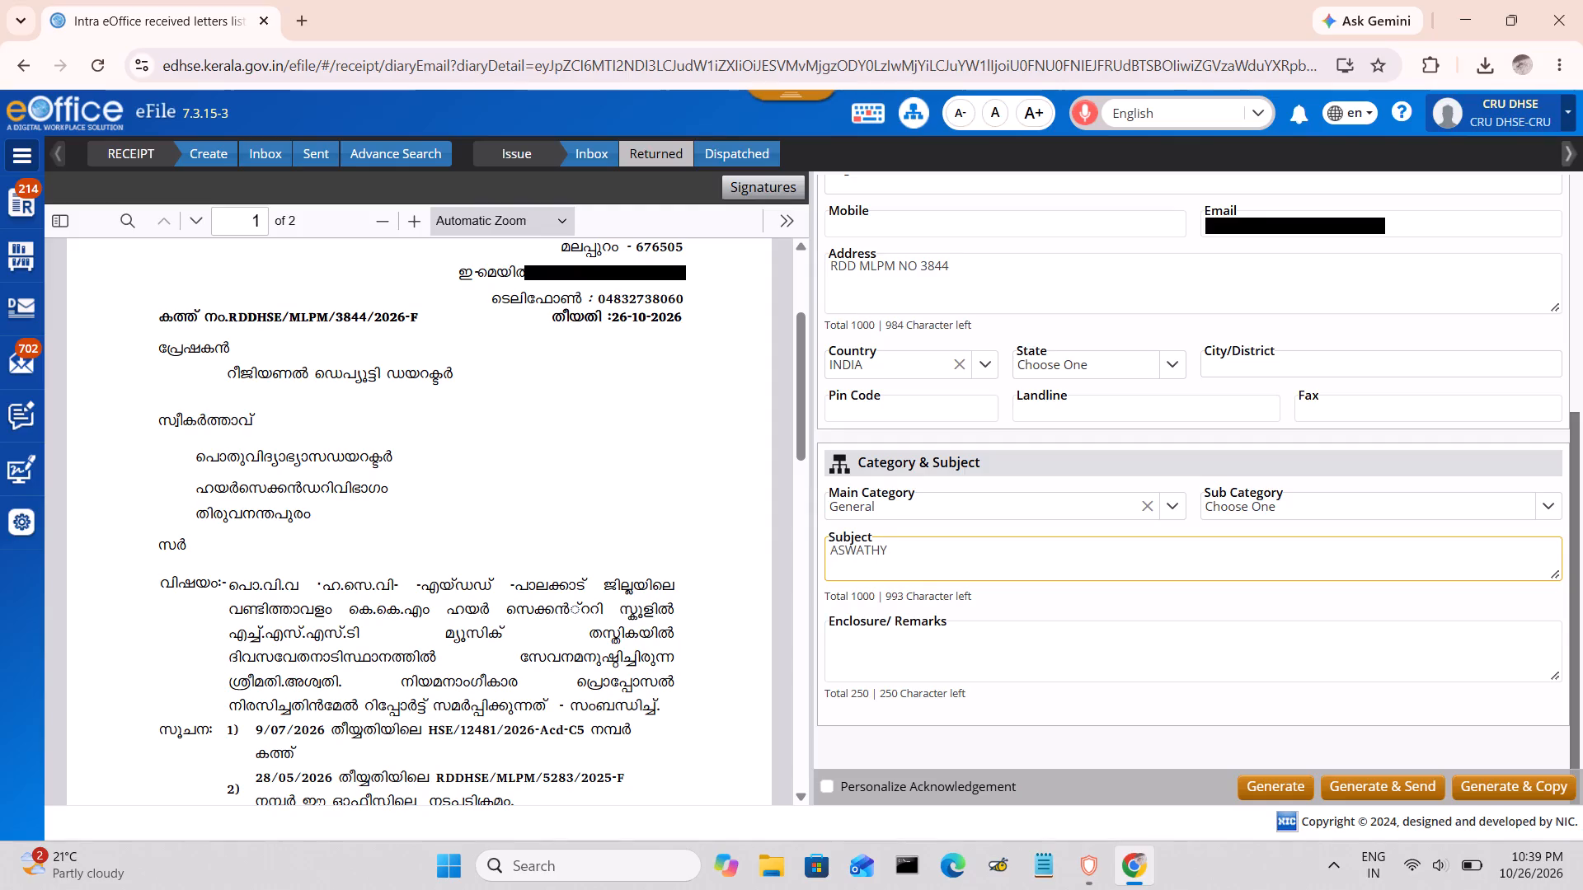
pyautogui.press('space')
pyautogui.write('MUSIC TEACHER O')
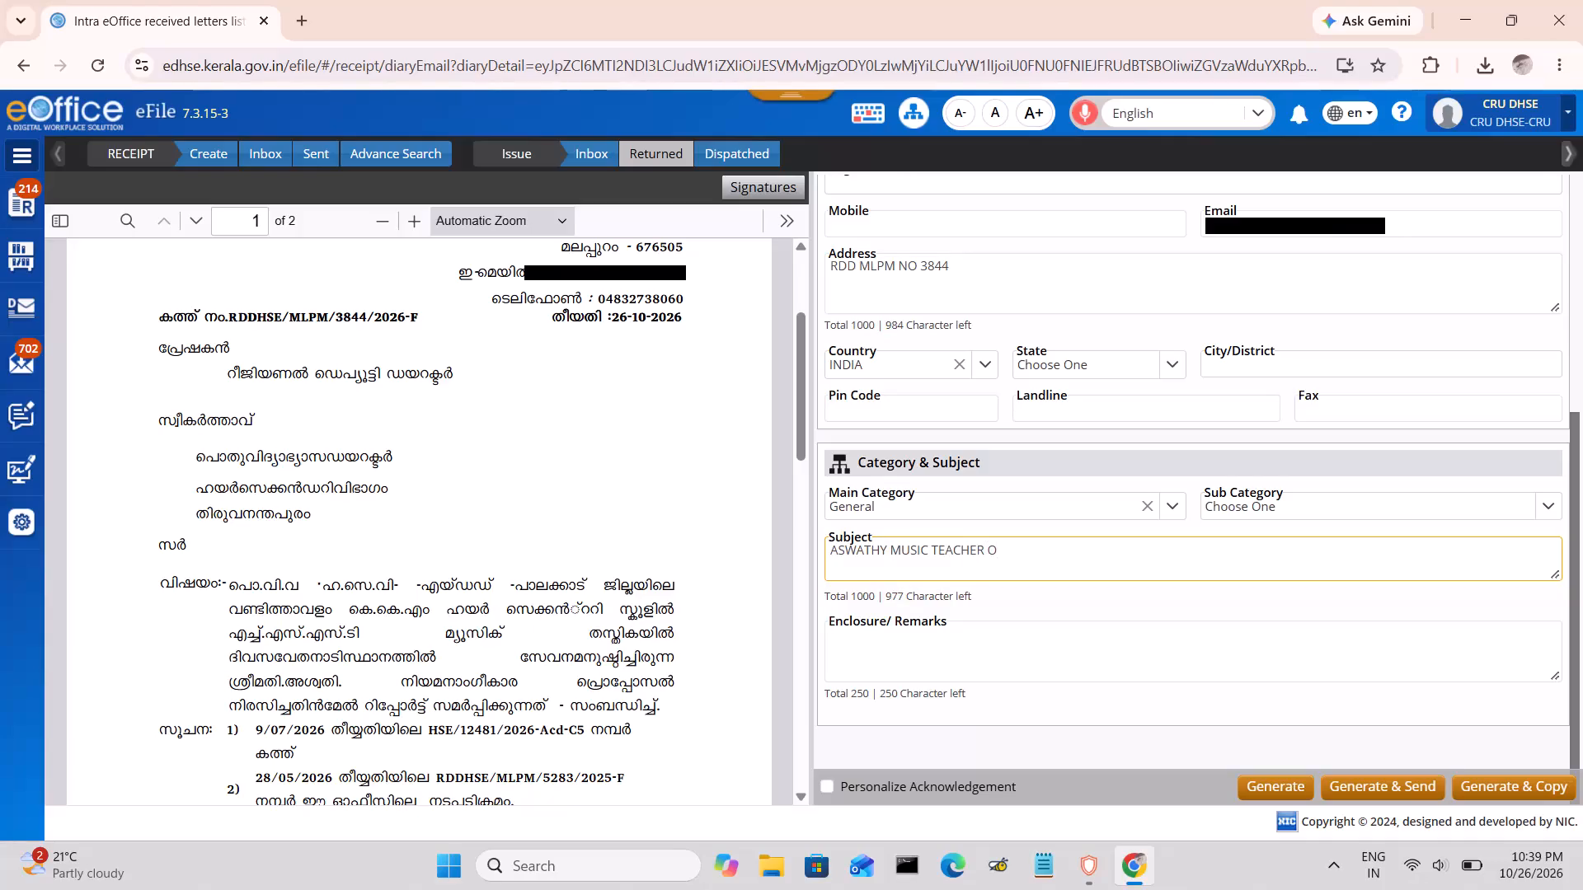
pyautogui.press('BackSpace')
pyautogui.press('space')
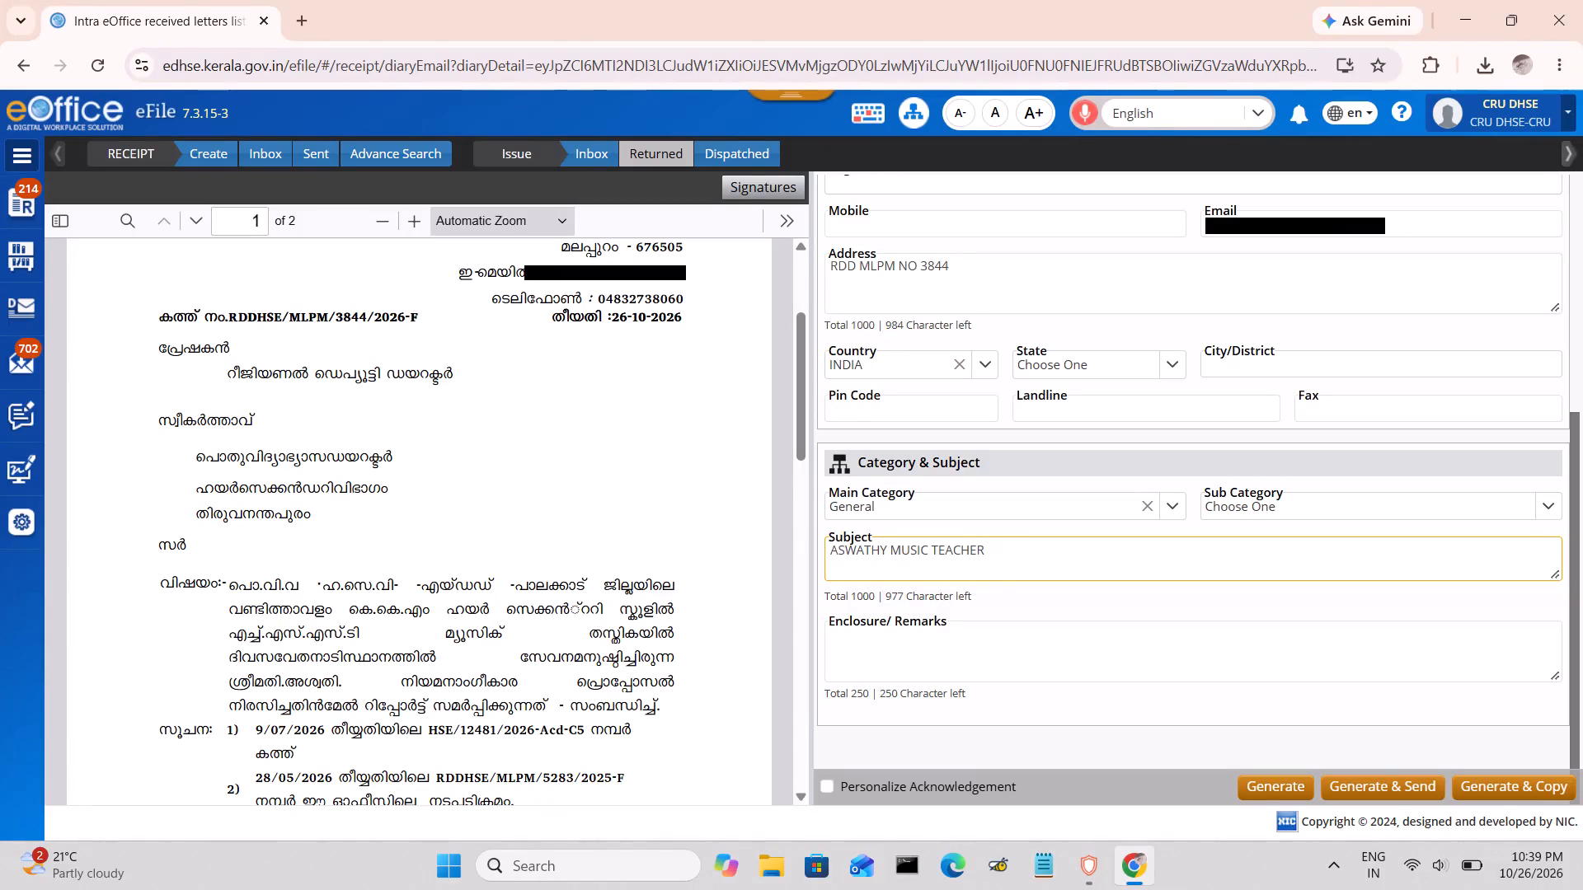
pyautogui.write('DAILY WAGE APPROVAL REPORT -')
pyautogui.press('space')
pyautogui.hotkey('ctrl', 'c')
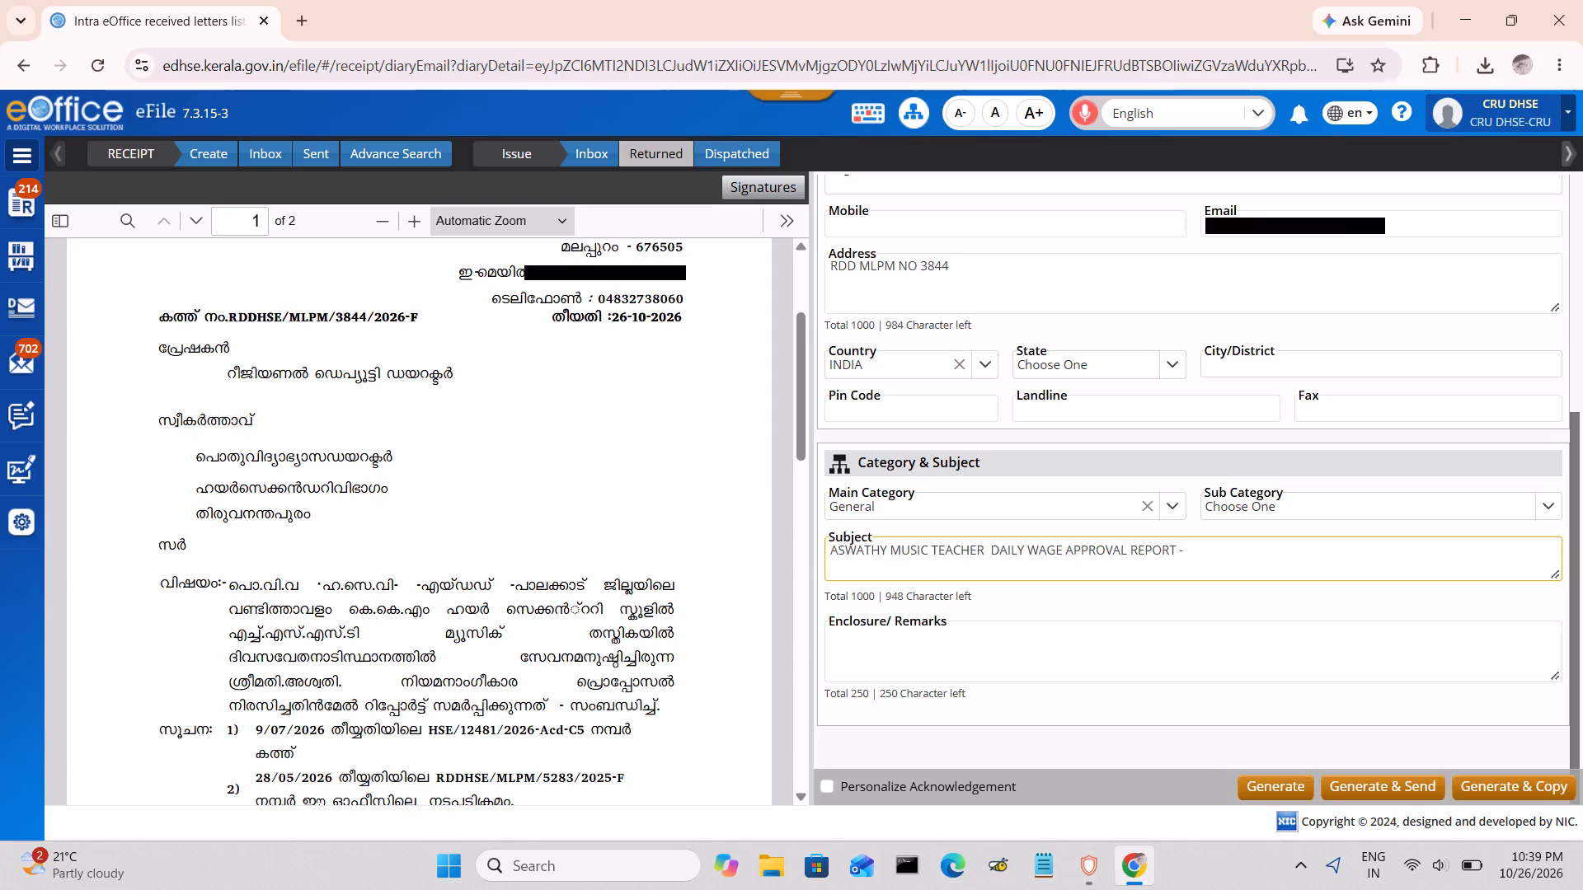
pyautogui.hotkey('ctrl', 'v')
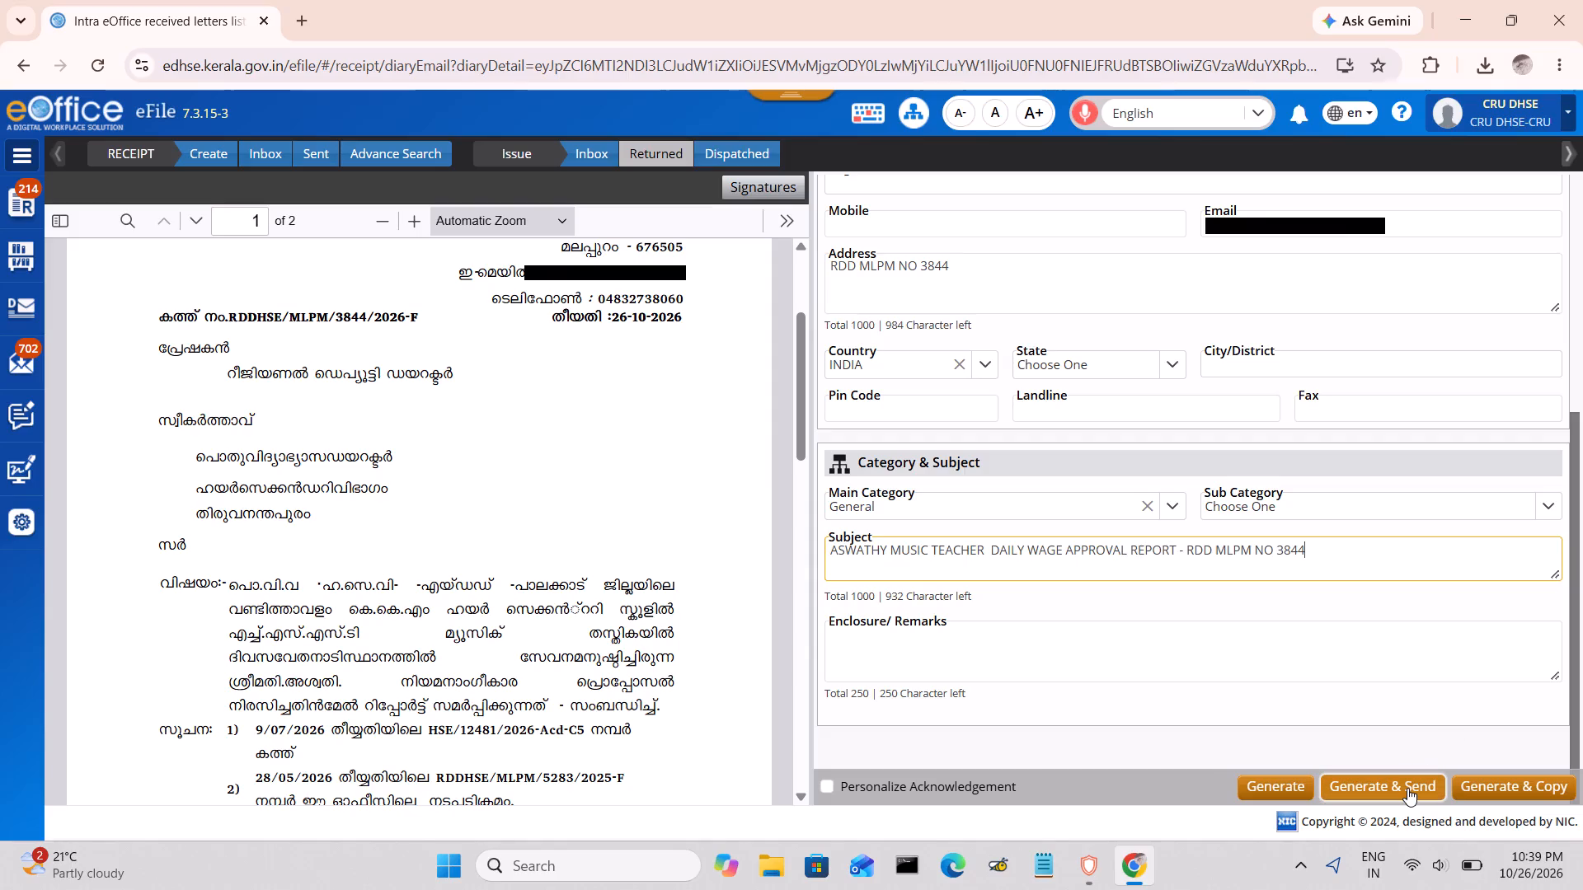
# Generate the receipt for the RDD MLPM NO 3844 letter and send it to the JS (ACD C) in DHSE Academic (C).
pyautogui.click(1407, 788)
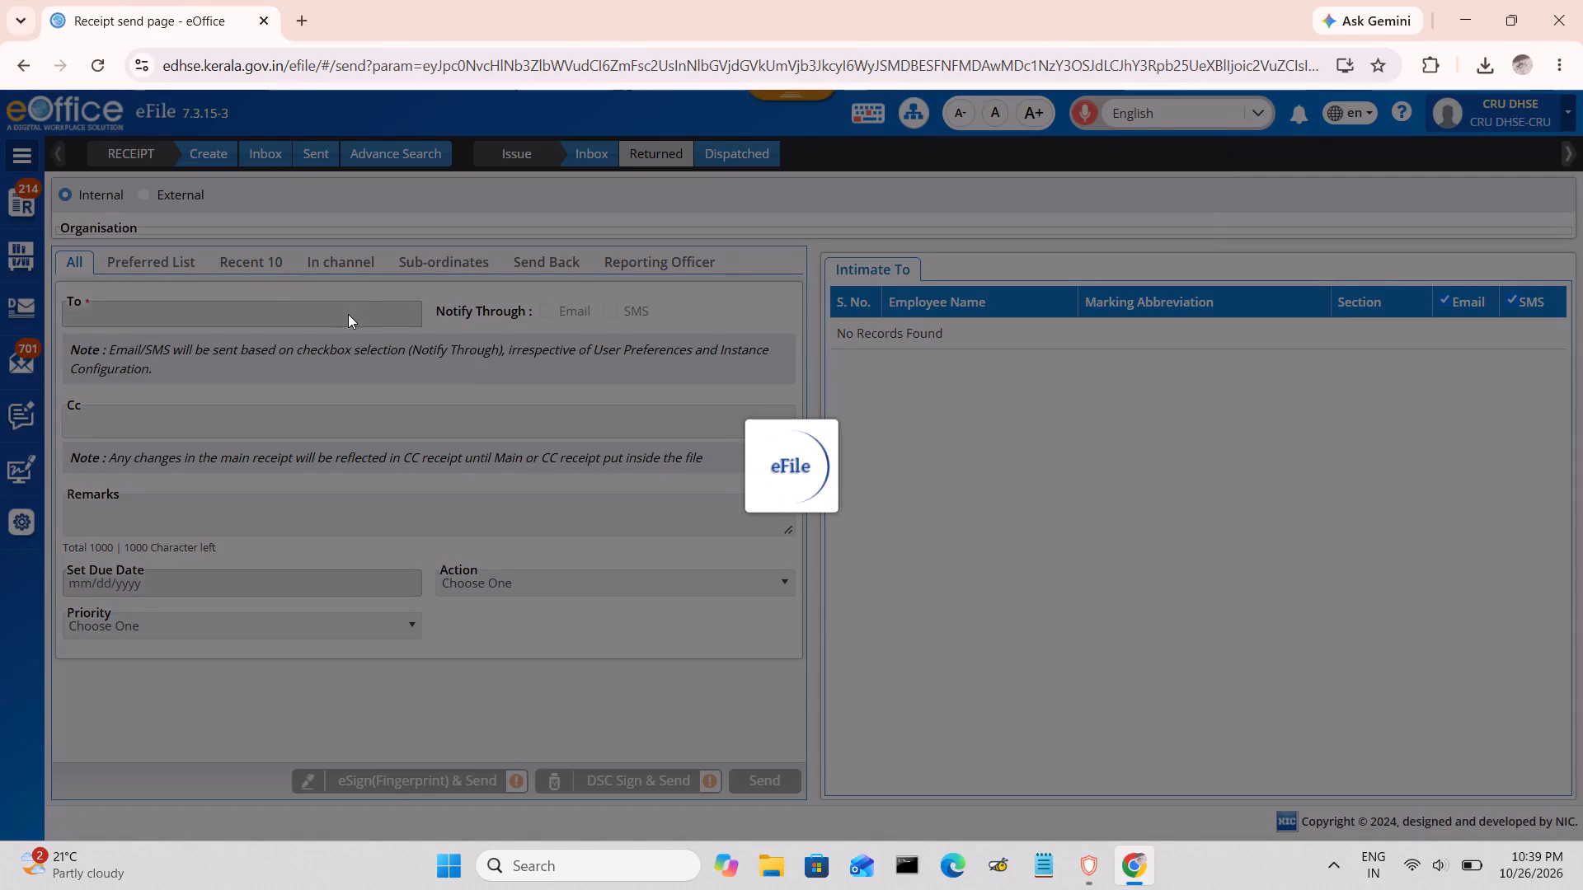
pyautogui.click(377, 312)
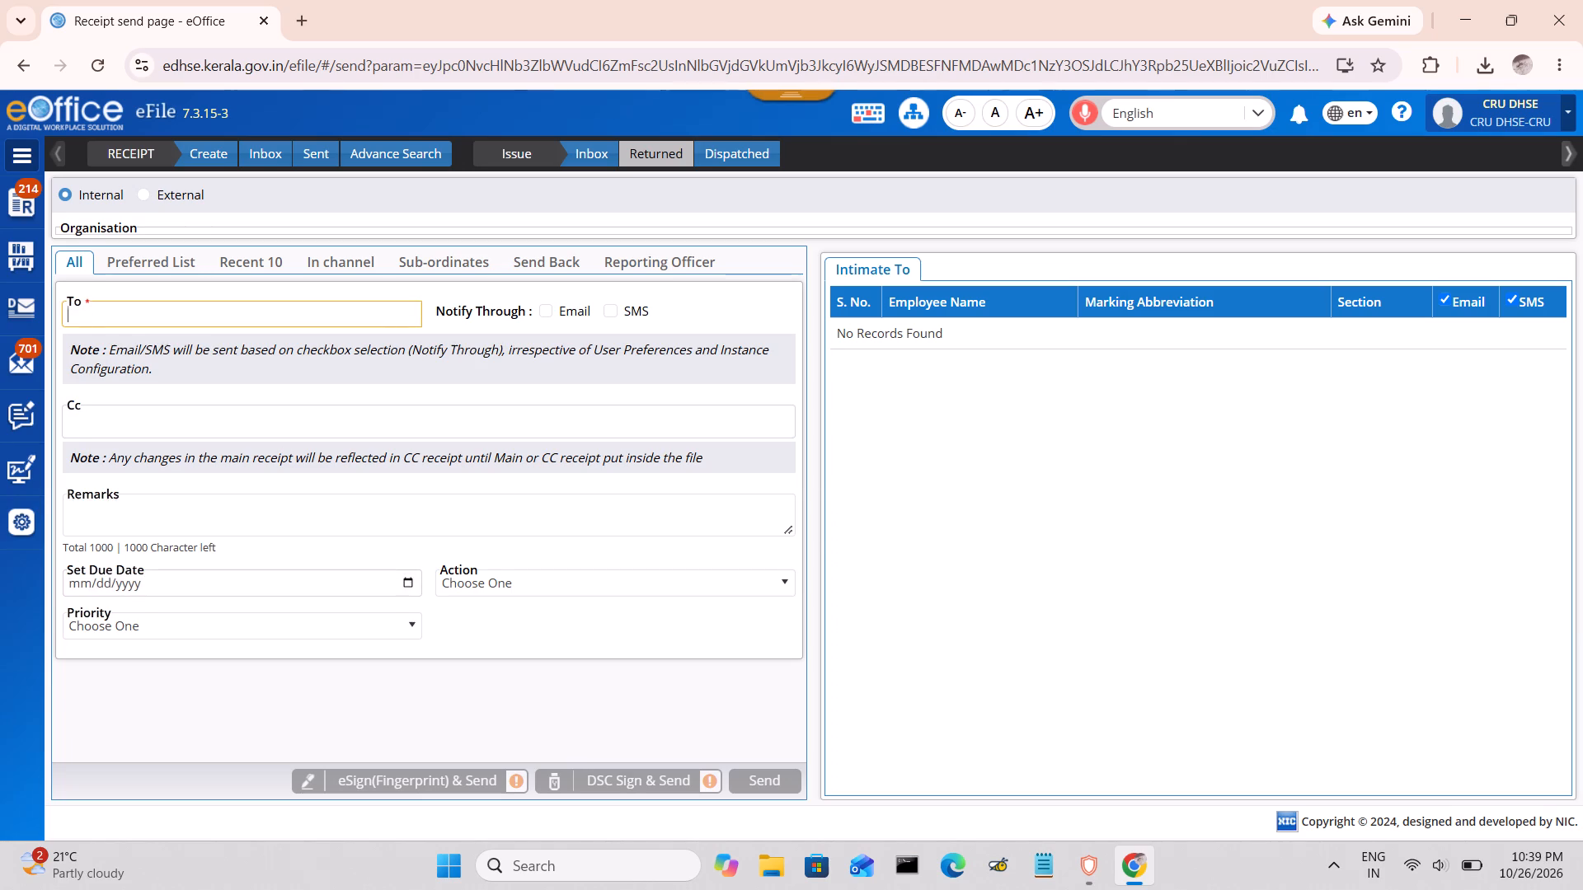
pyautogui.press('a')
pyautogui.press('c')
pyautogui.press('d')
pyautogui.press('space')
pyautogui.press('c')
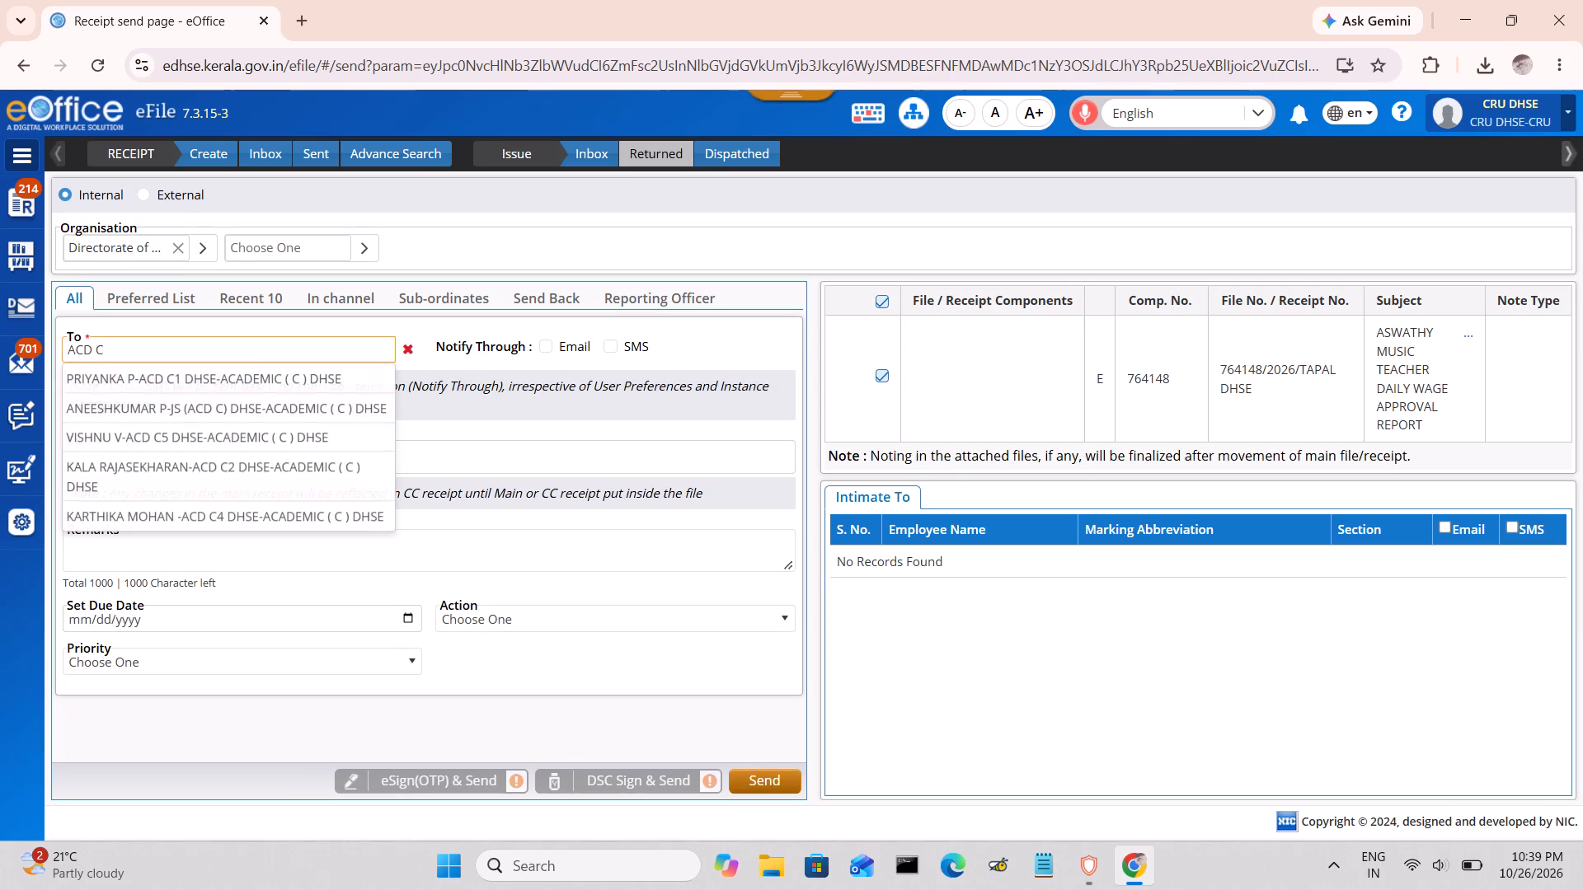
pyautogui.click(117, 415)
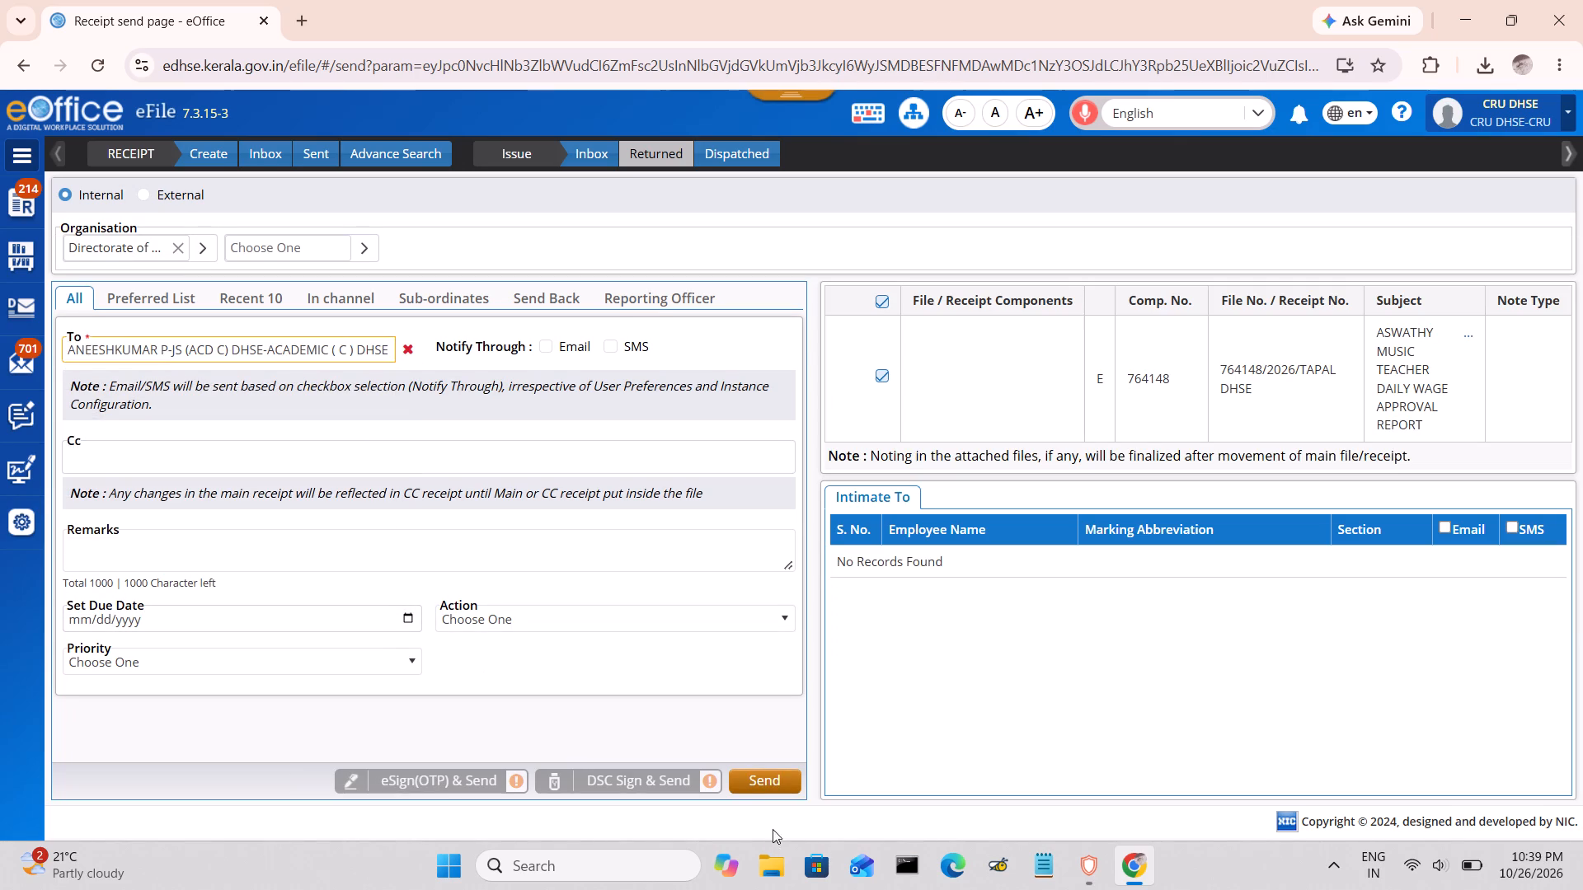
pyautogui.click(763, 780)
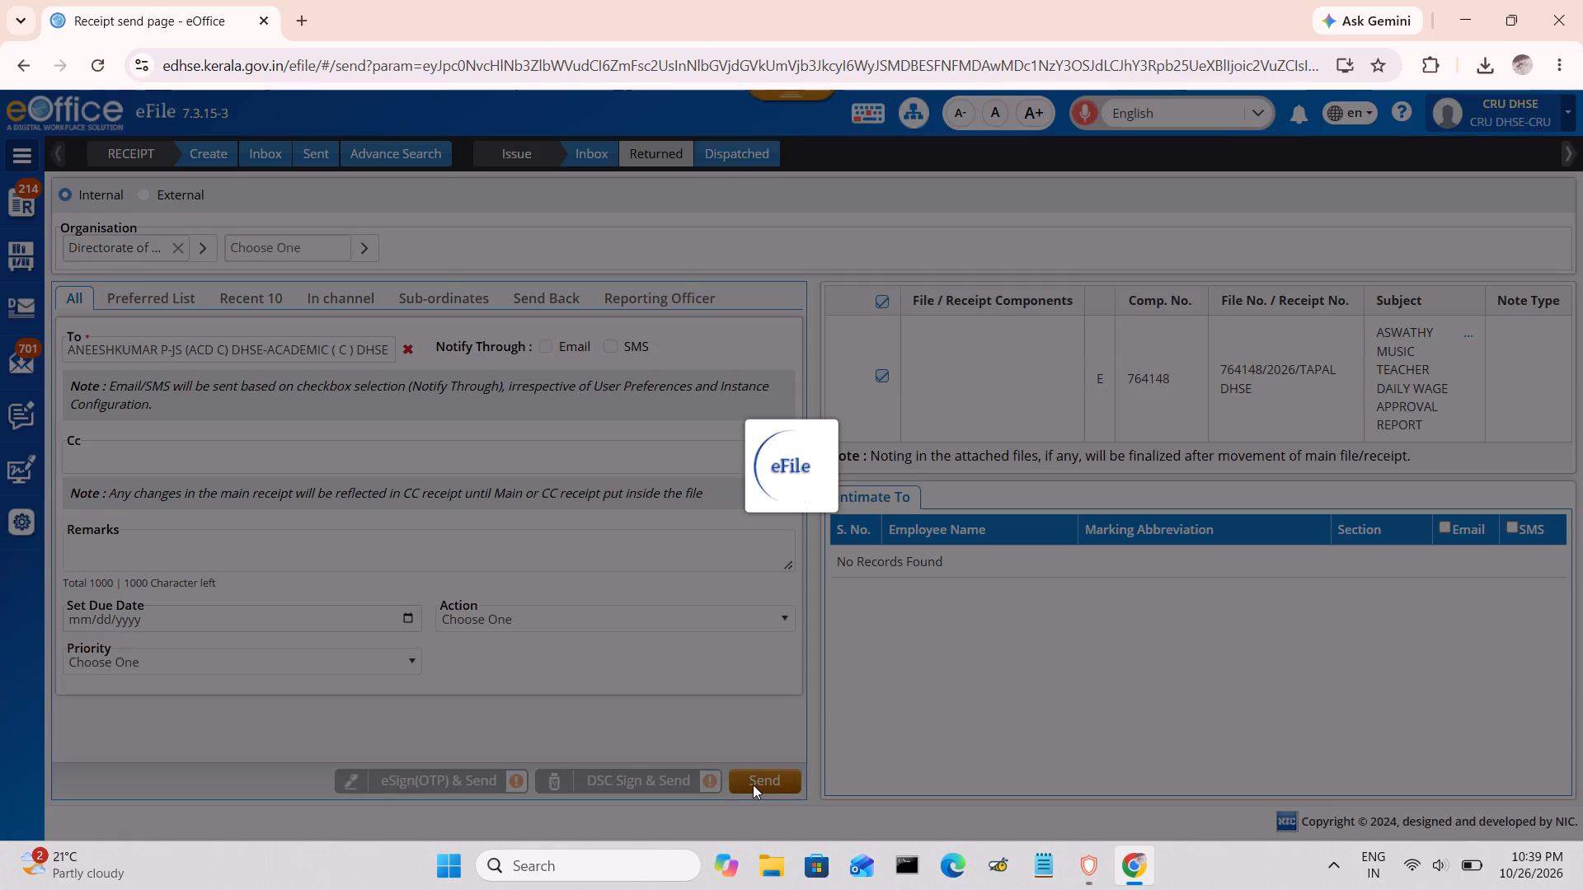
# From the Intra eOffice received letters, open DIS/283850/2026 for diarising, with its received PDF and the 7518.pdf attachment sequenced.
pyautogui.click(22, 364)
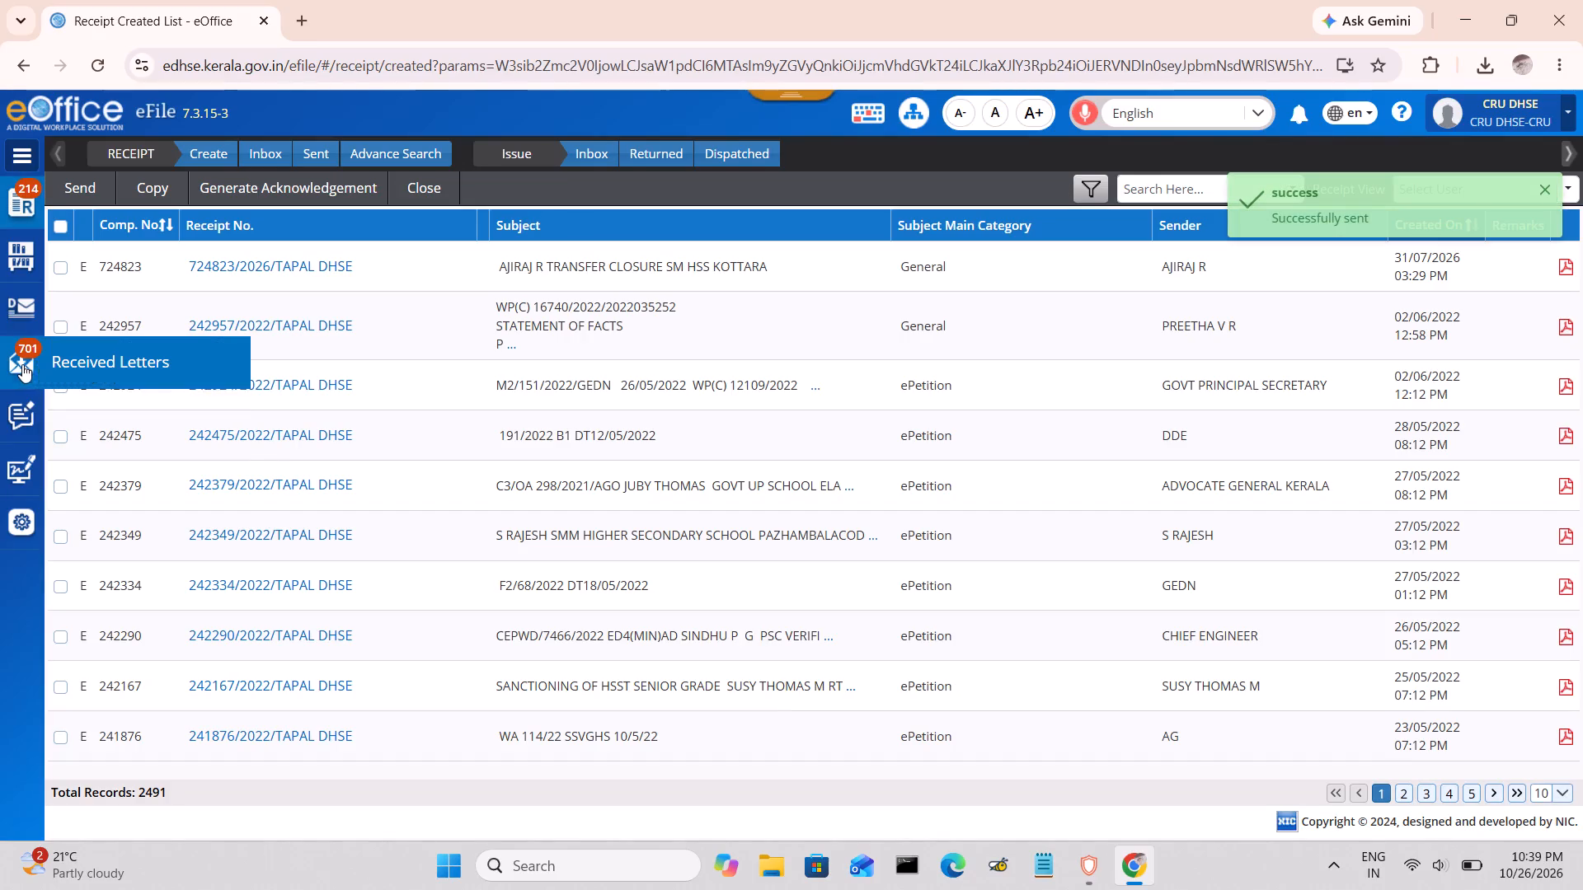
pyautogui.click(82, 405)
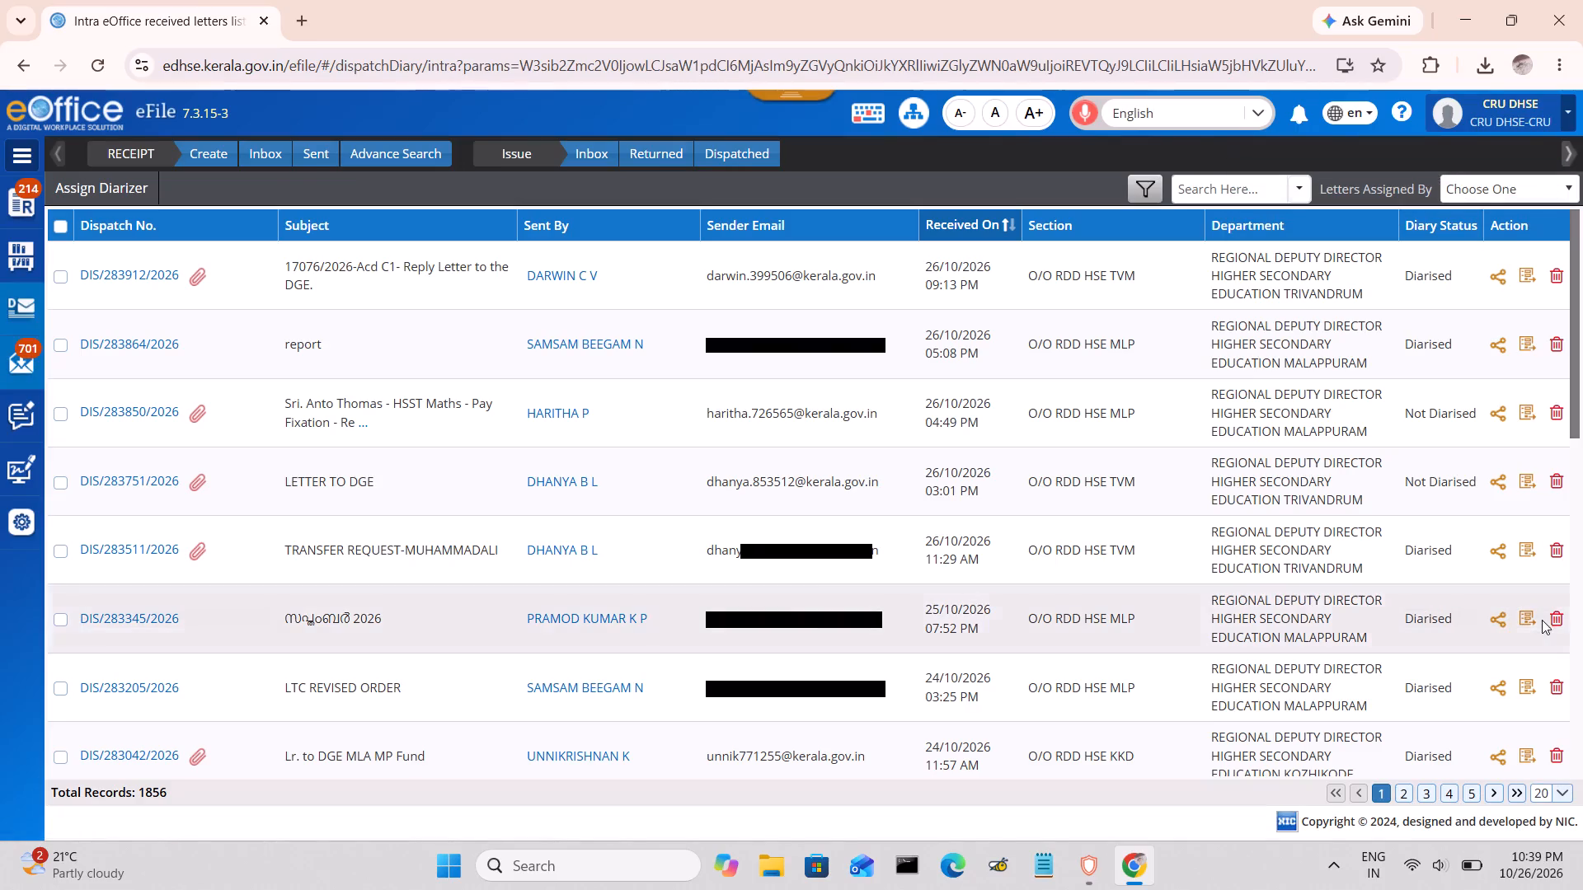
pyautogui.click(1527, 414)
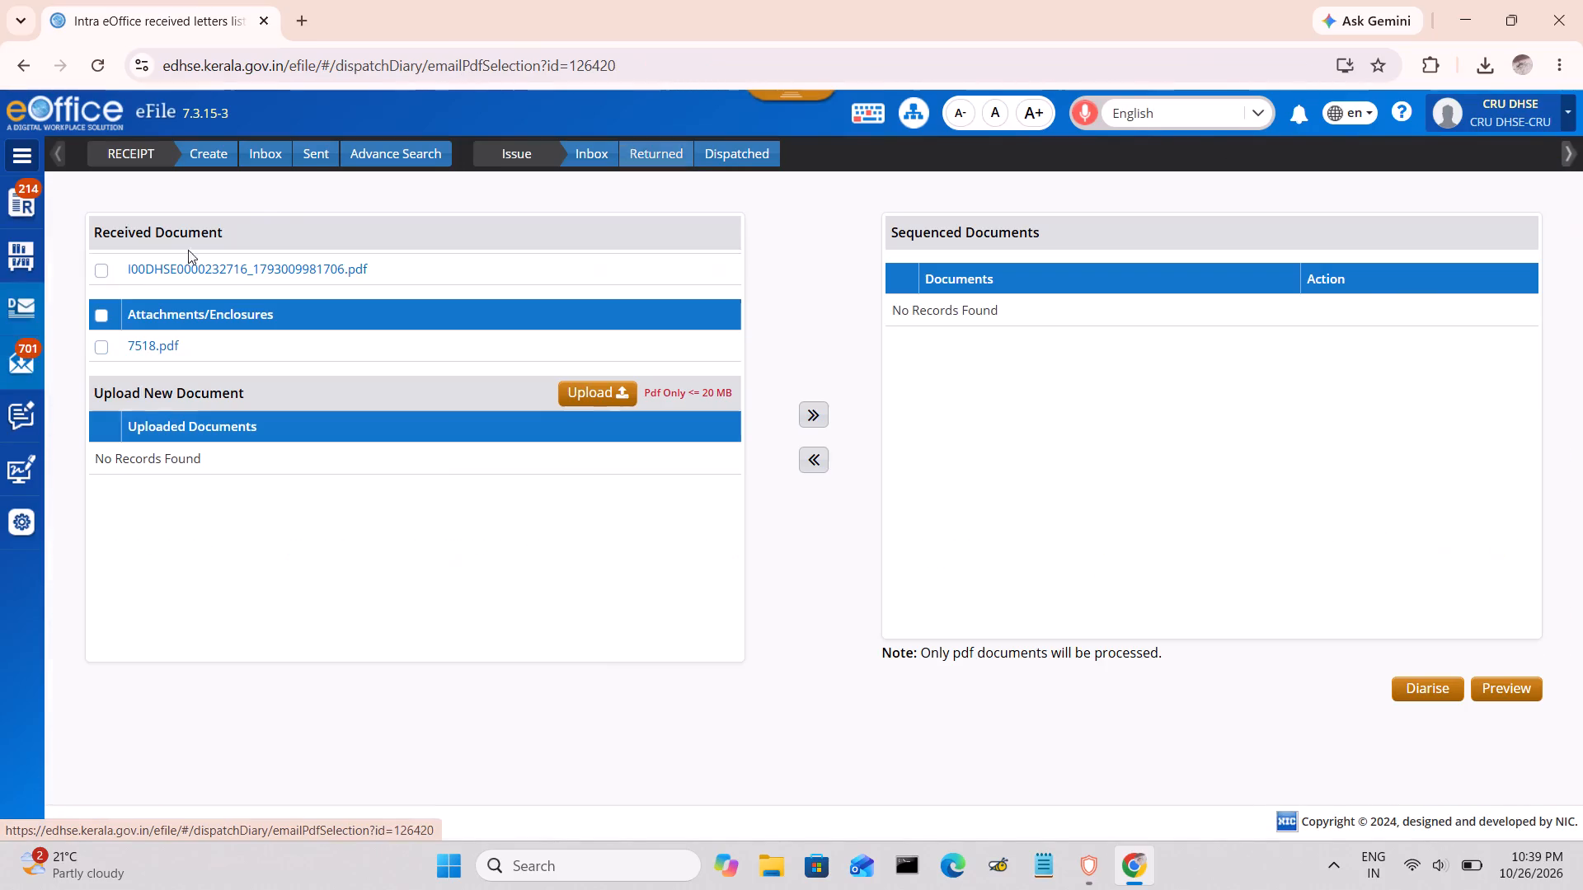
pyautogui.click(97, 267)
pyautogui.click(104, 343)
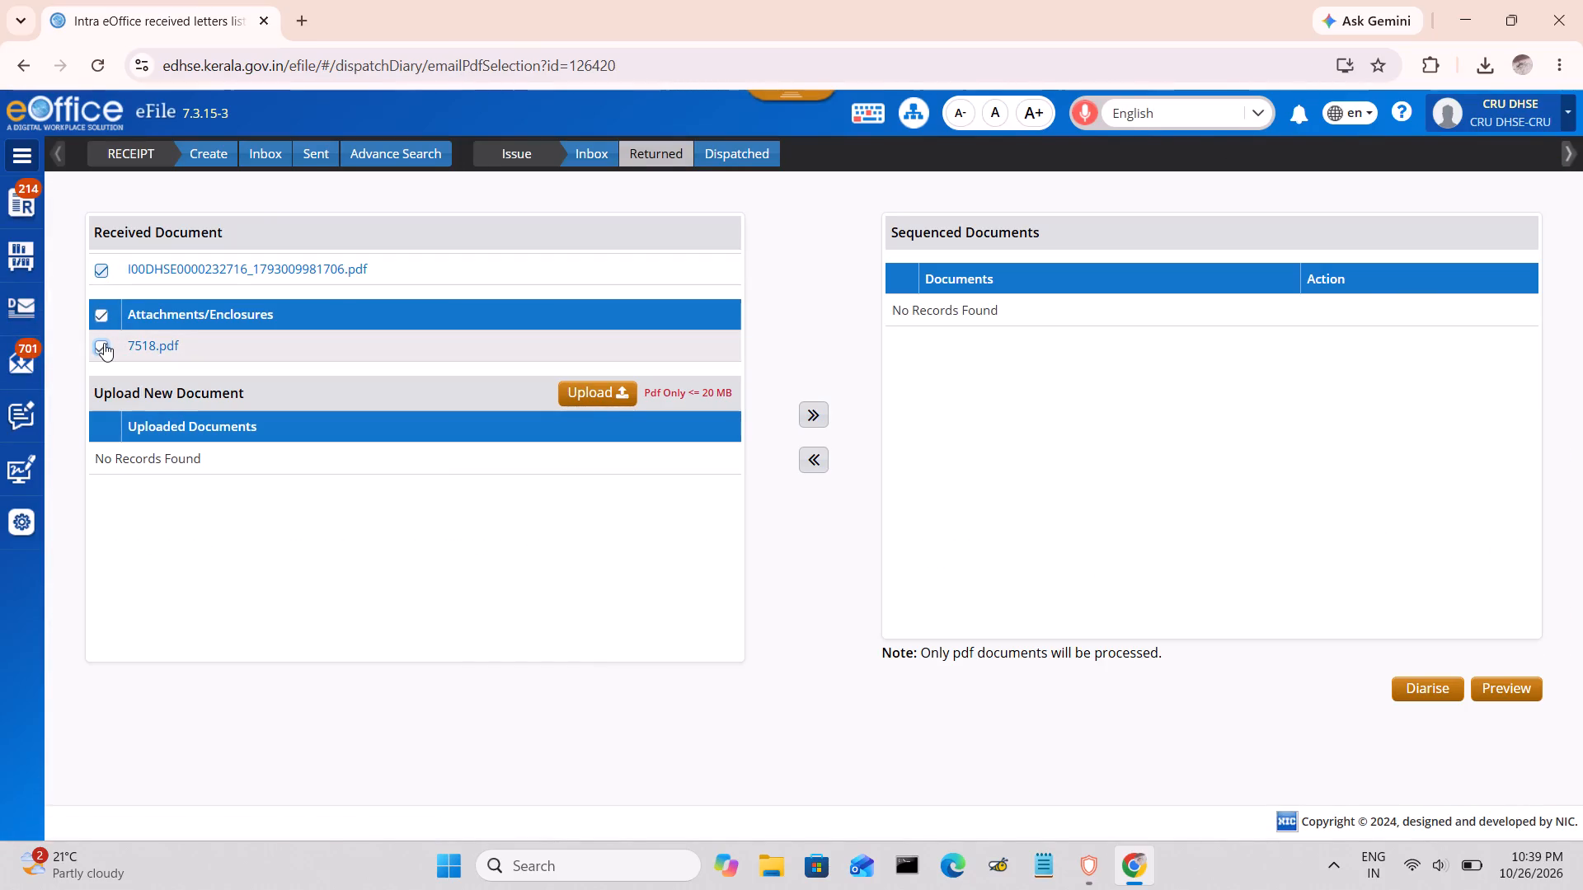
pyautogui.click(806, 411)
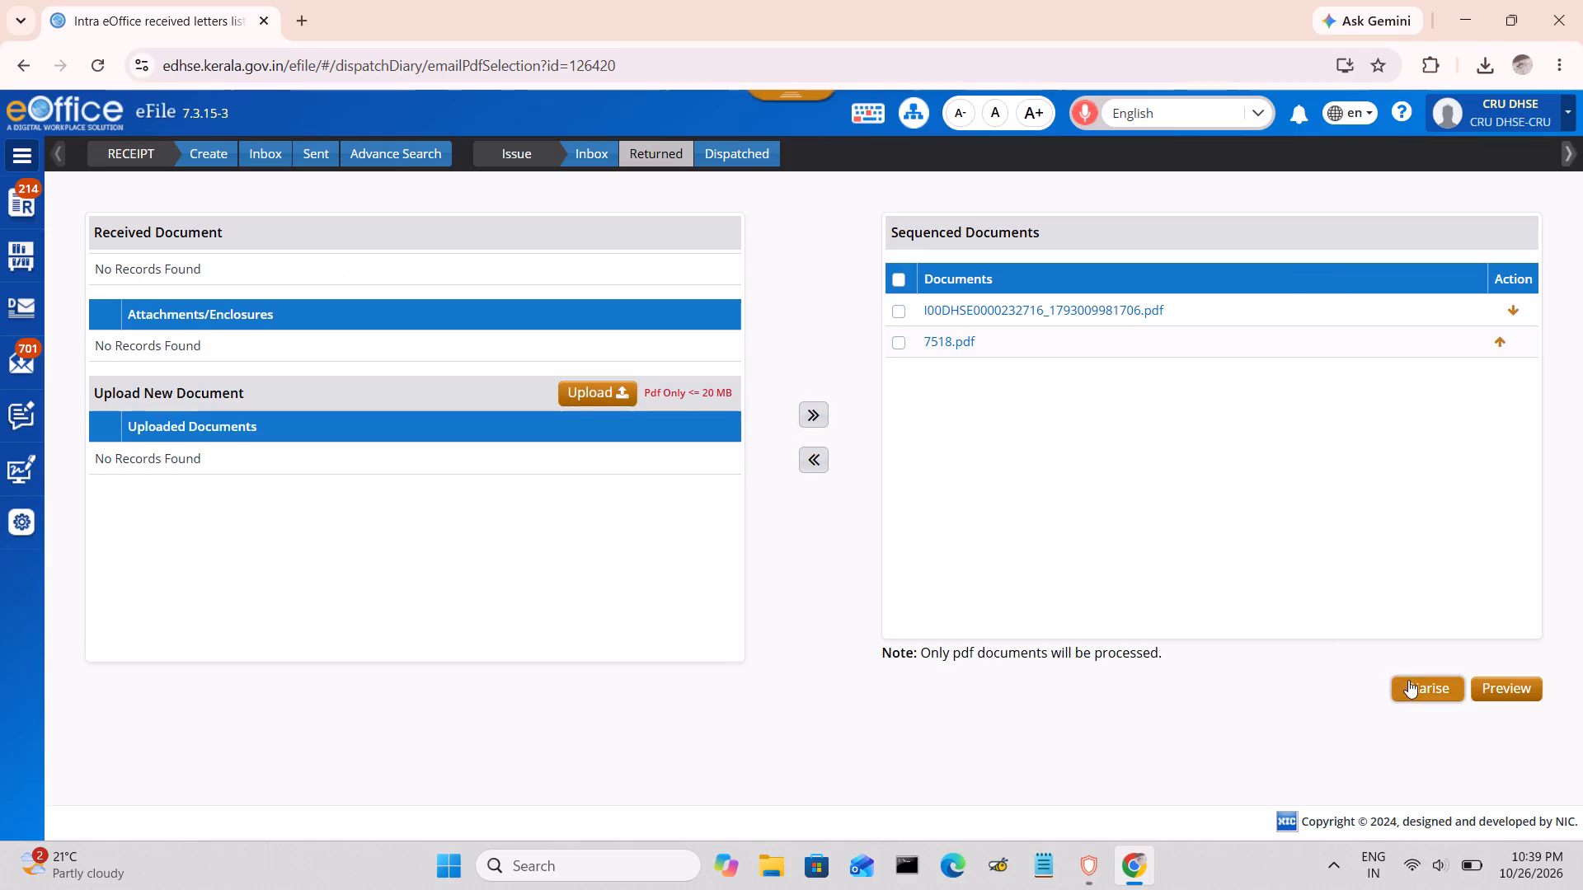
pyautogui.click(1406, 682)
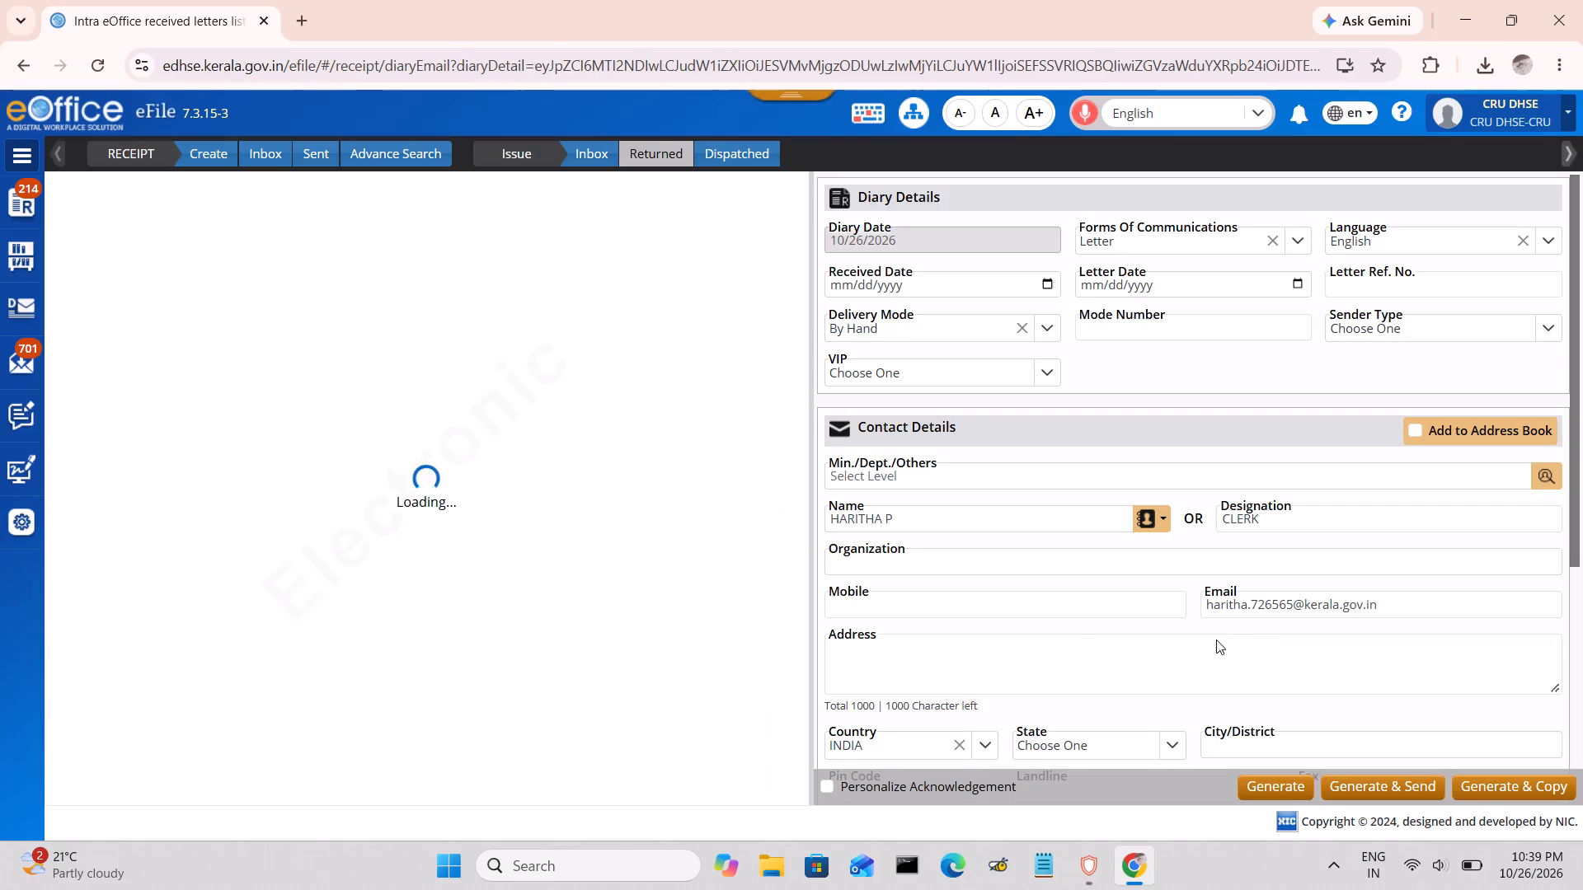
pyautogui.click(942, 663)
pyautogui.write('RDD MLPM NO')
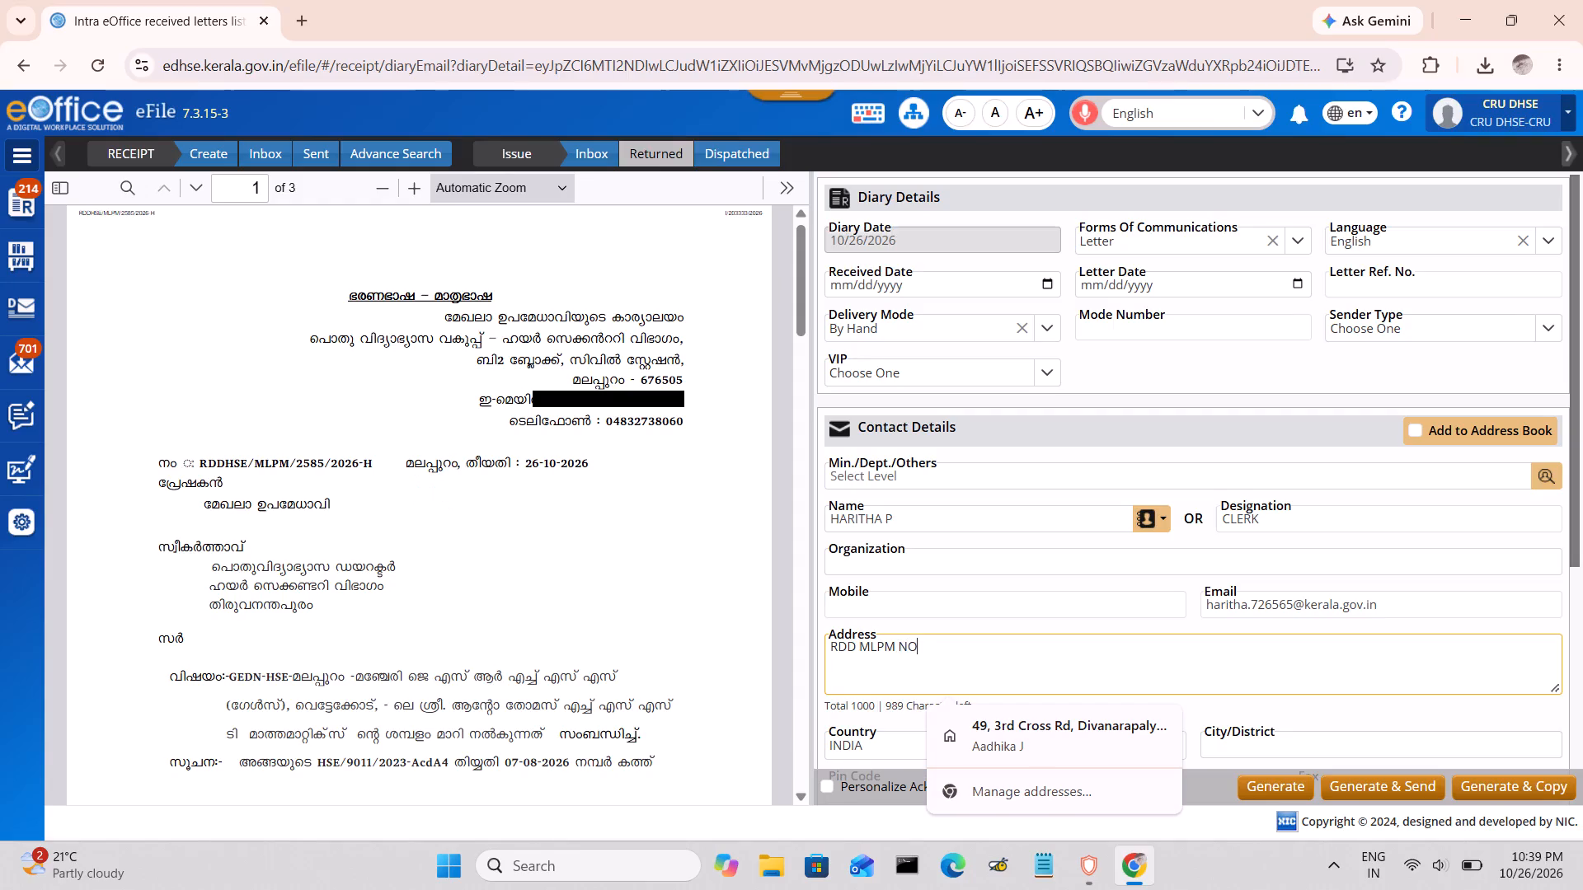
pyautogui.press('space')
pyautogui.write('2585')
pyautogui.moveTo(1012, 638); pyautogui.dragTo(596, 705)
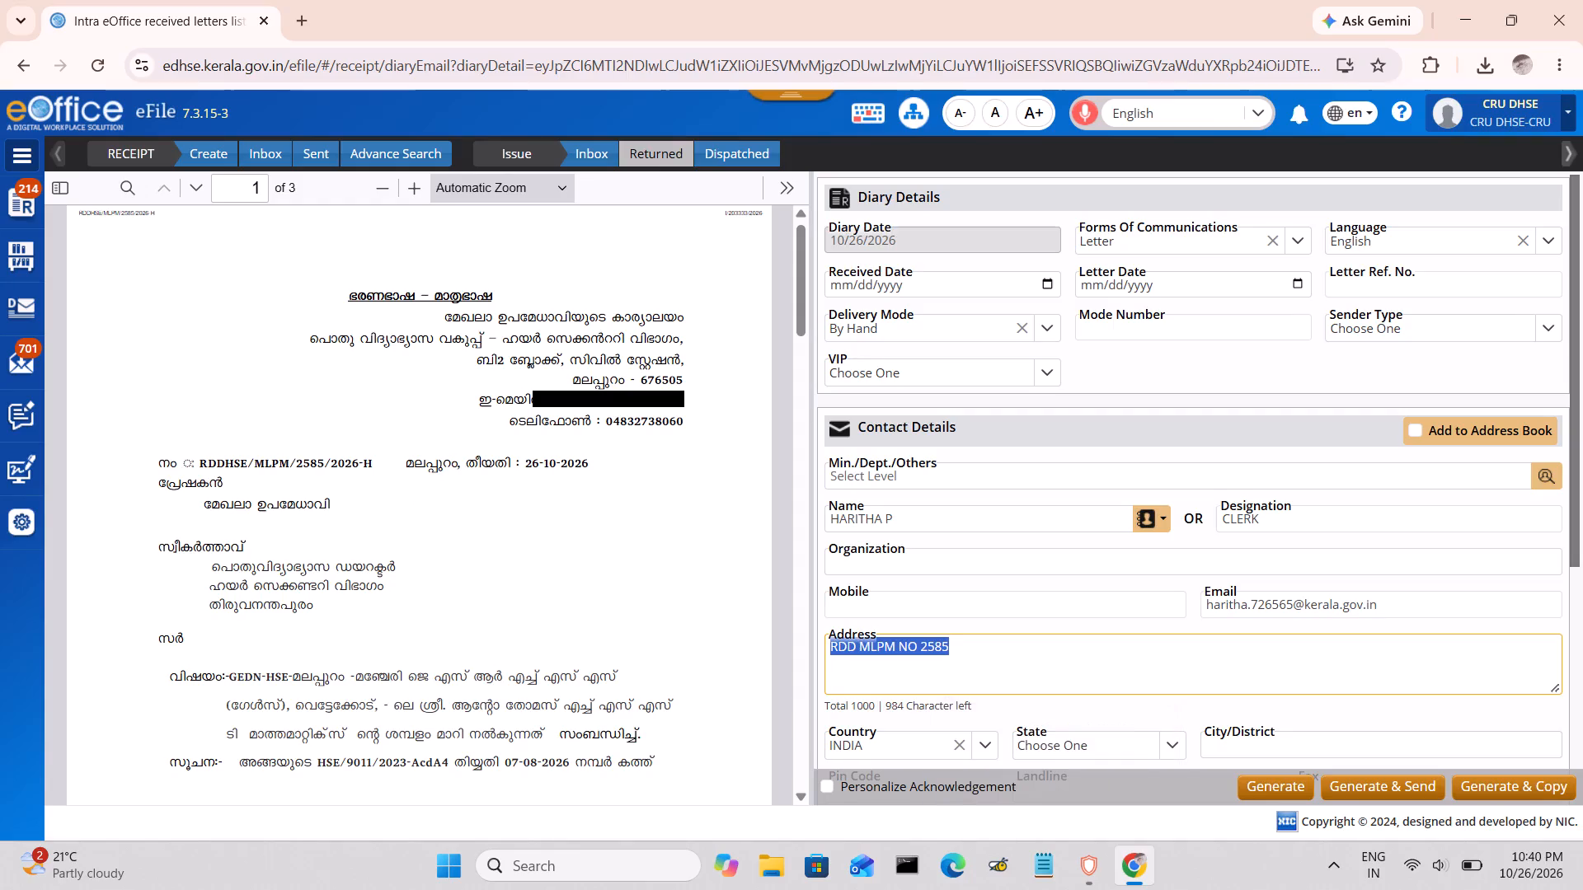
pyautogui.moveTo(596, 705); pyautogui.dragTo(594, 706)
pyautogui.hotkey('ctrl', 'c')
# Set the main category of the HSST Maths pay fixation letter to General.
pyautogui.scroll(-4, 1053, 649)
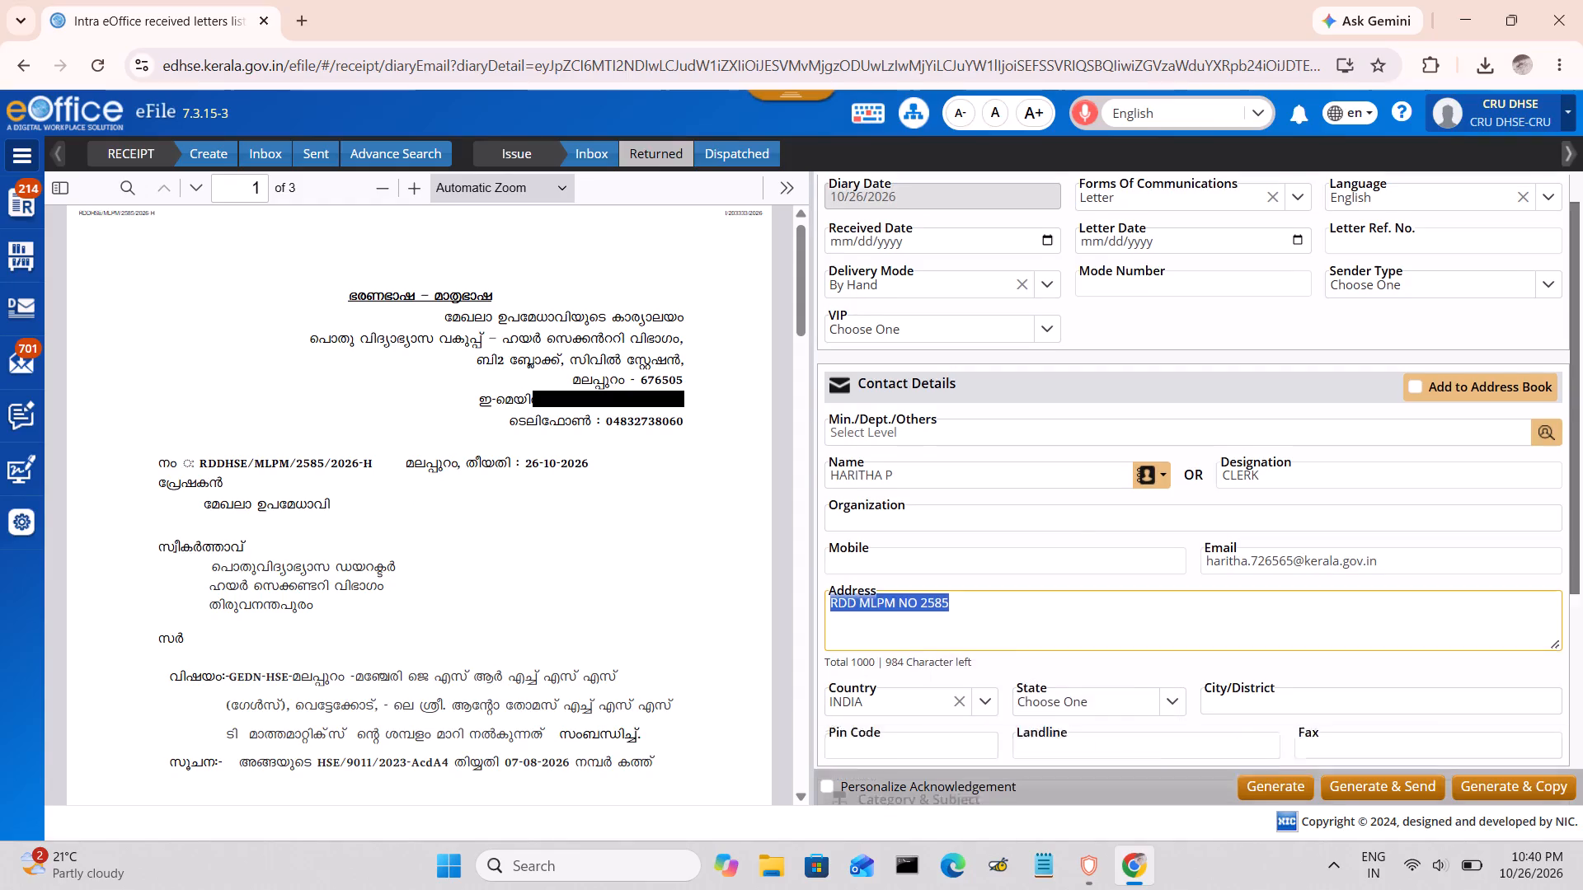
pyautogui.click(860, 507)
pyautogui.press('g')
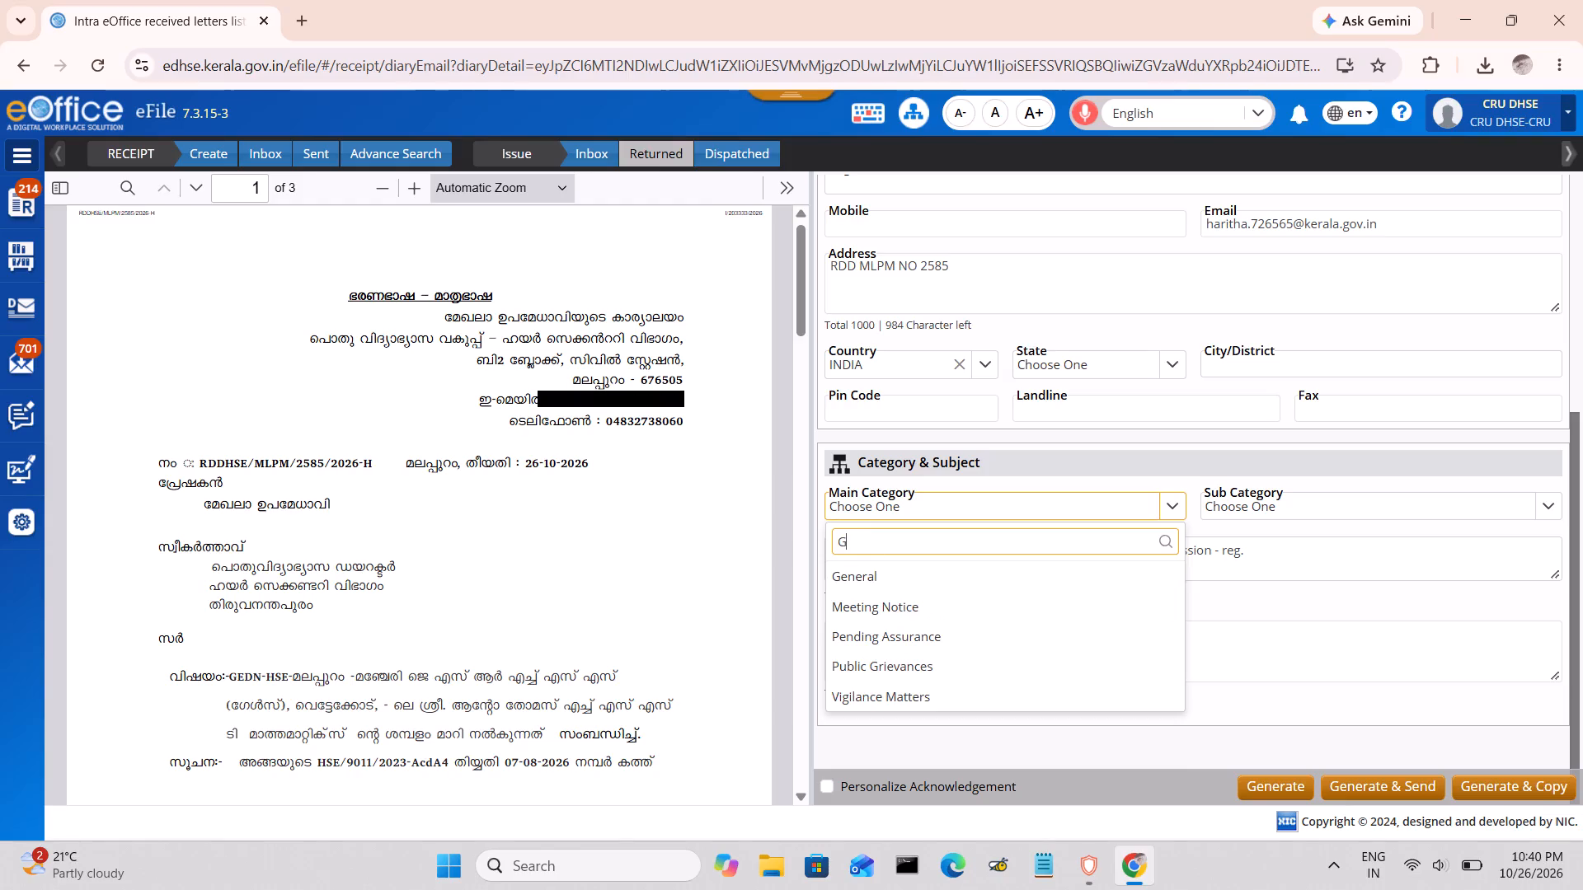
pyautogui.click(856, 571)
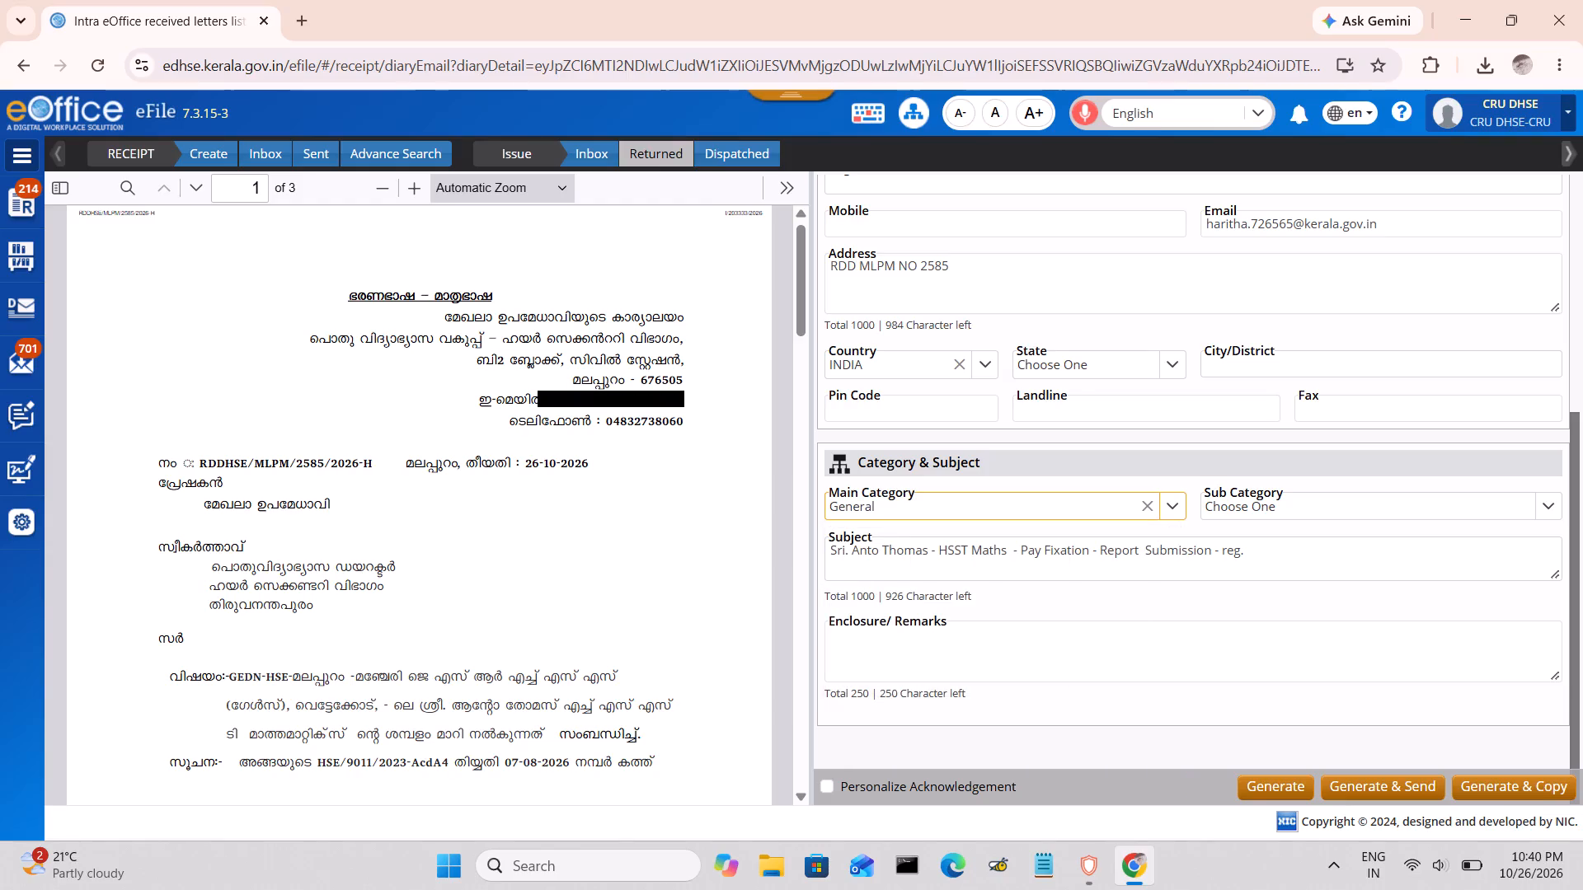
pyautogui.moveTo(1223, 550); pyautogui.dragTo(1285, 554)
pyautogui.hotkey('ctrl', 'v')
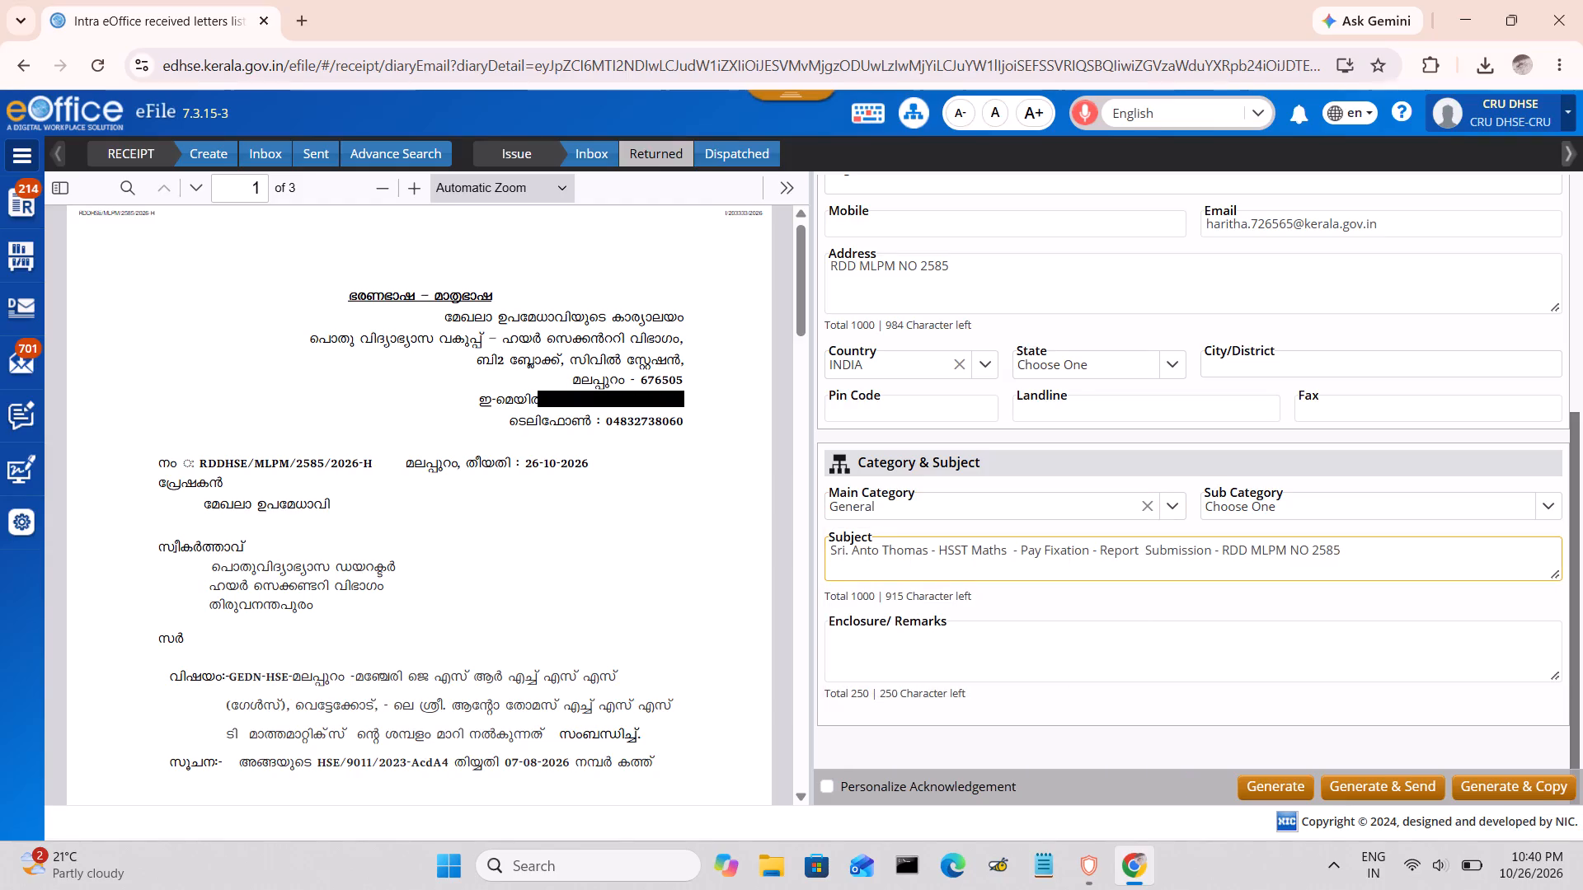
# Generate the receipt for the pay fixation letter and send it to the JS (ACD(A)) in DHSE Academic (A).
pyautogui.click(1386, 785)
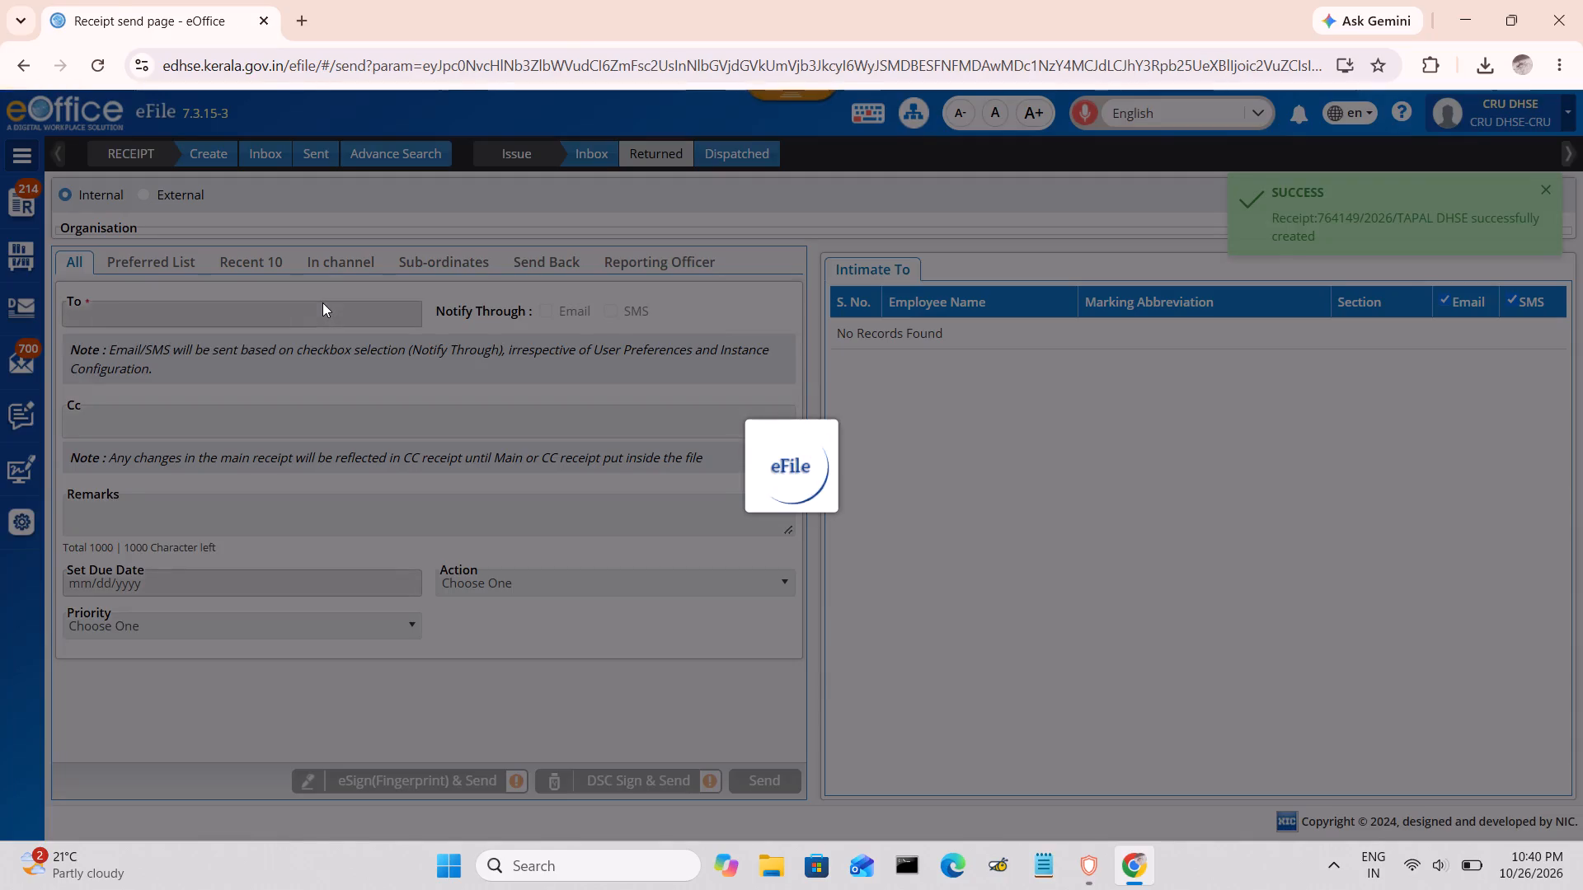
pyautogui.click(371, 313)
pyautogui.click(371, 313)
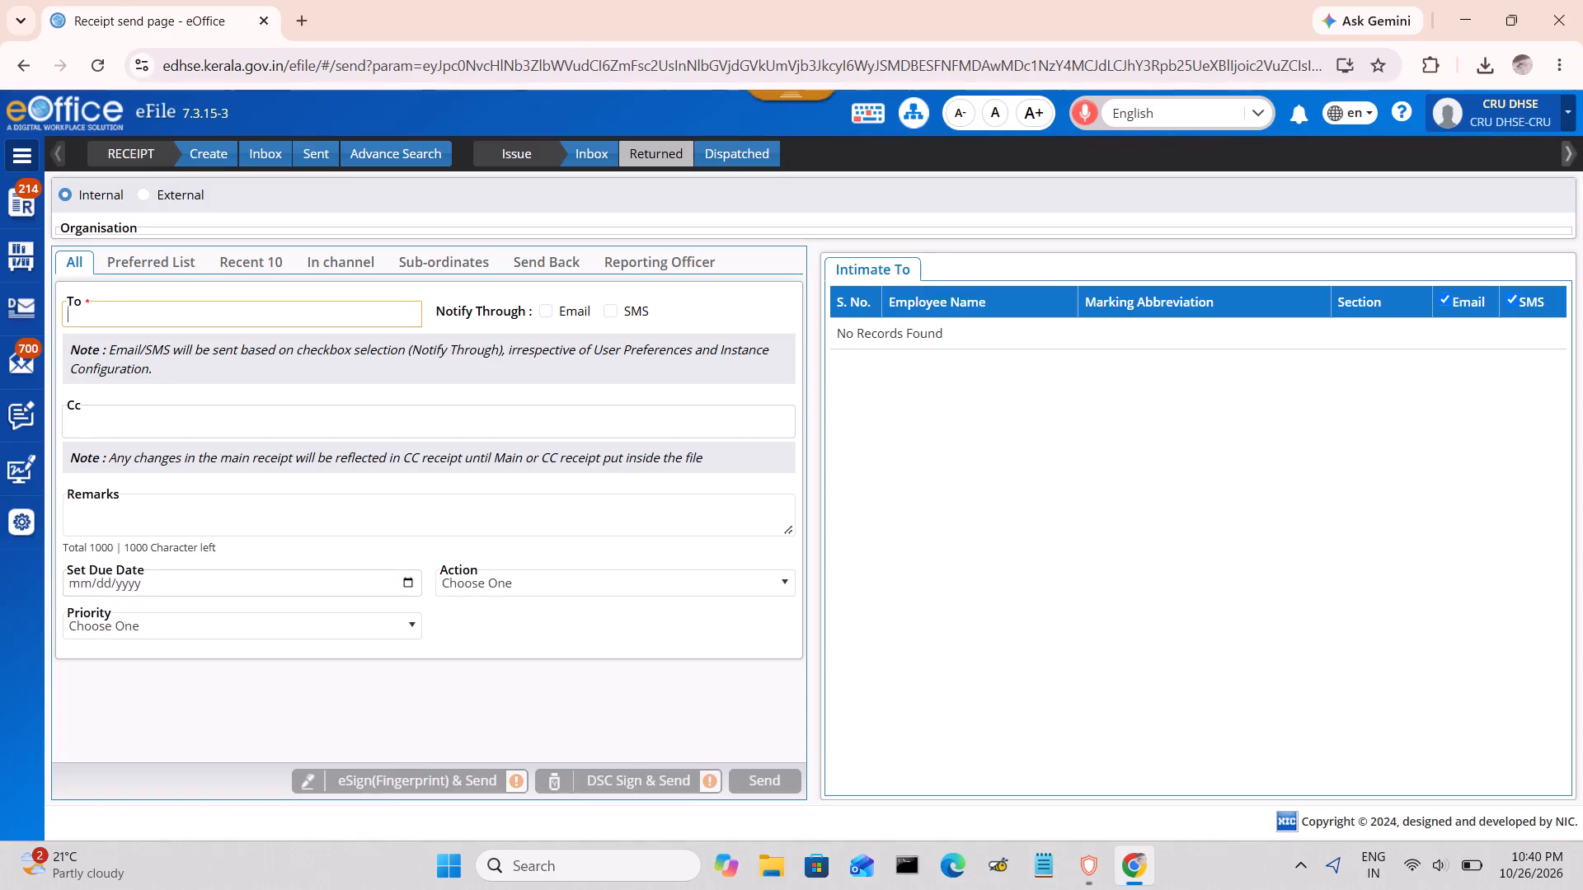
pyautogui.press('l')
pyautogui.write('ATH')
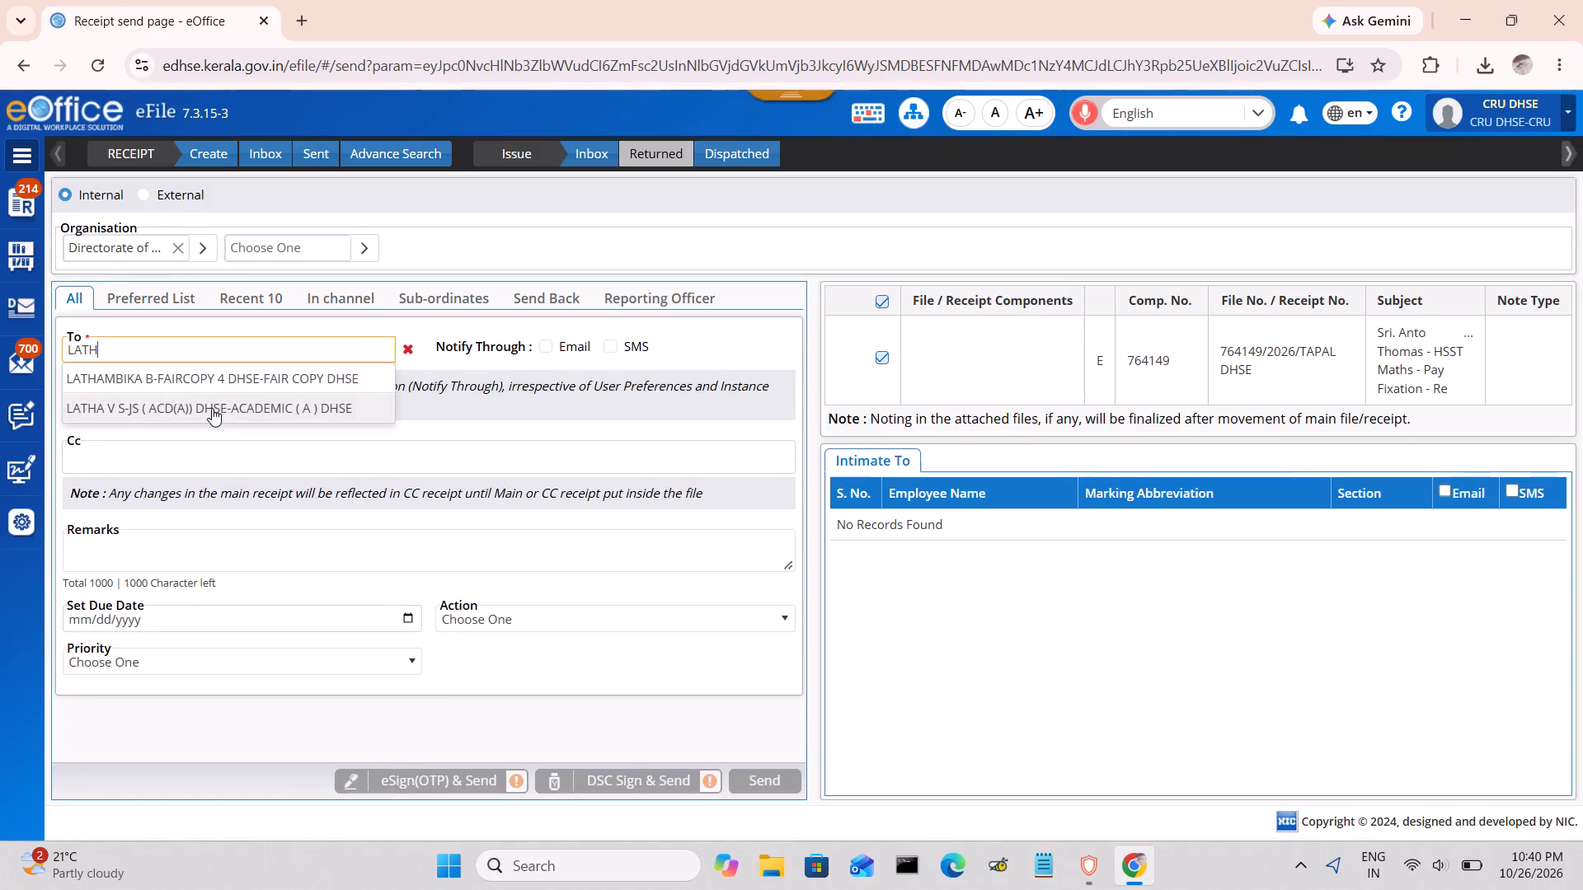
pyautogui.click(212, 408)
pyautogui.click(773, 769)
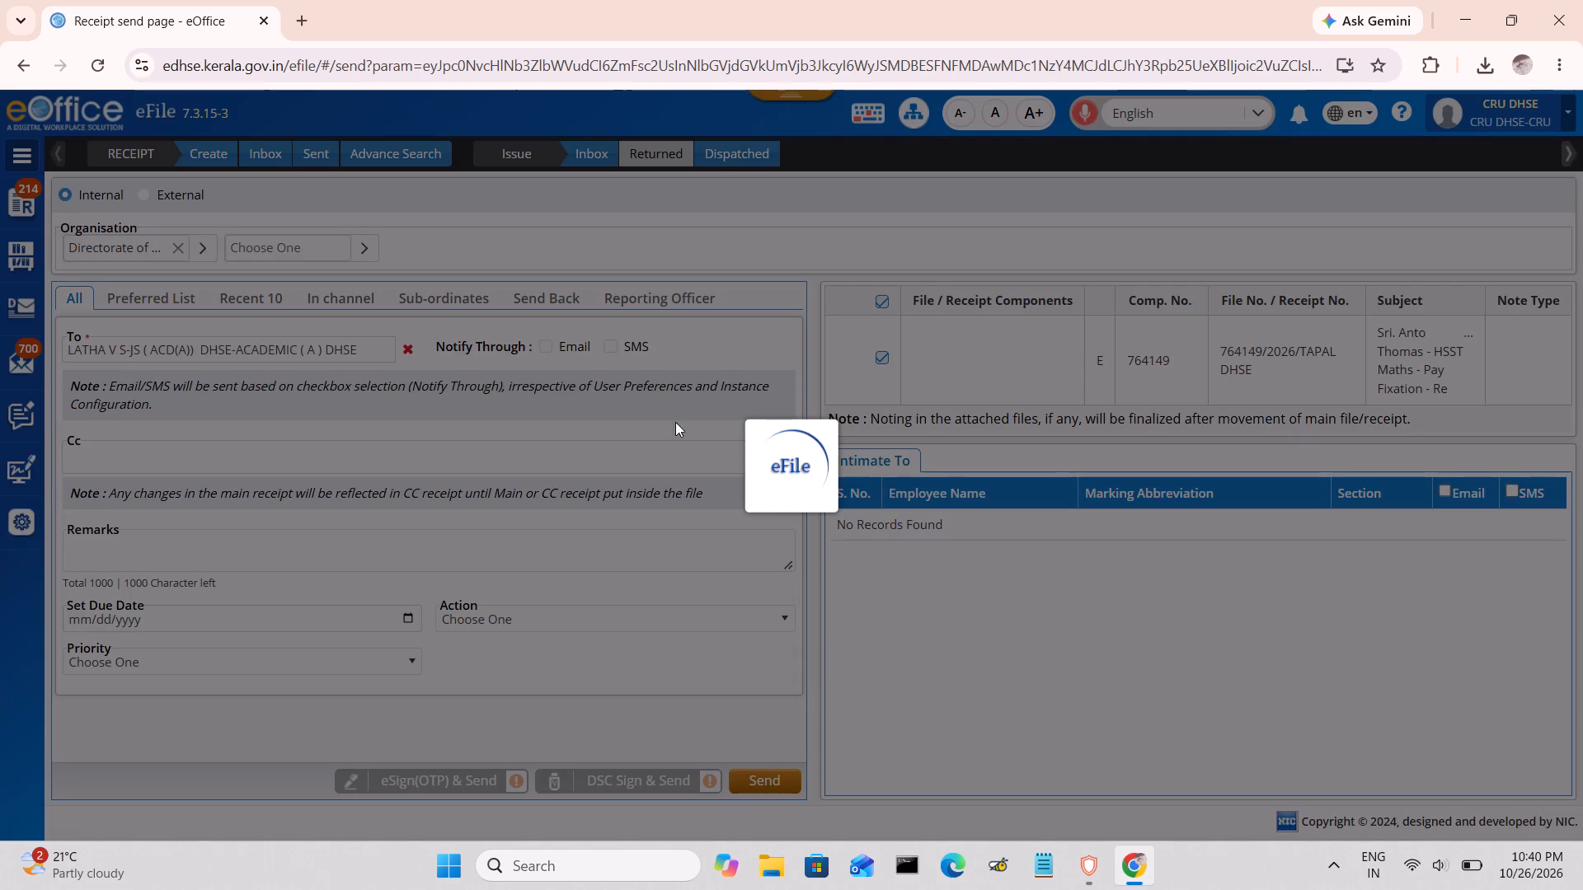
# From the Intra eOffice received letters, open DIS/283751/2026 "LETTER TO DGE" for diarising, sequencing its received PDF and the teachers strength attachment.
pyautogui.click(17, 355)
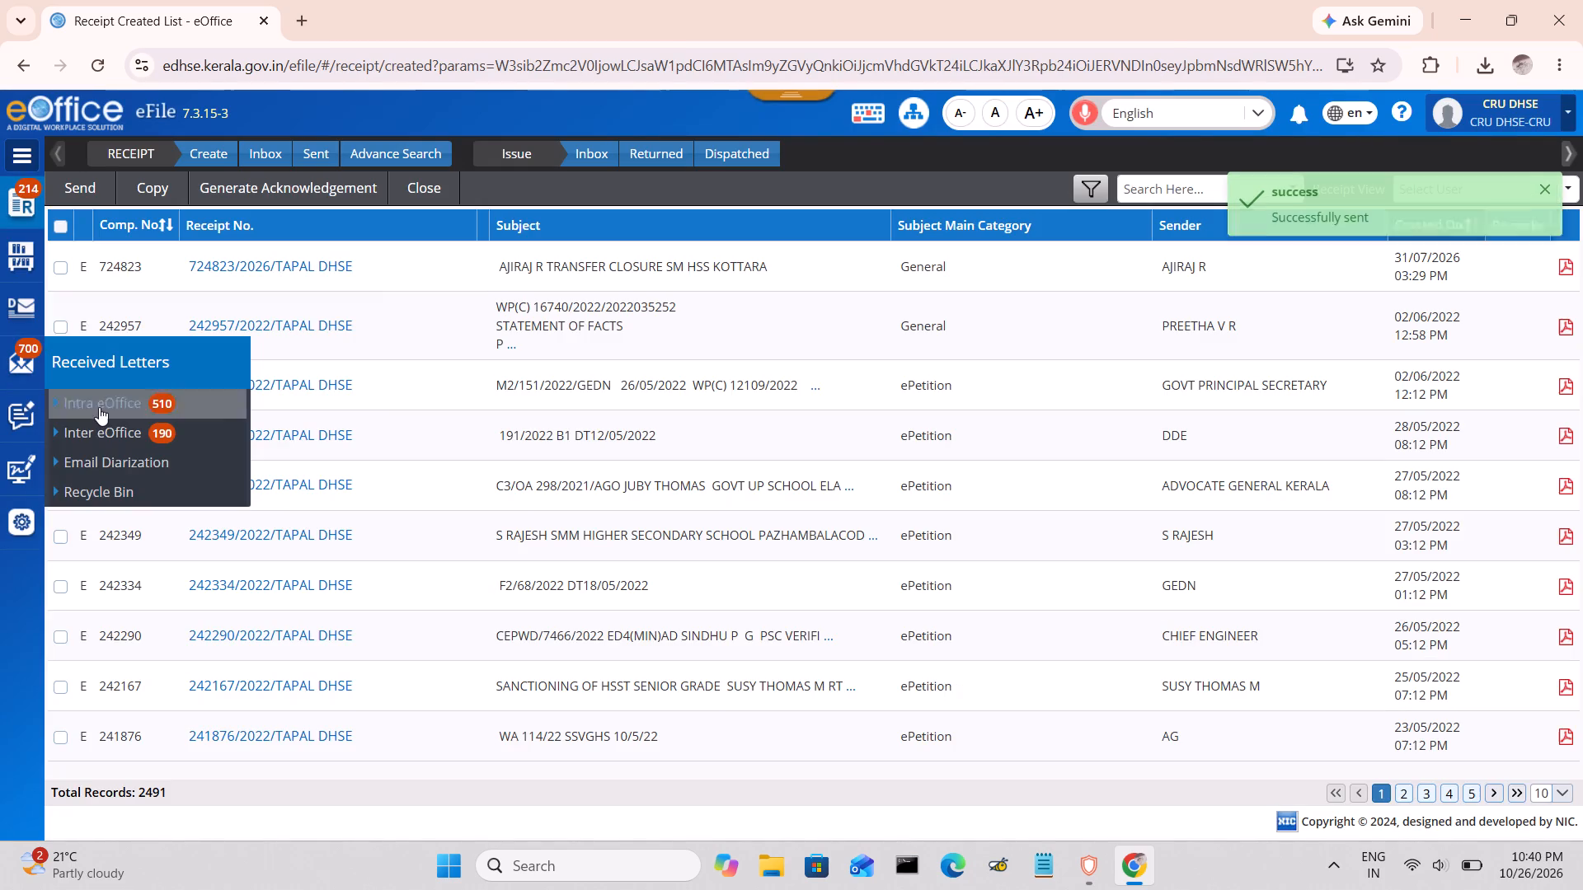
pyautogui.click(99, 406)
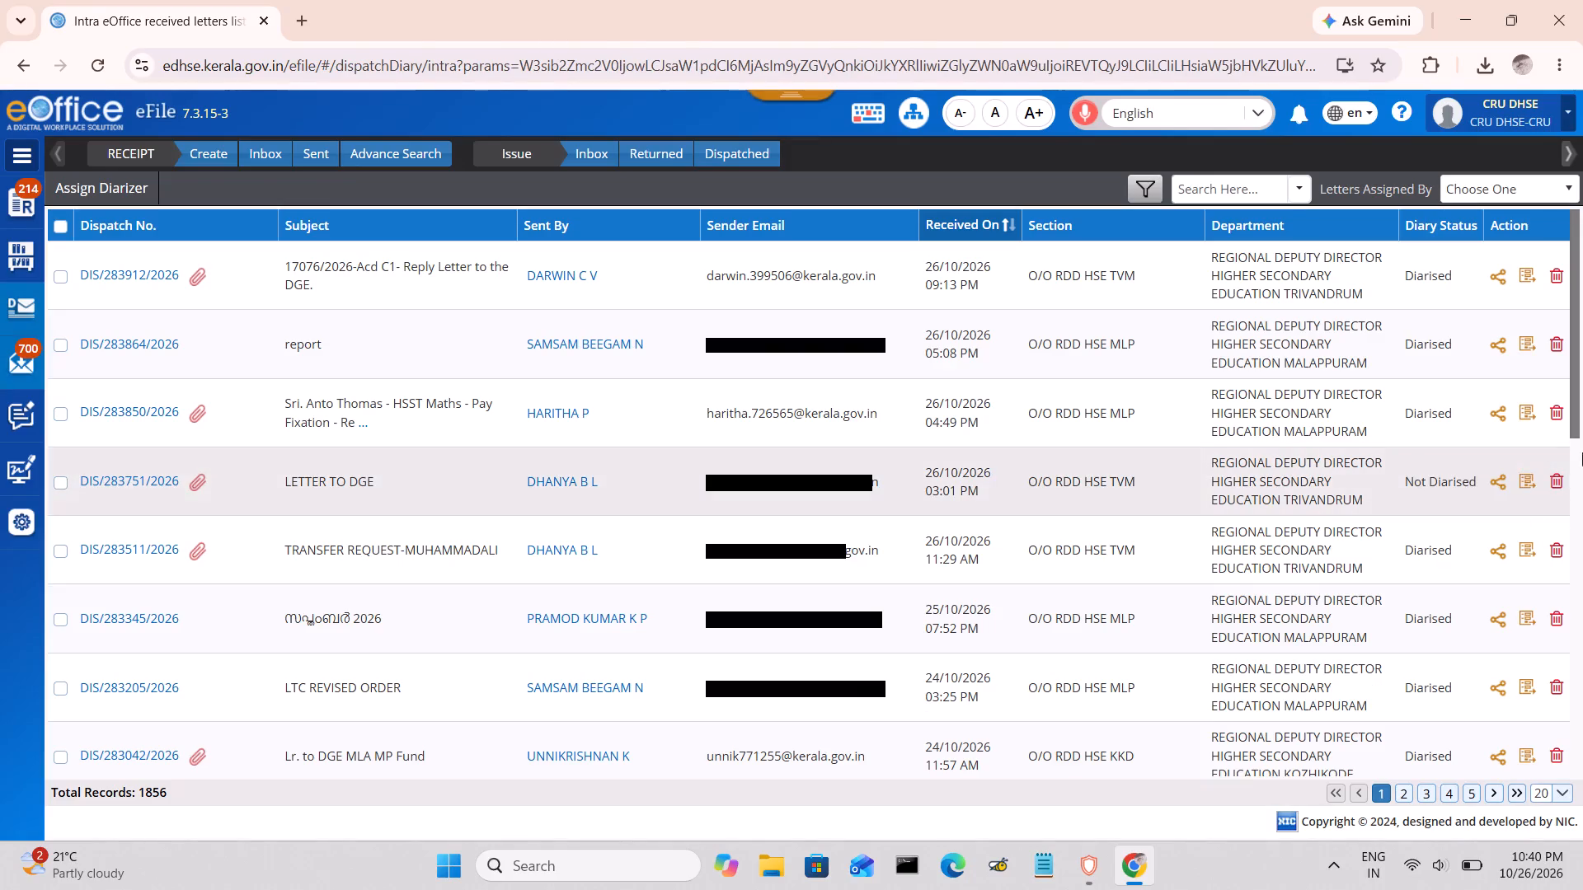
pyautogui.click(1525, 479)
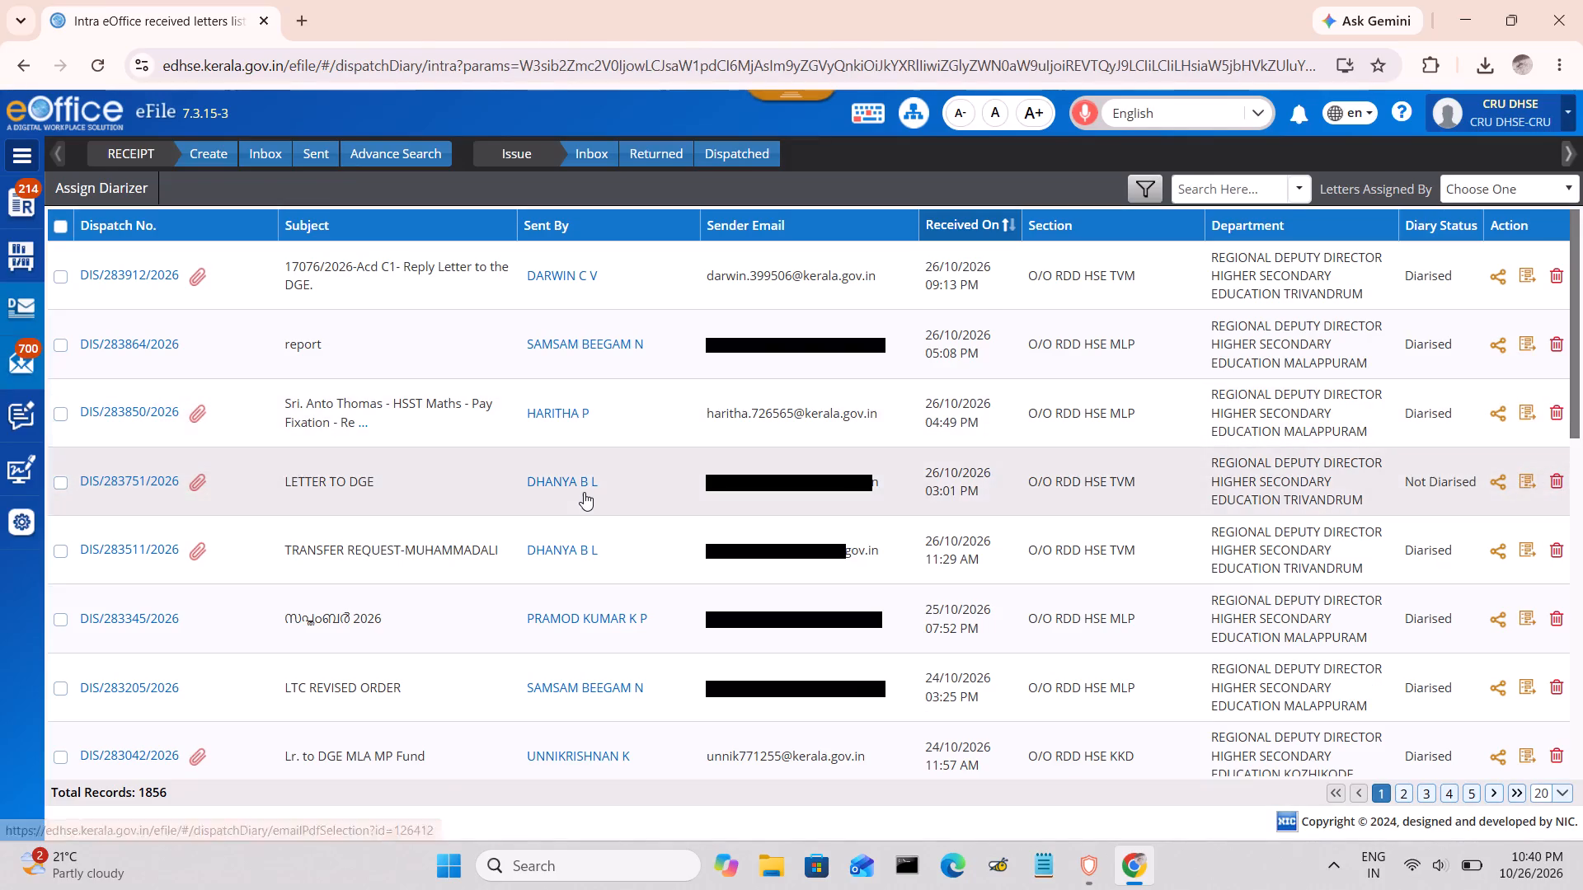
pyautogui.click(97, 265)
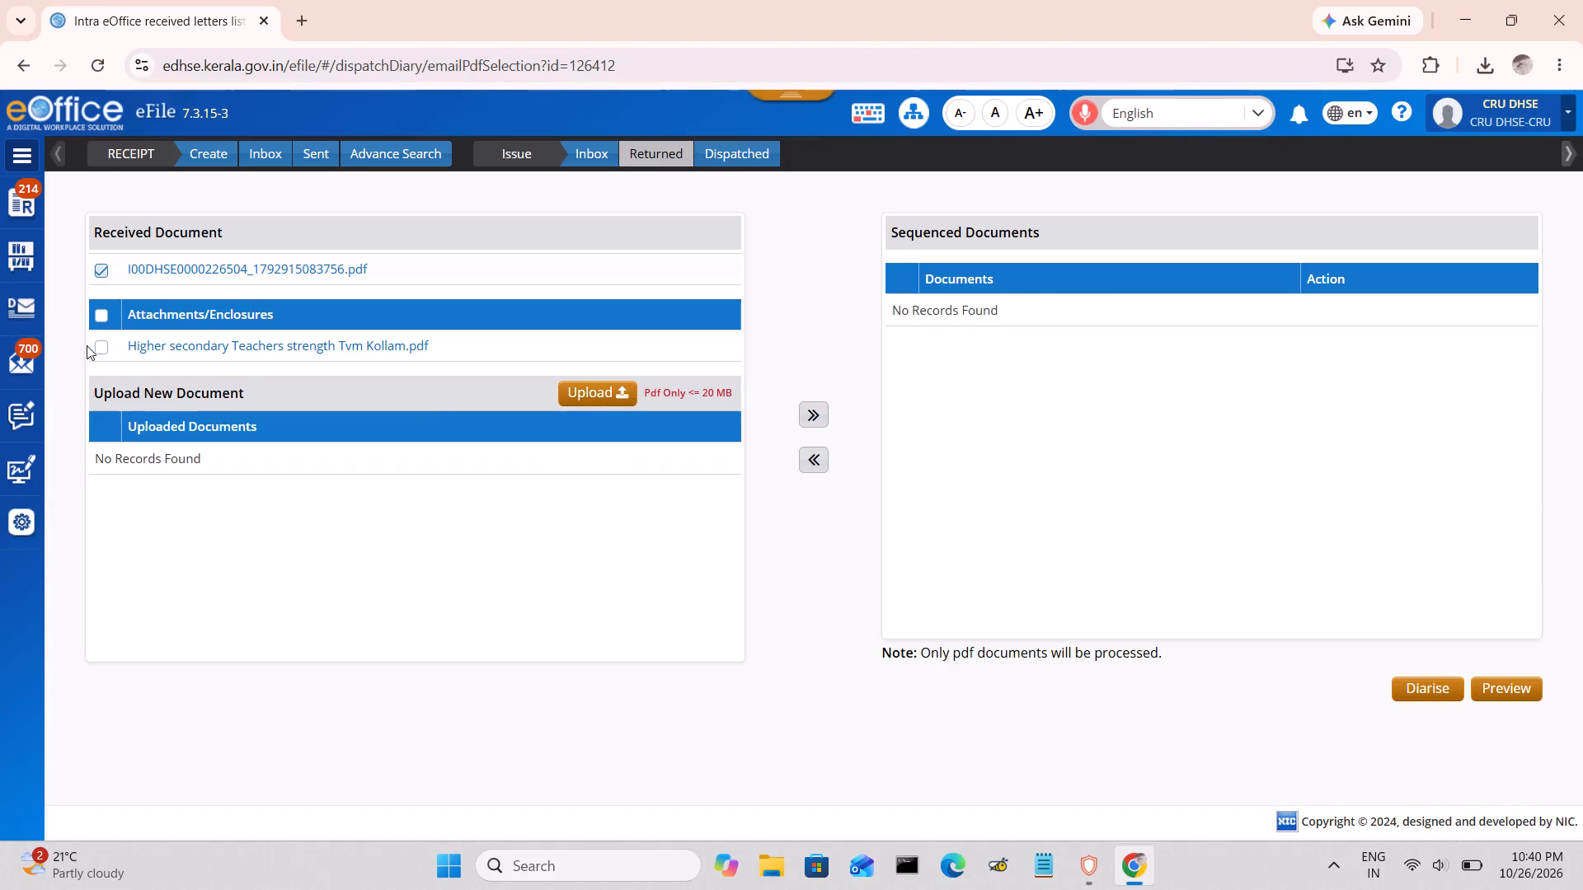
pyautogui.click(102, 343)
pyautogui.click(814, 410)
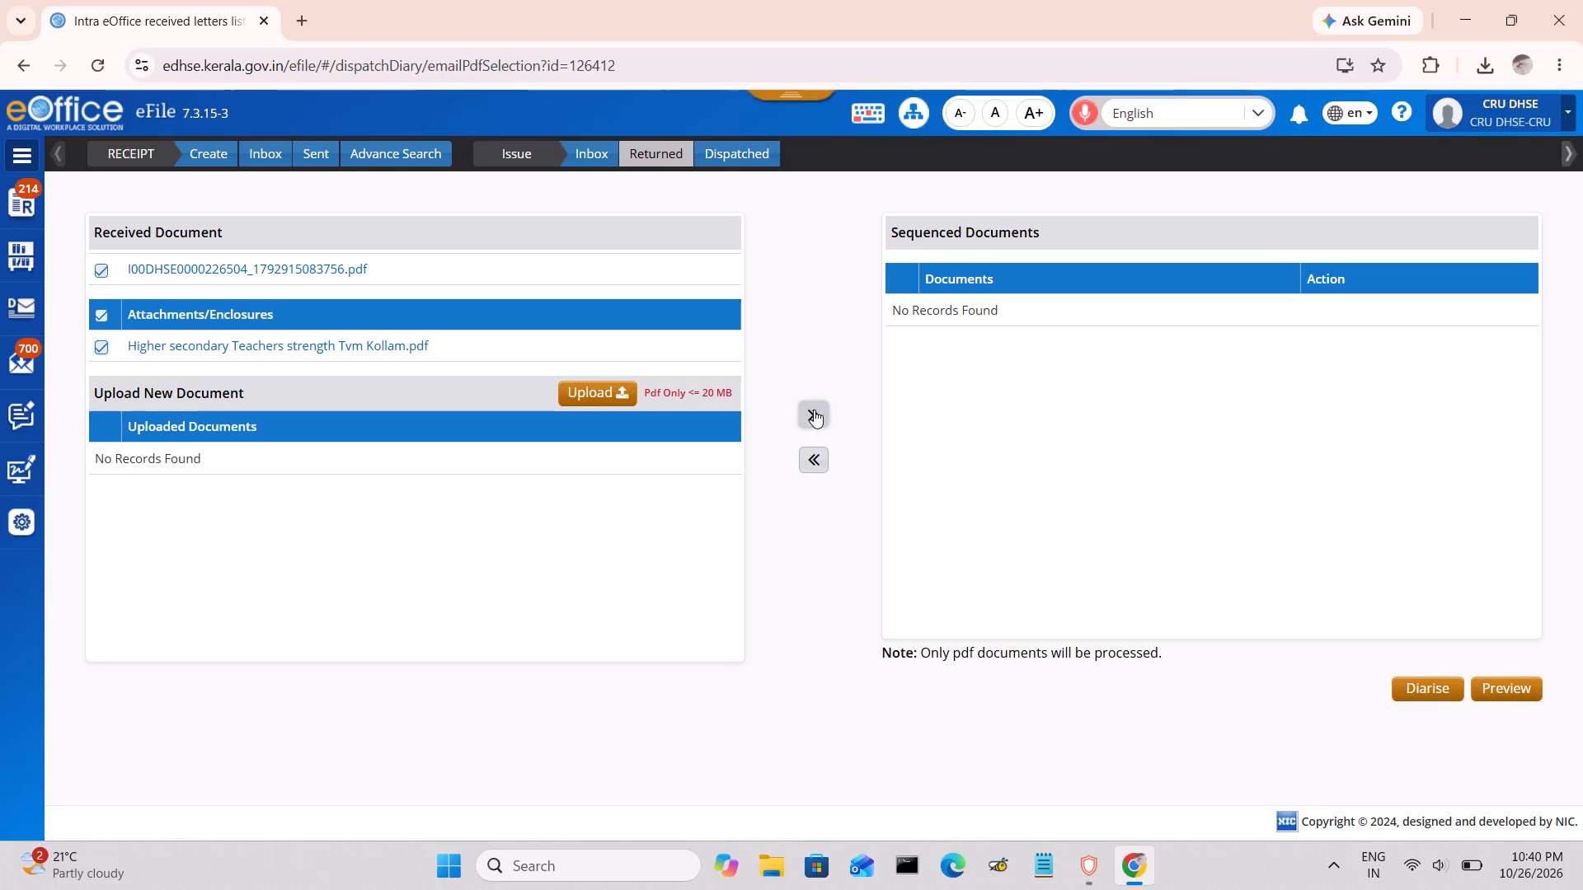
pyautogui.click(1427, 692)
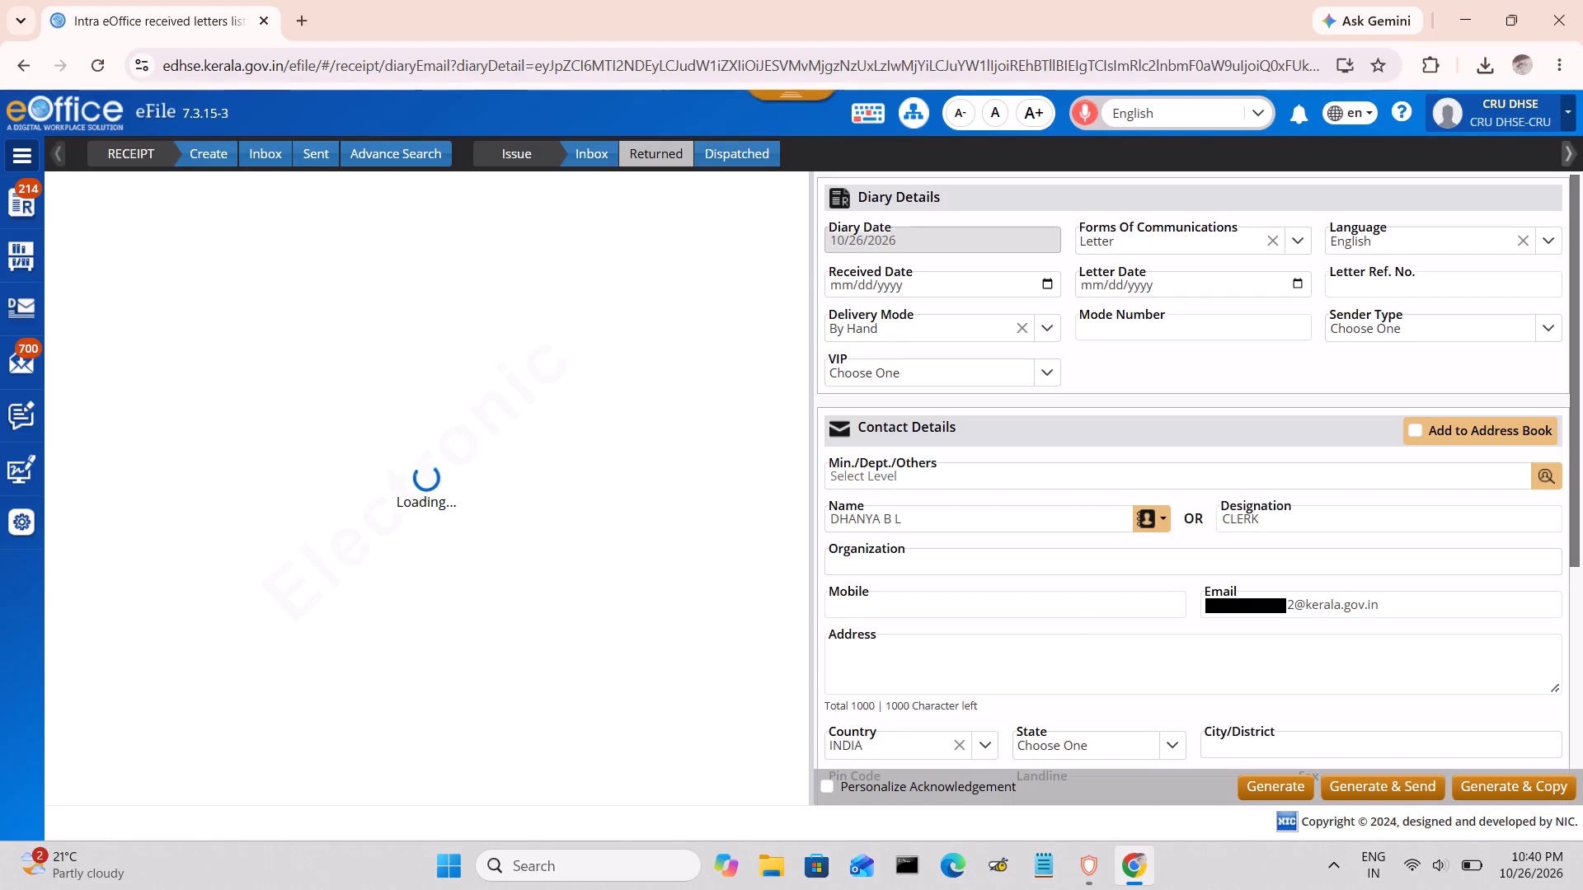
pyautogui.click(1015, 649)
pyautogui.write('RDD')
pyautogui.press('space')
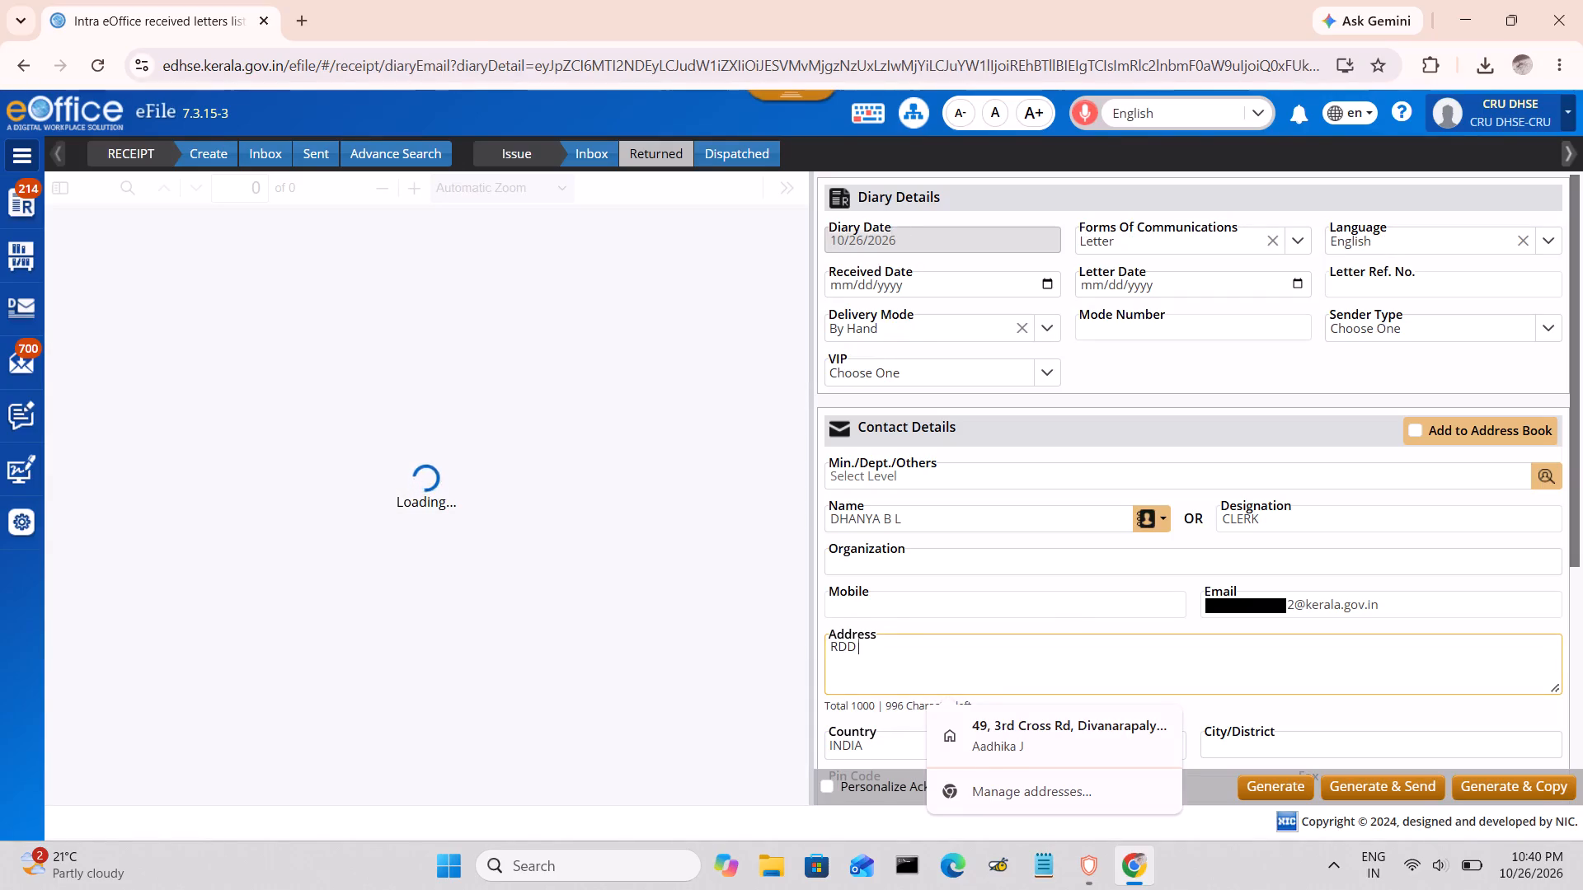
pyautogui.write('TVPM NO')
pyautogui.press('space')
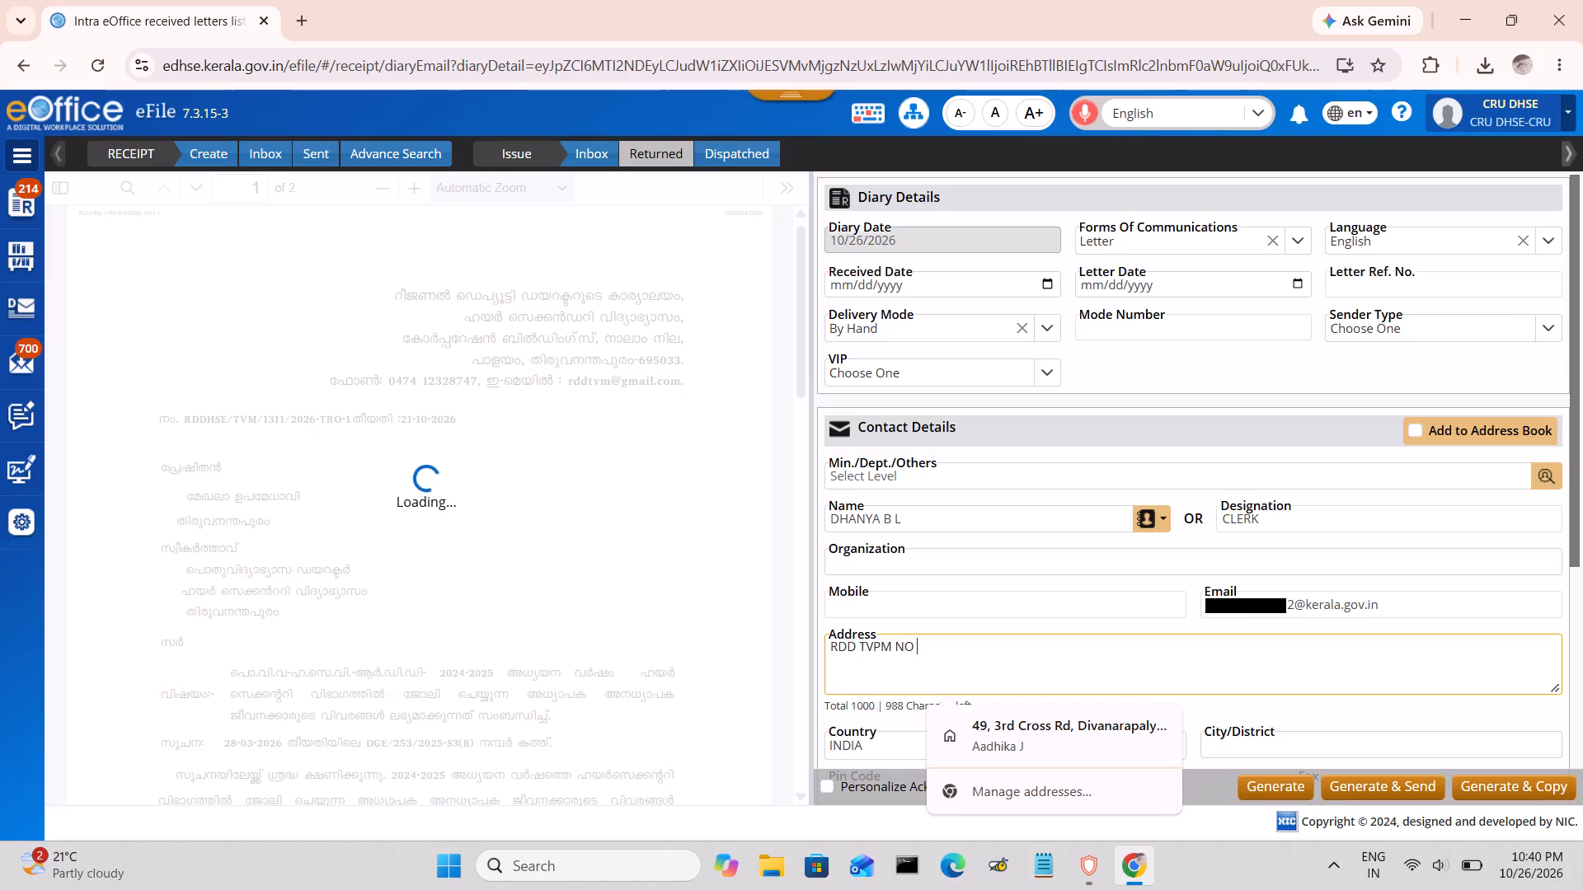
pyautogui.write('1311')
pyautogui.moveTo(995, 648); pyautogui.dragTo(707, 658)
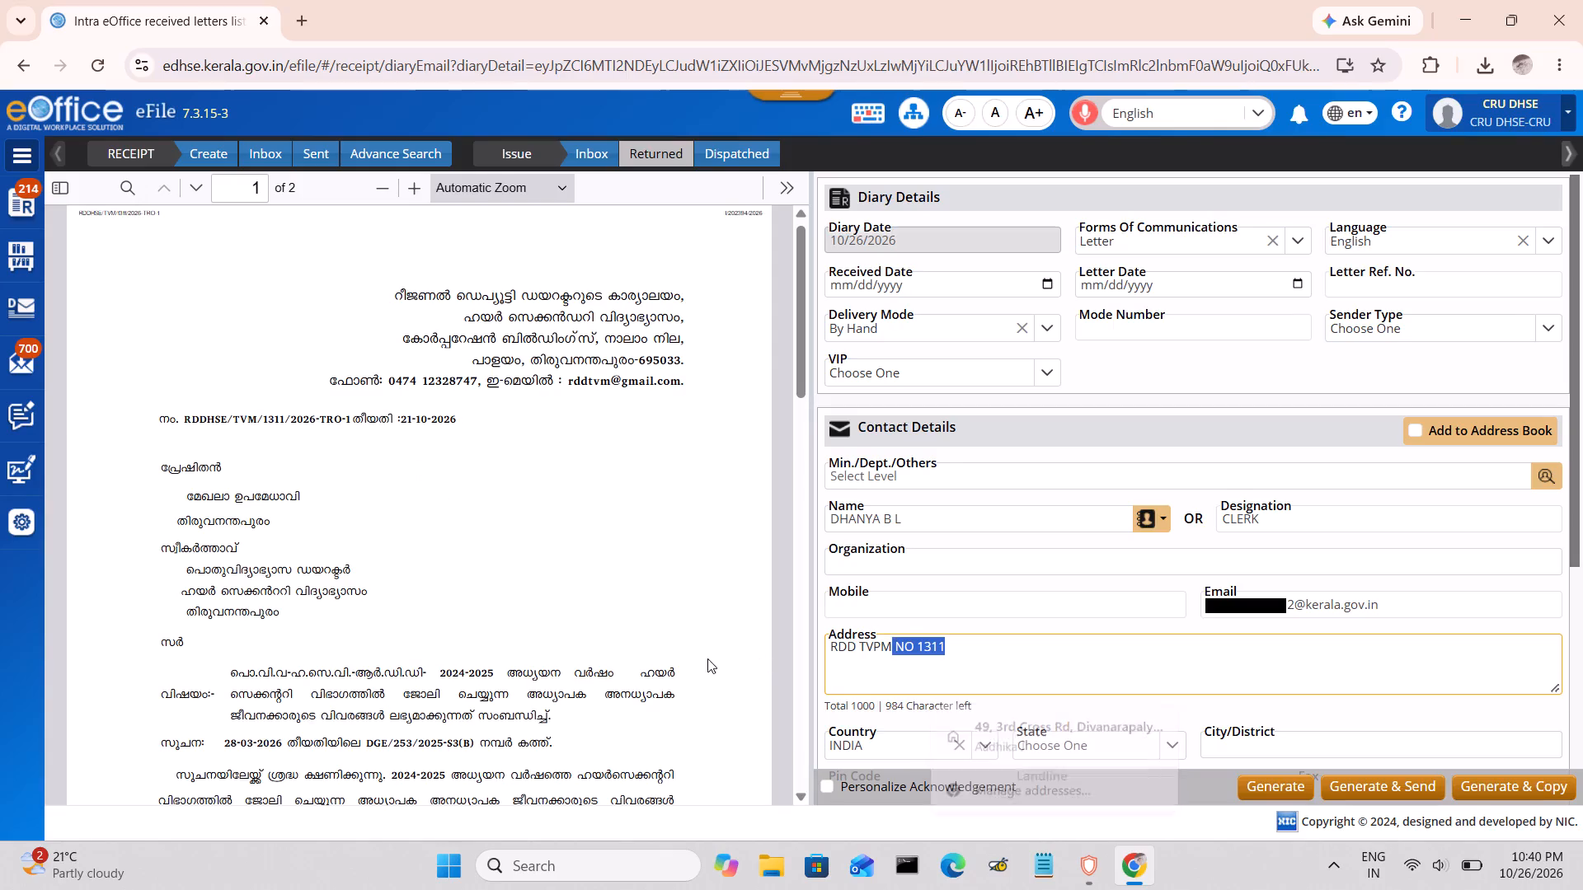
pyautogui.moveTo(707, 658); pyautogui.dragTo(702, 658)
pyautogui.click(1054, 664)
pyautogui.moveTo(966, 647); pyautogui.dragTo(910, 646)
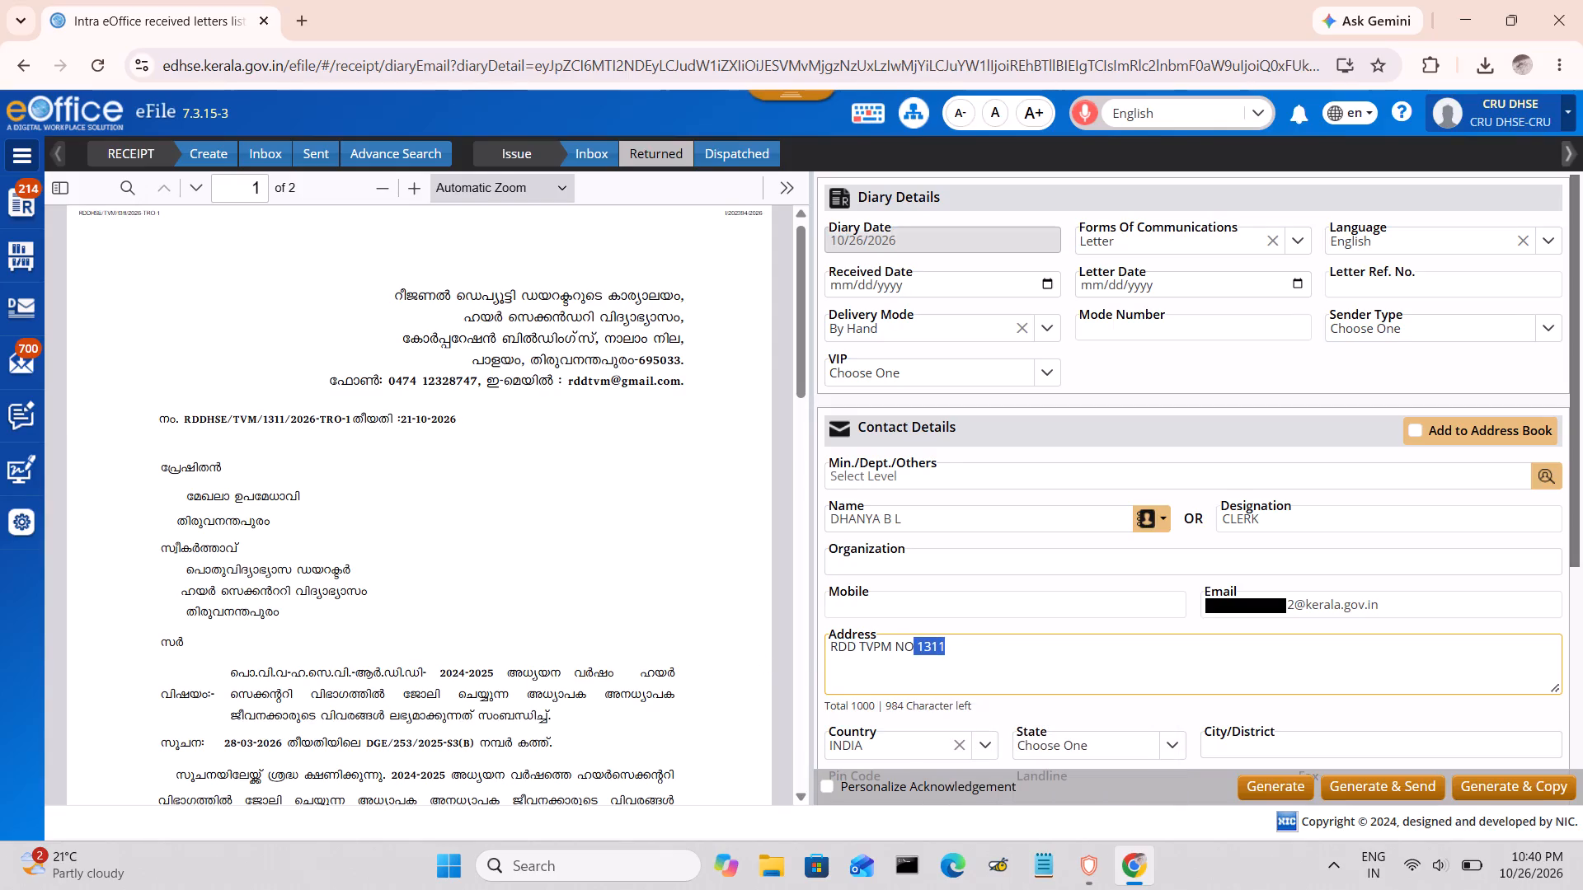
pyautogui.moveTo(910, 646); pyautogui.dragTo(815, 647)
pyautogui.hotkey('ctrl', 'c')
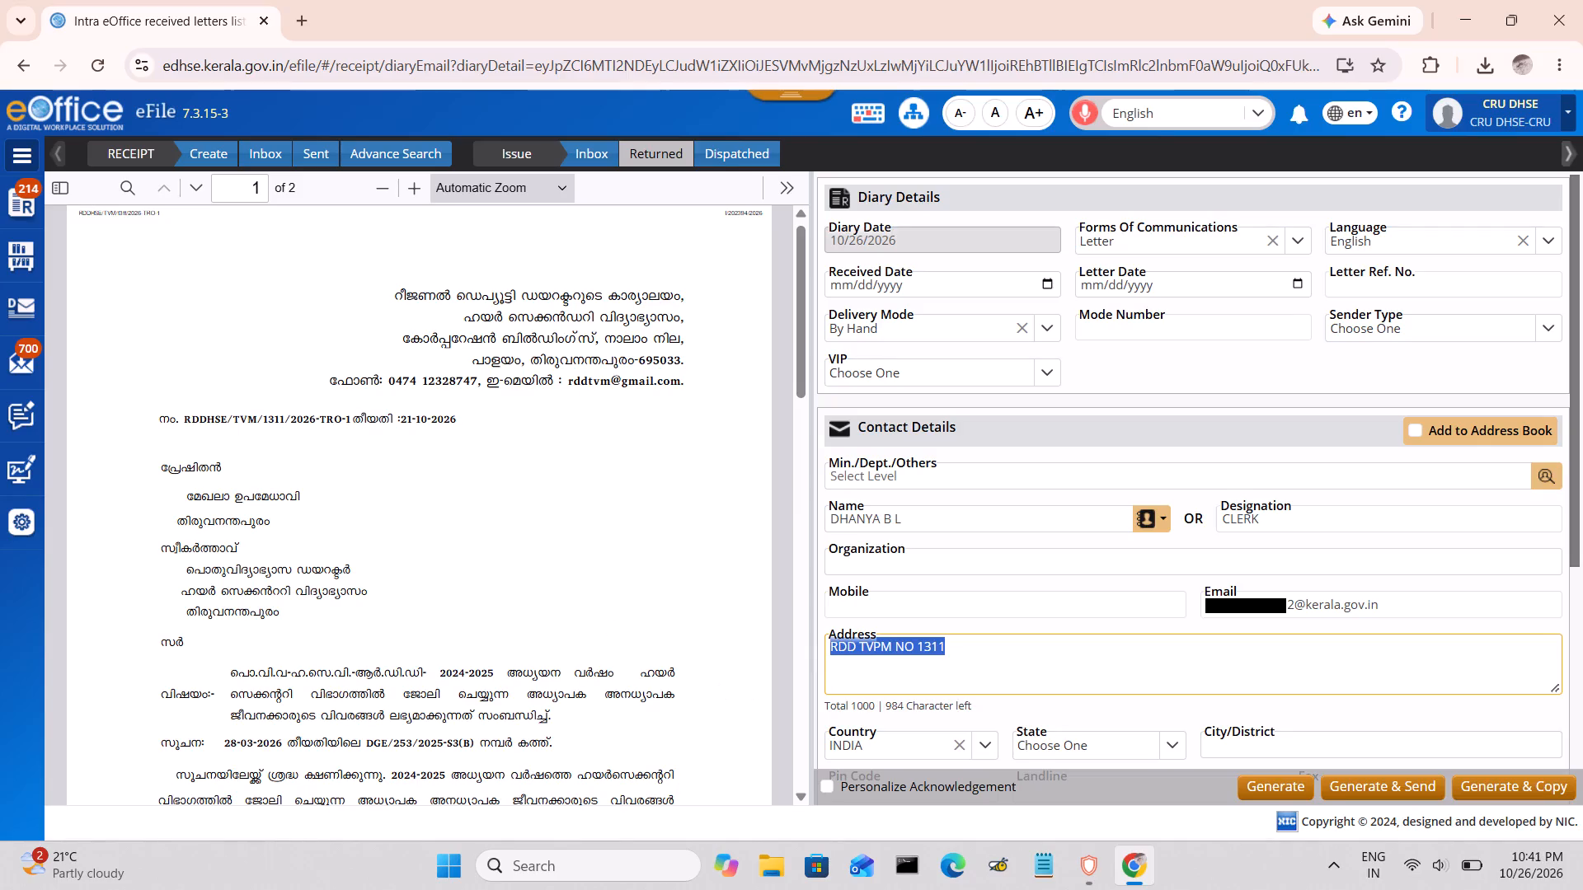
# After reading the two-page RDD Thiruvananthapuram letter, set the receipt's main category to General.
pyautogui.scroll(-3, 622, 691)
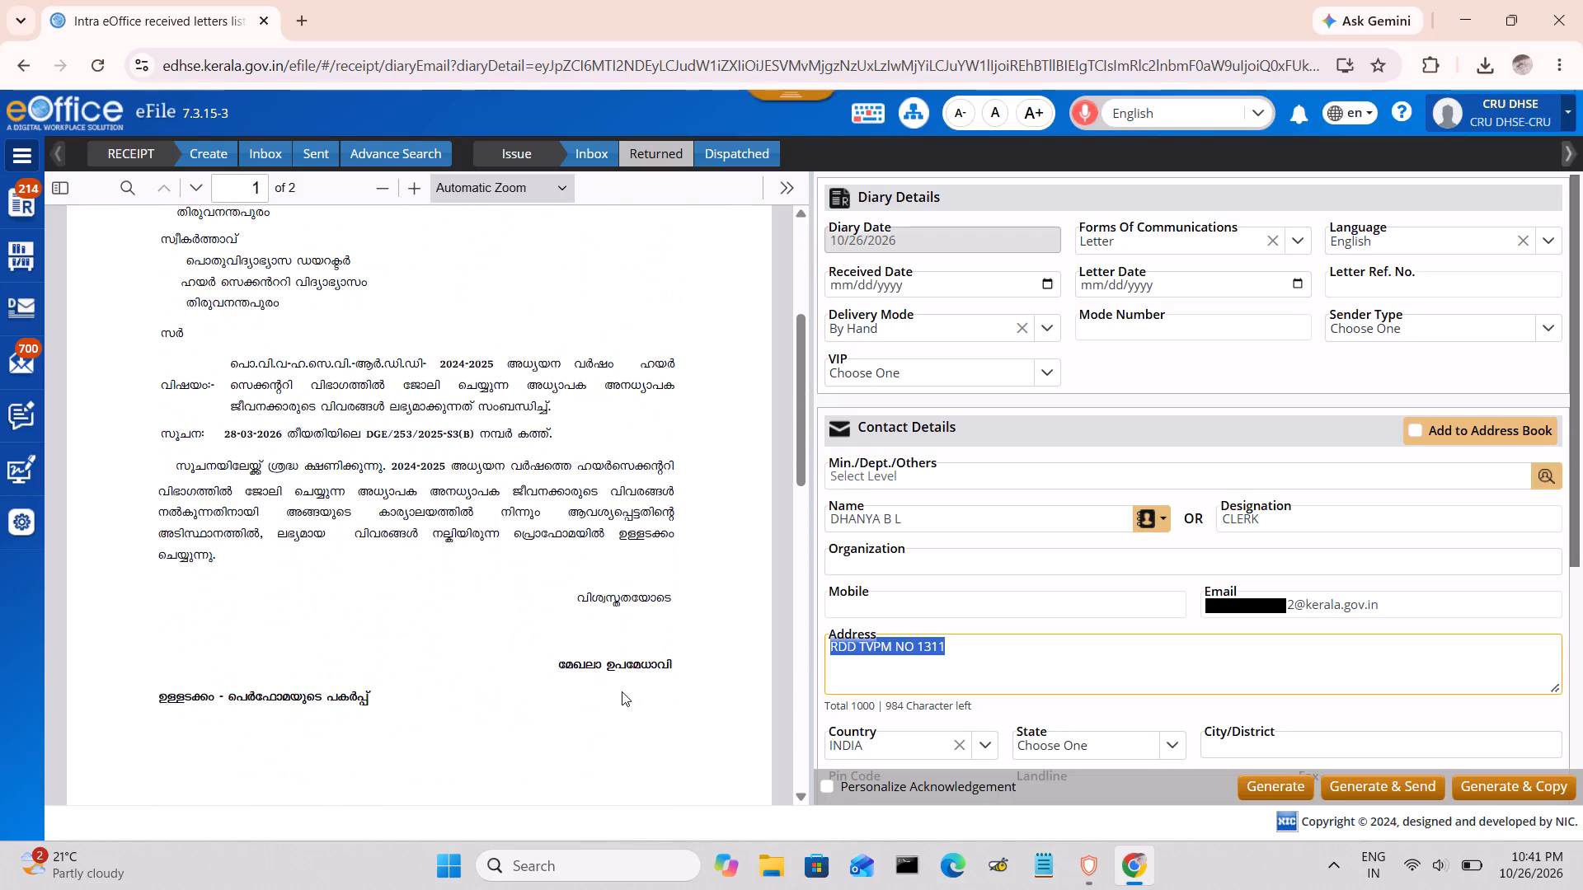
pyautogui.scroll(-7, 621, 691)
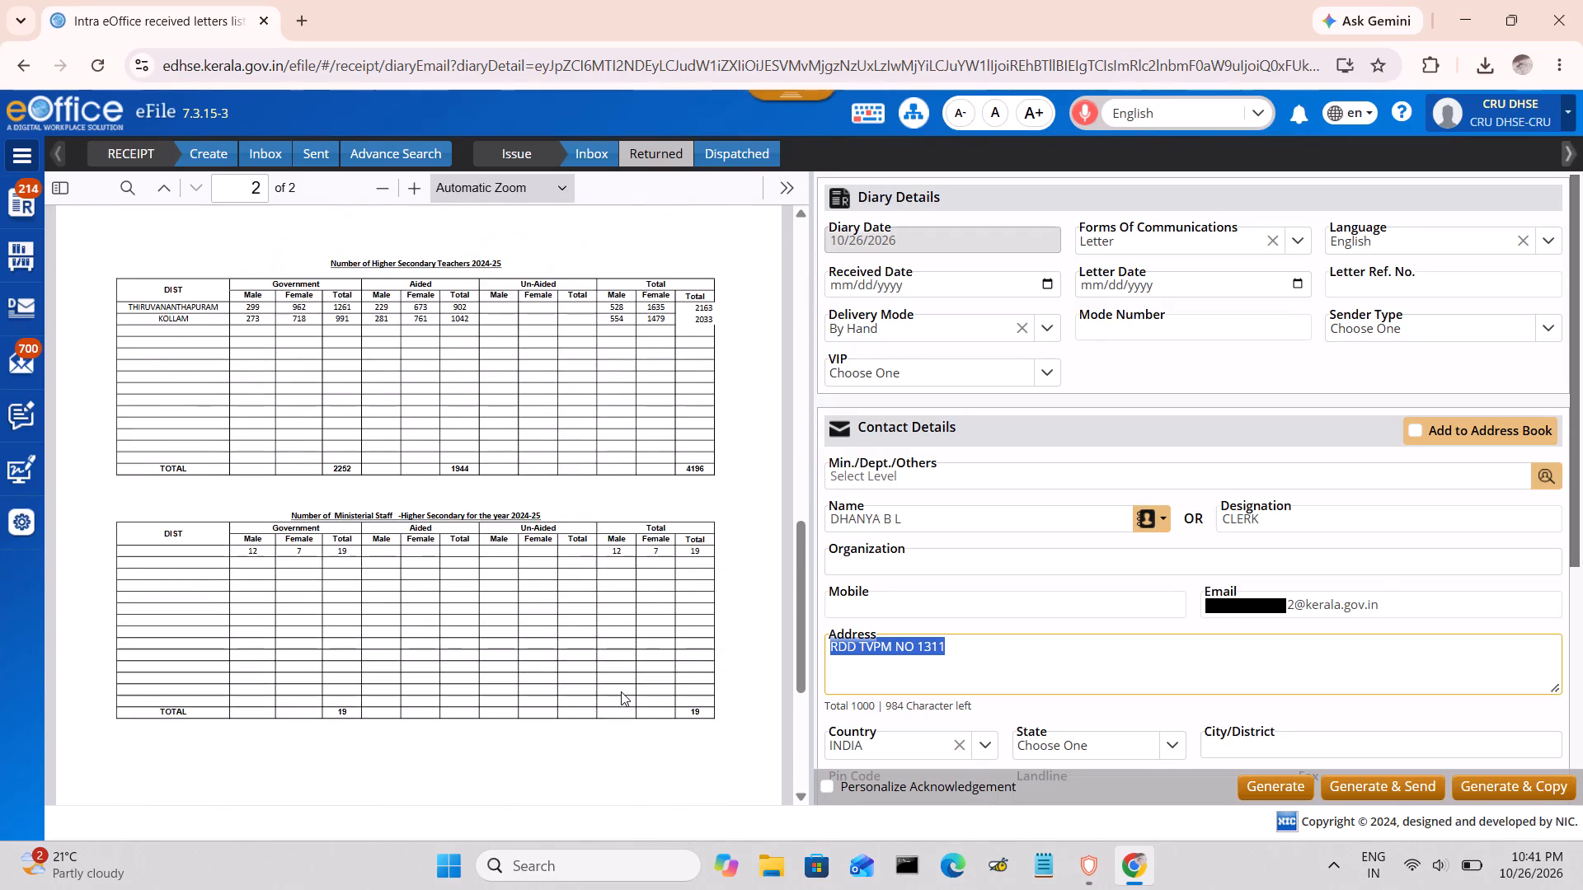
pyautogui.scroll(5, 621, 691)
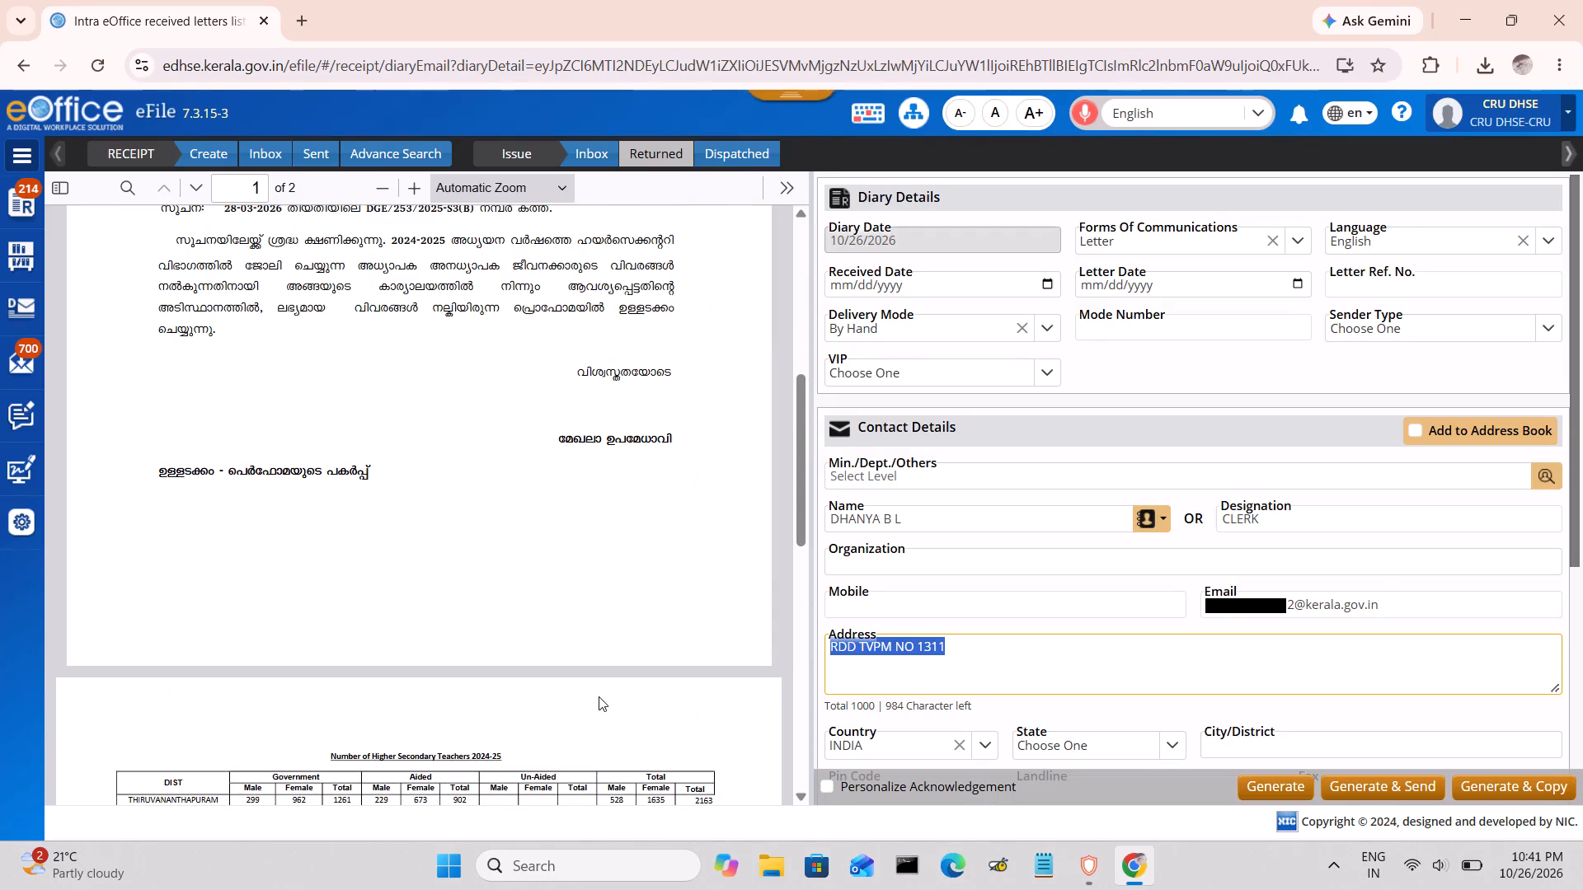
pyautogui.scroll(1, 599, 696)
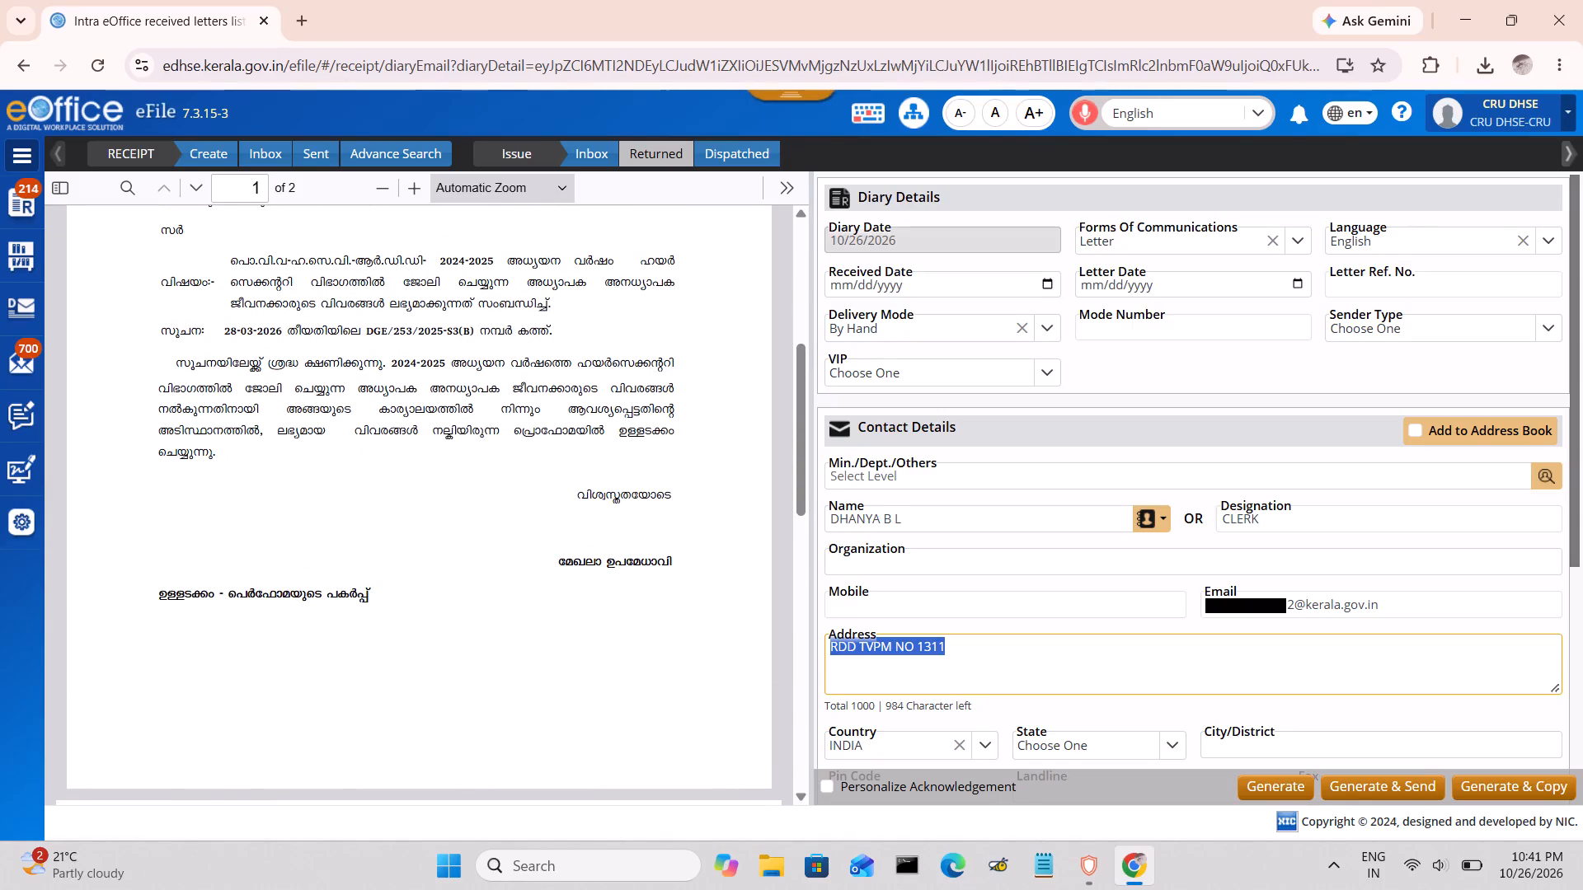
pyautogui.scroll(-6, 1065, 688)
pyautogui.click(860, 510)
pyautogui.press('g')
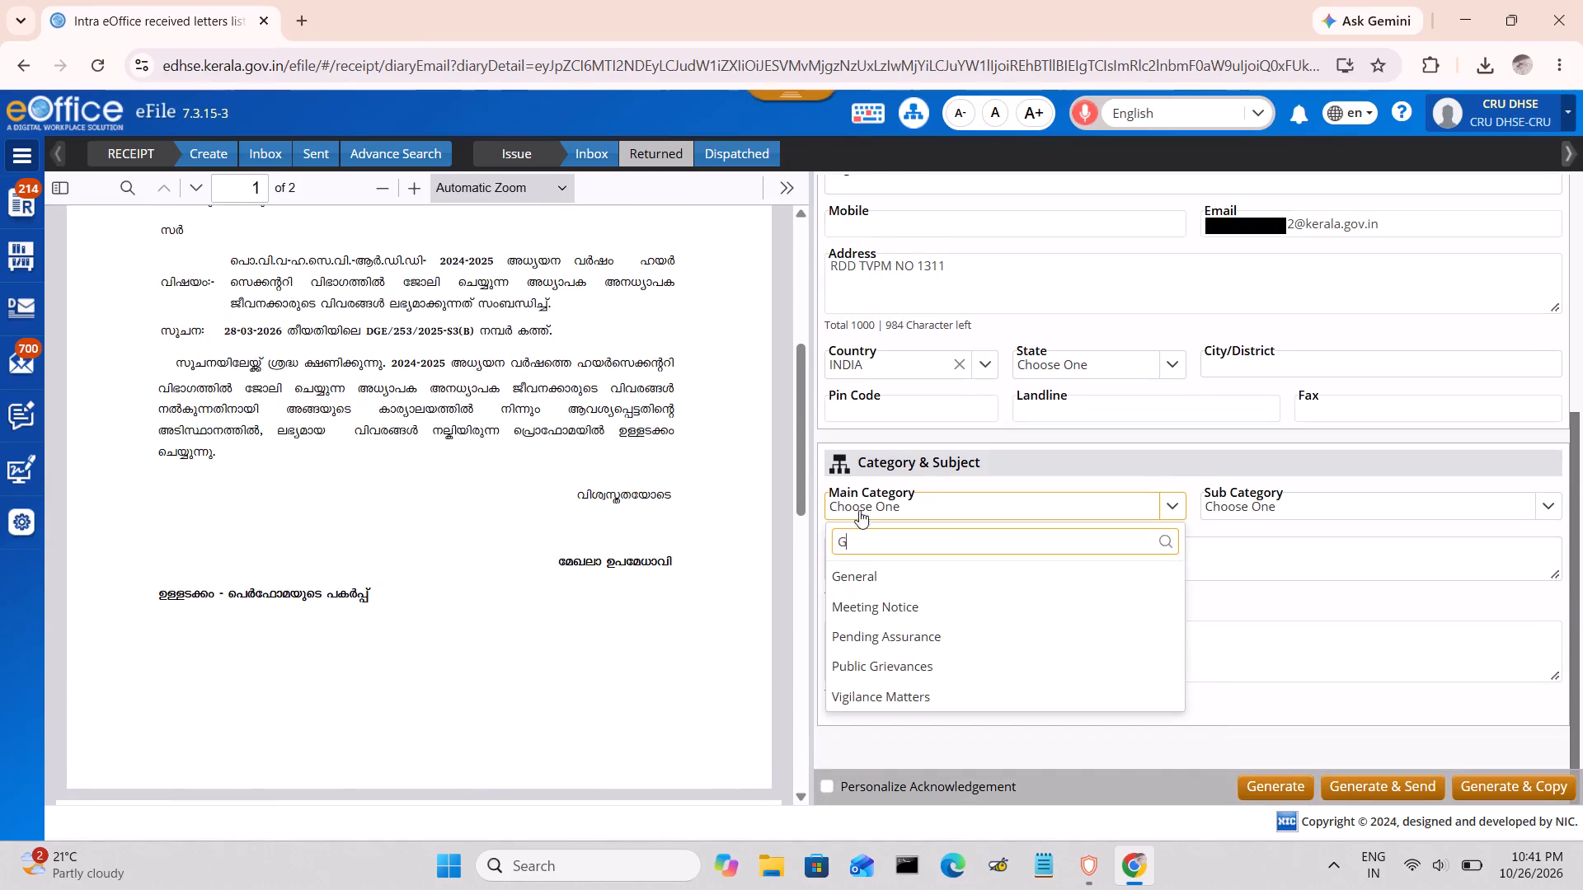
pyautogui.click(869, 574)
# Replace the subject with "TEACHING & NON TEACHING STAFF DETAILS - RDD TVPM NO 1311", reusing the copied address for its ending.
pyautogui.moveTo(944, 546); pyautogui.dragTo(746, 550)
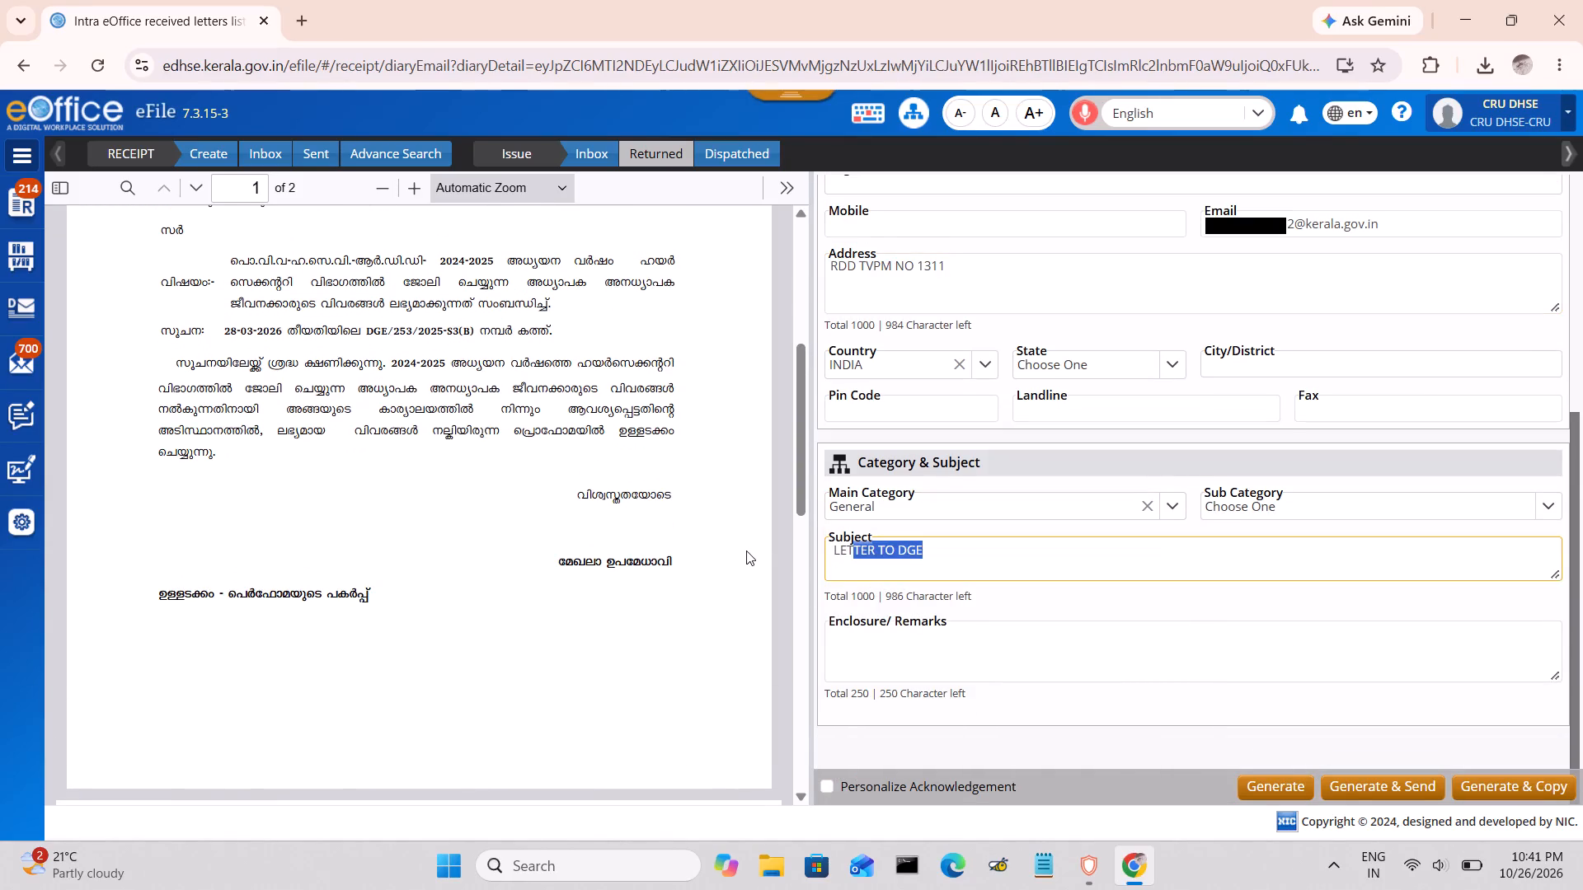
pyautogui.write('TEACHING')
pyautogui.press('space')
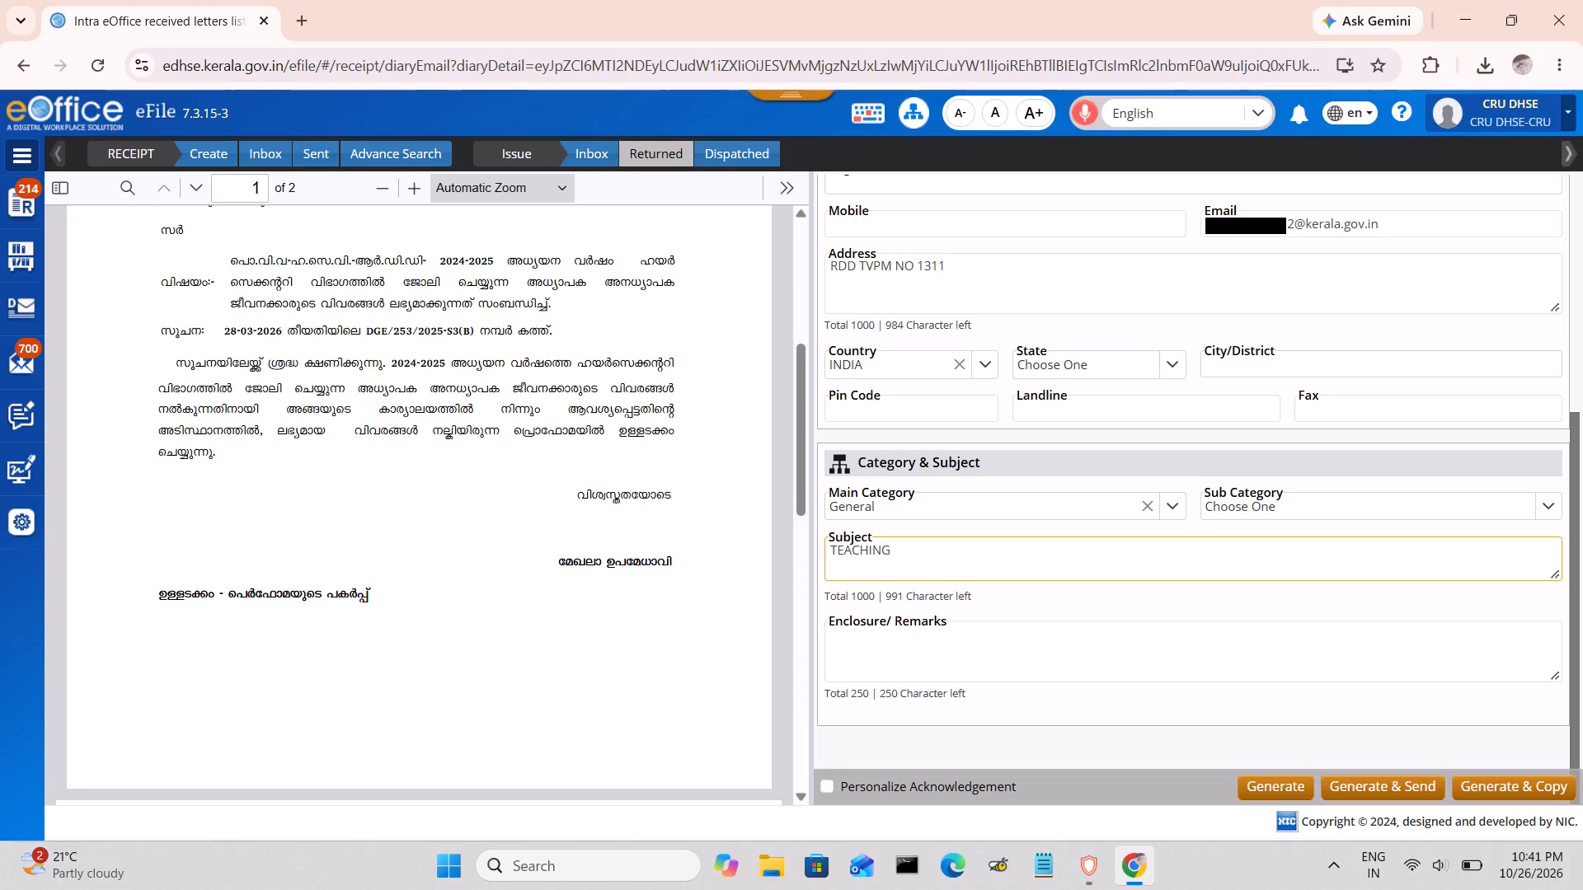
pyautogui.write('& NON TEACHING')
pyautogui.press('space')
pyautogui.write('STAFF DETAILS -')
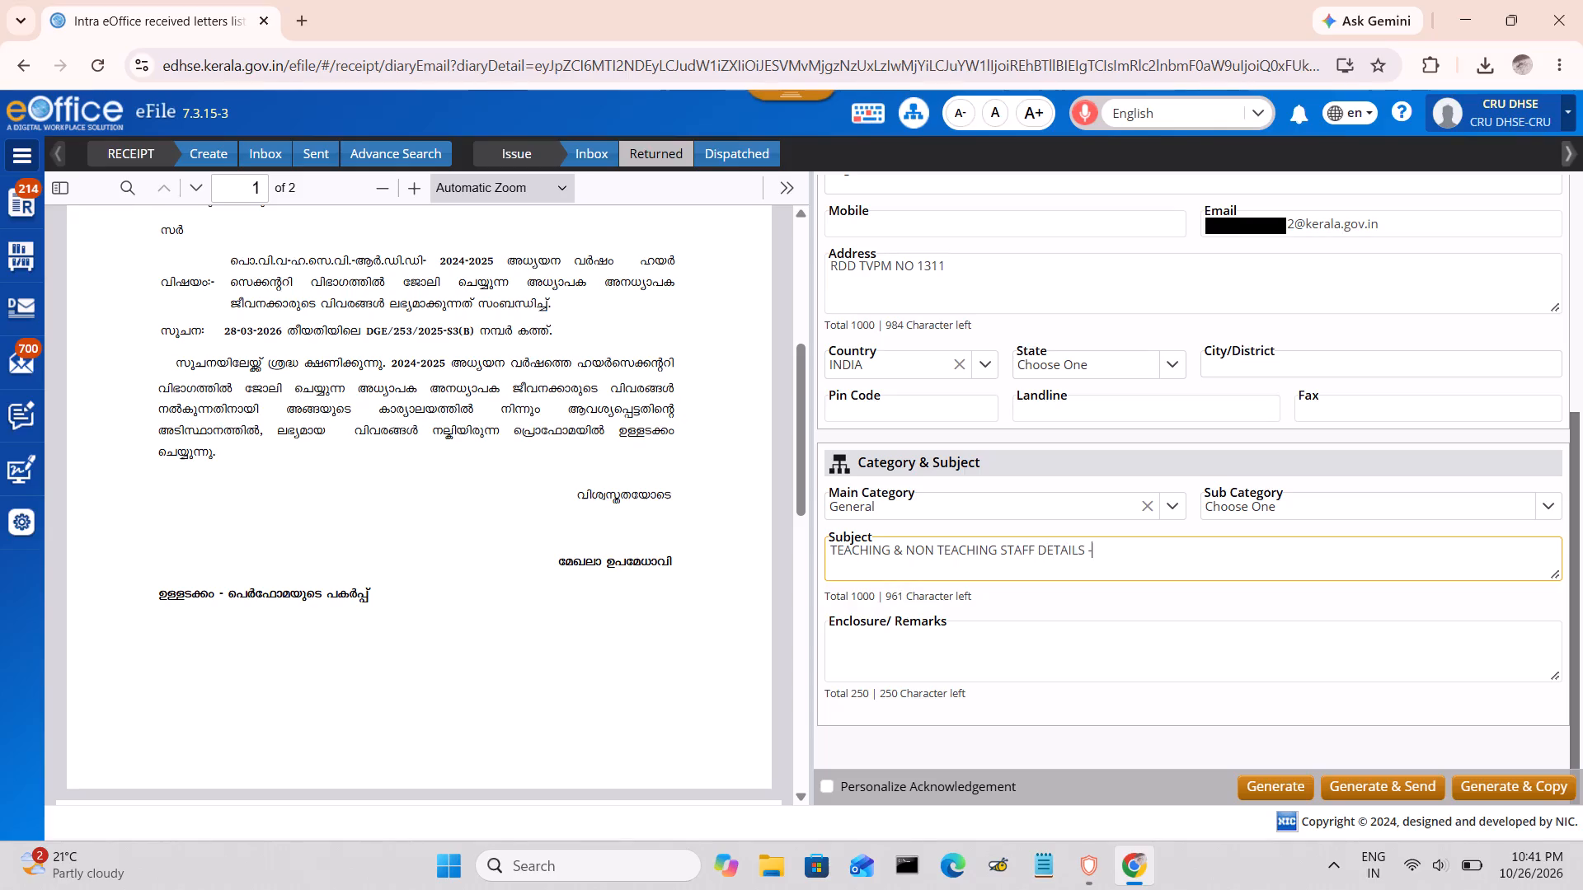
pyautogui.press('space')
pyautogui.hotkey('ctrl', 'v')
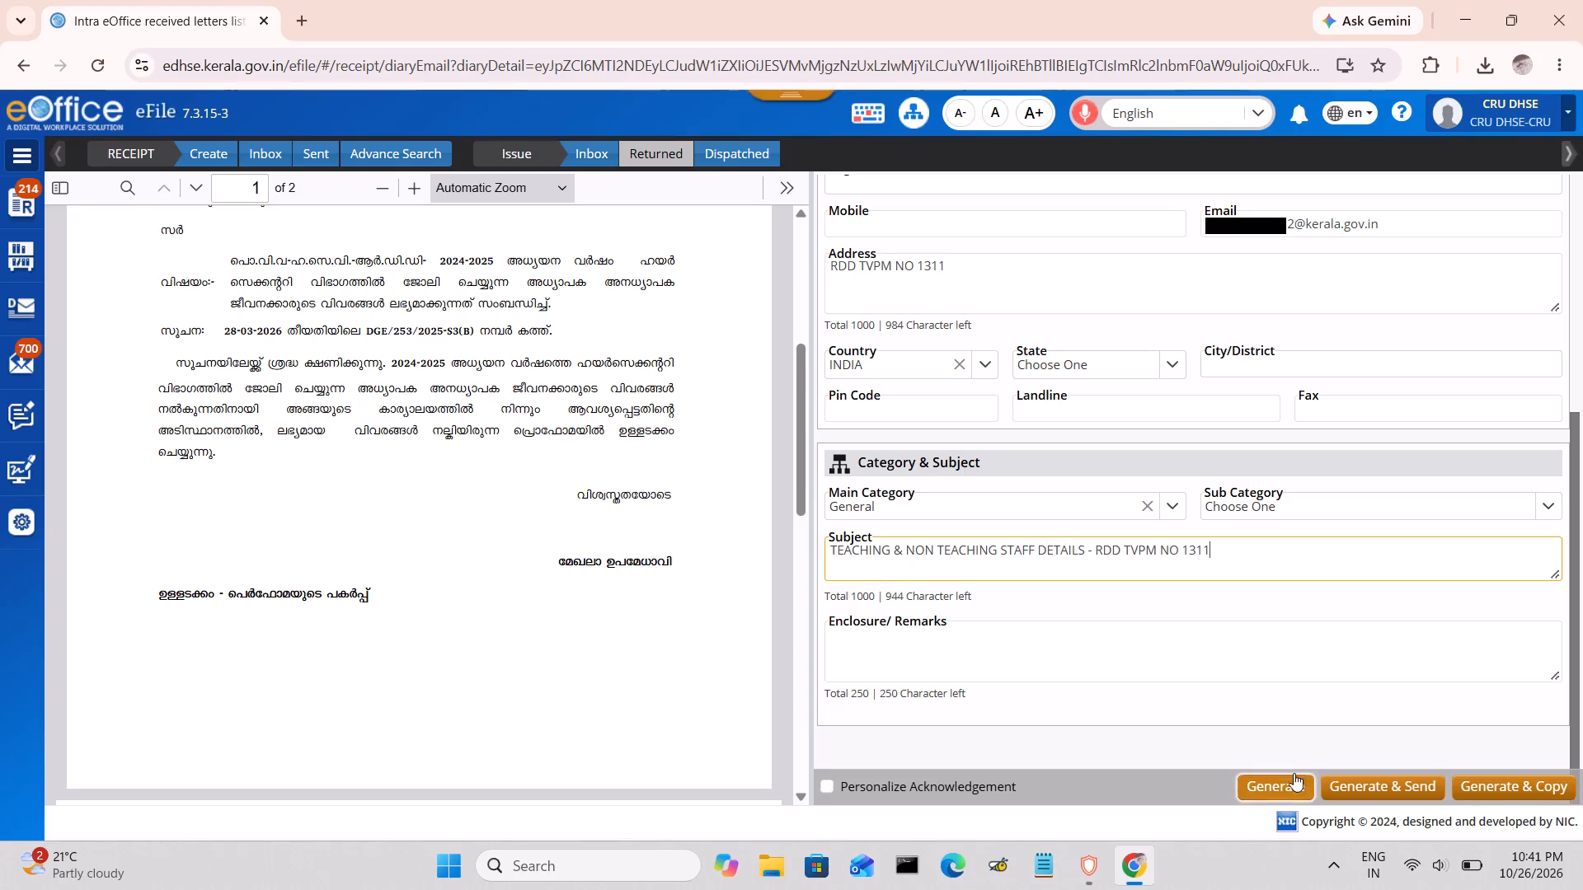
# Generate the receipt for the staff details letter and send it to the SS (AD A) in DHSE Administration (A).
pyautogui.click(1349, 785)
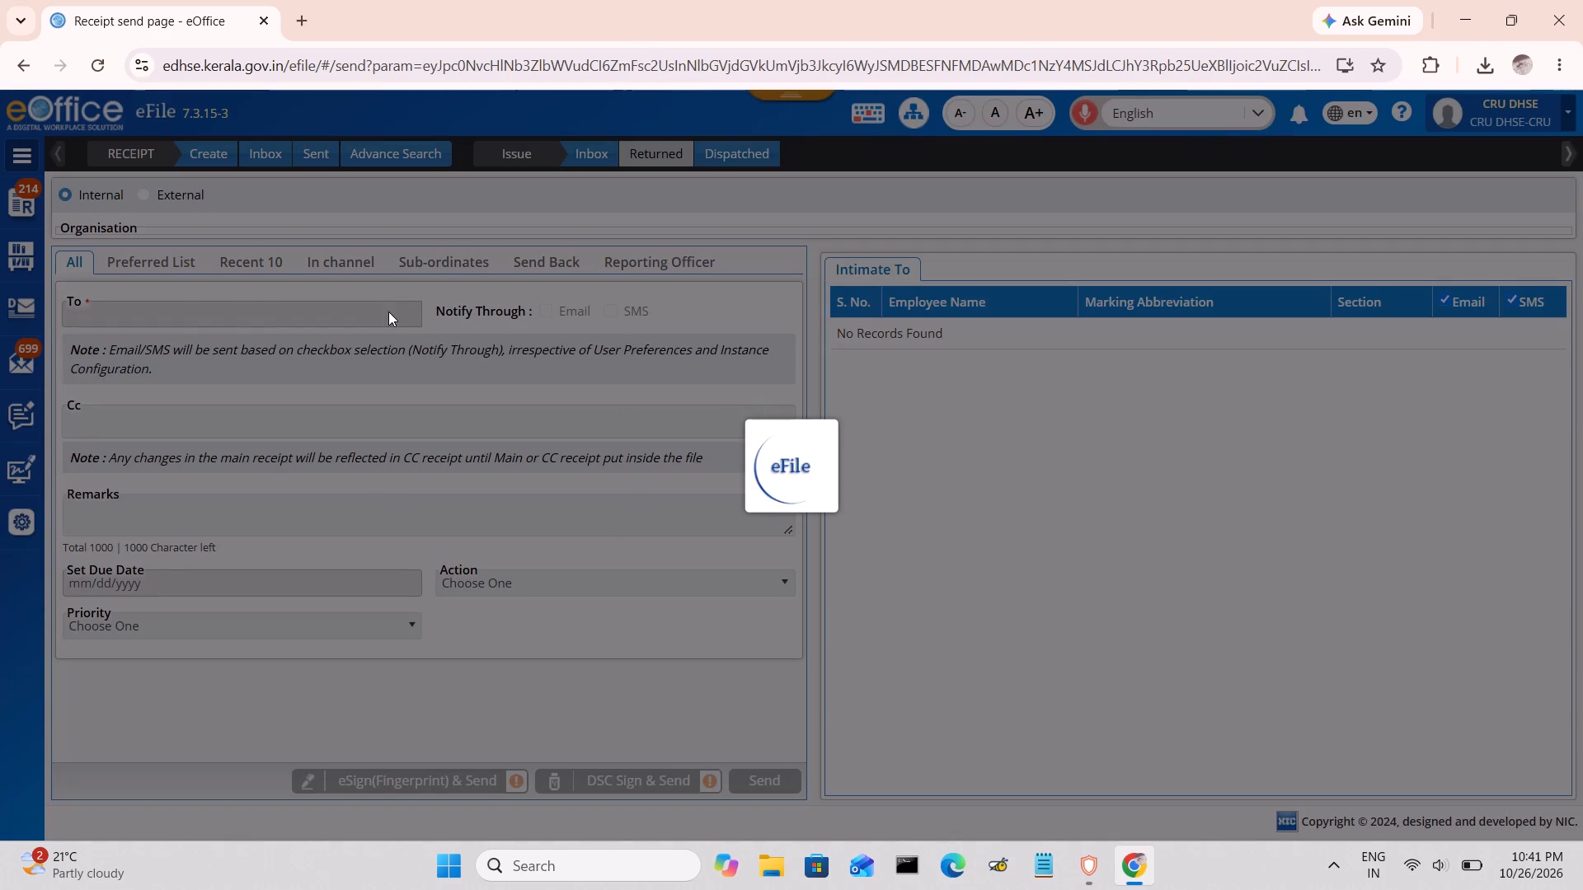
pyautogui.click(410, 317)
pyautogui.press('a')
pyautogui.write('D')
pyautogui.press('space')
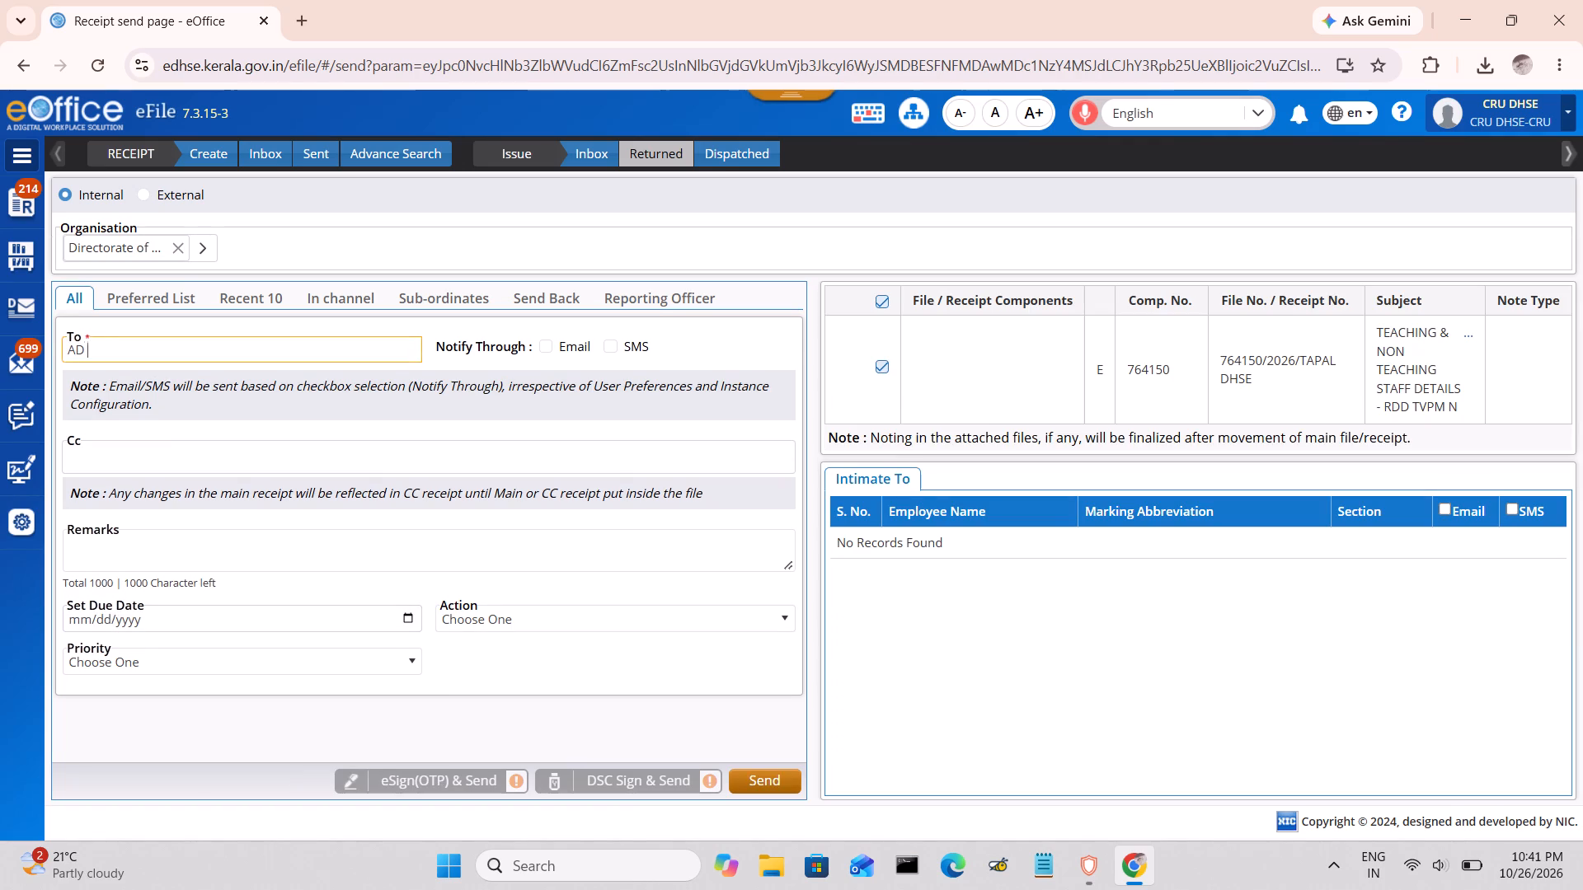
pyautogui.press('a')
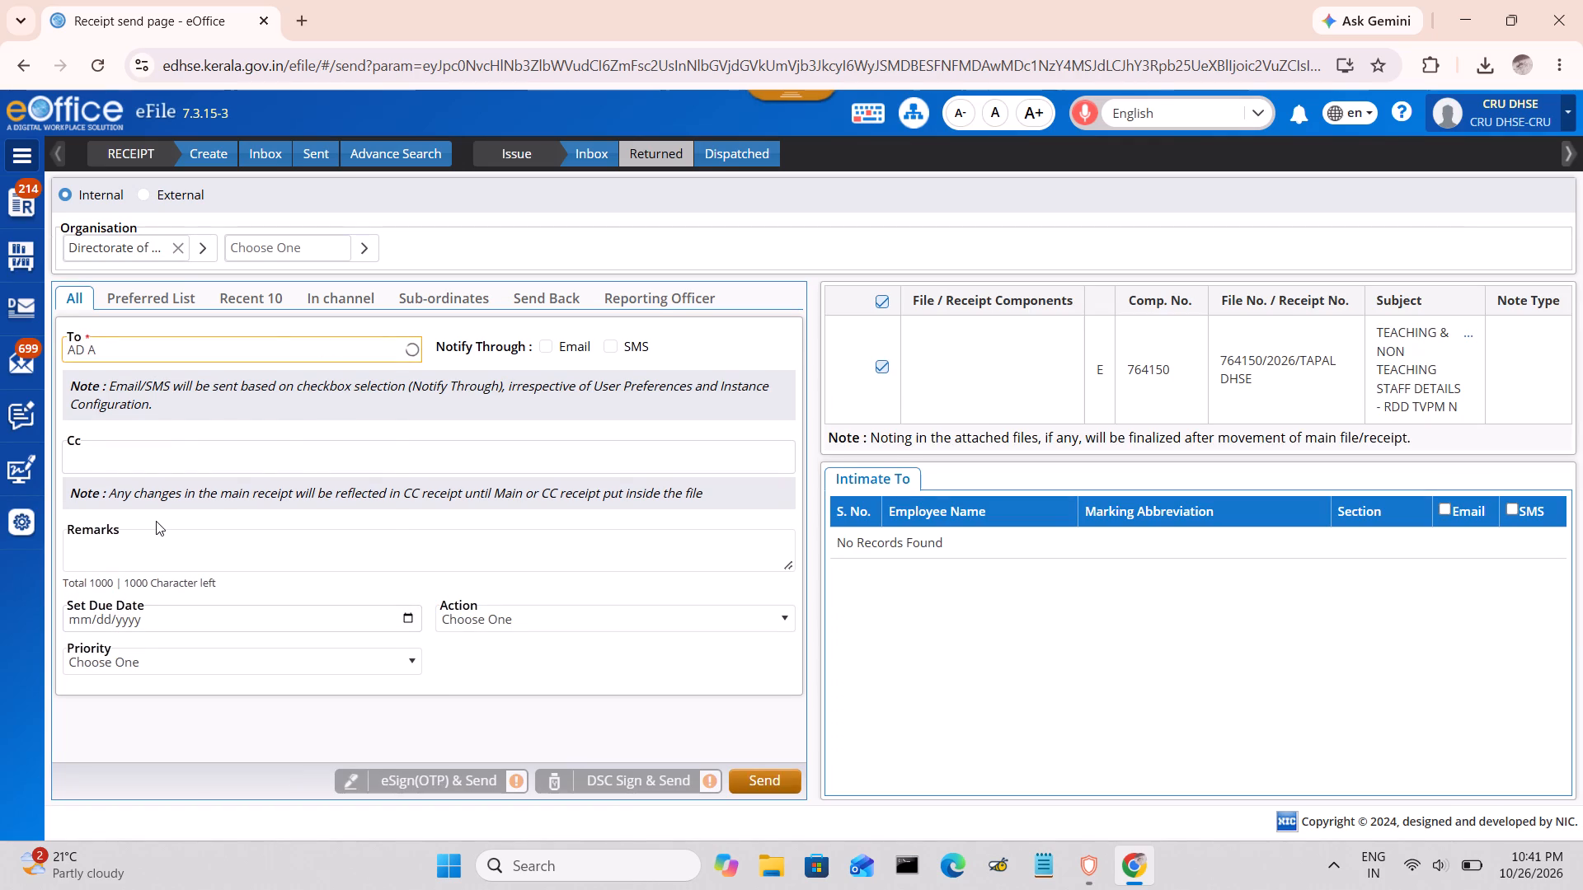
pyautogui.scroll(-4, 110, 522)
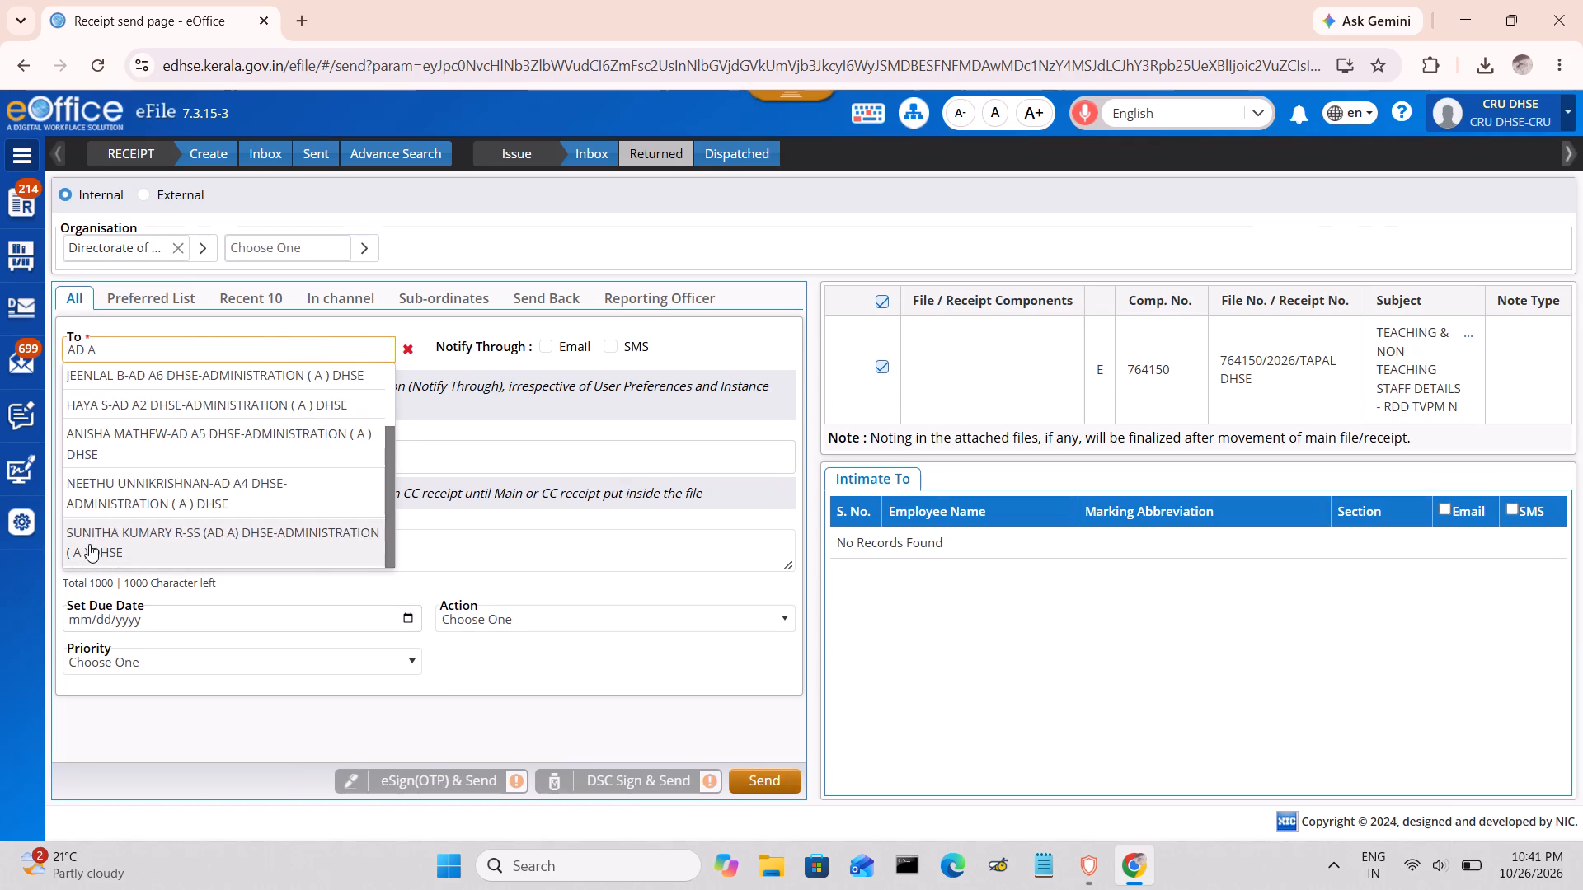
pyautogui.click(89, 544)
pyautogui.click(778, 786)
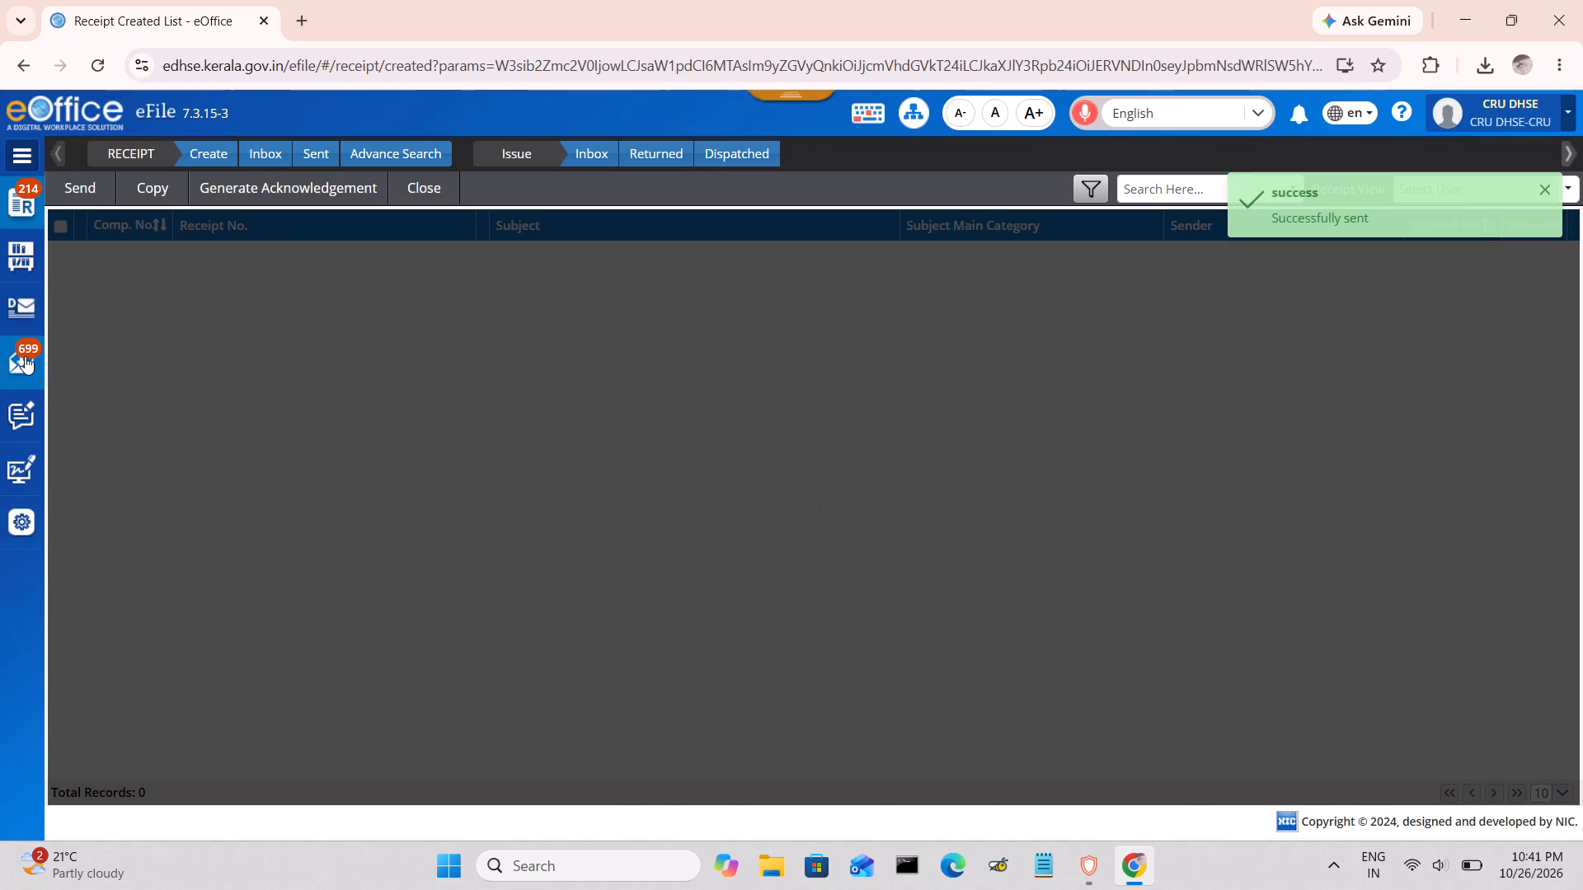
# Return to the Intra eOffice received letters list to check for letters still awaiting diarising.
pyautogui.click(25, 356)
pyautogui.click(102, 393)
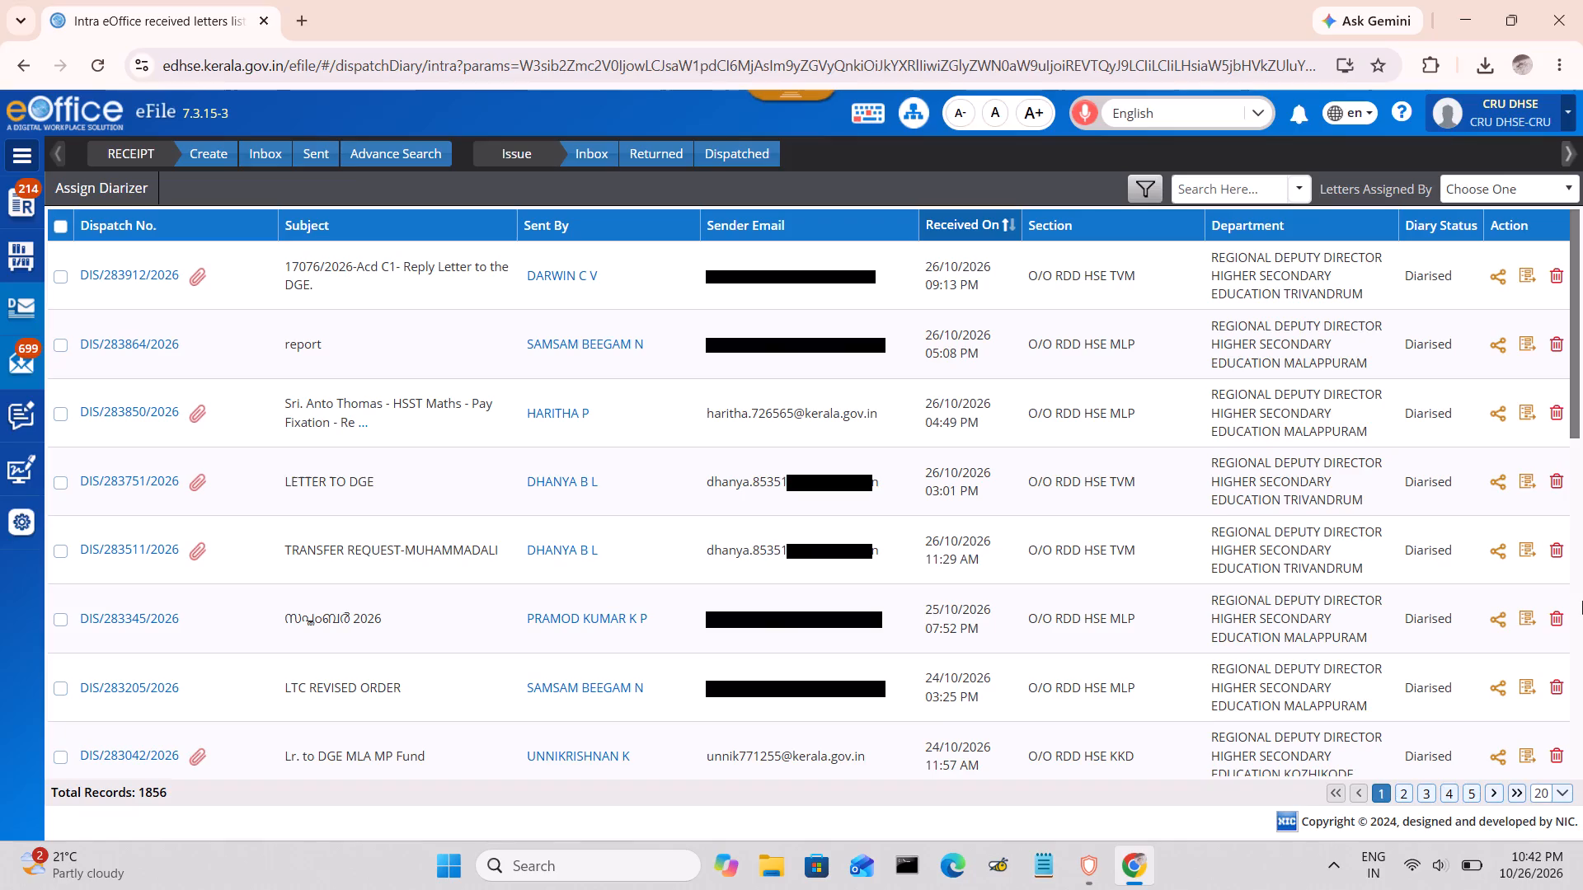
# Open the list of posts available to the CRU DHSE account.
pyautogui.click(1513, 113)
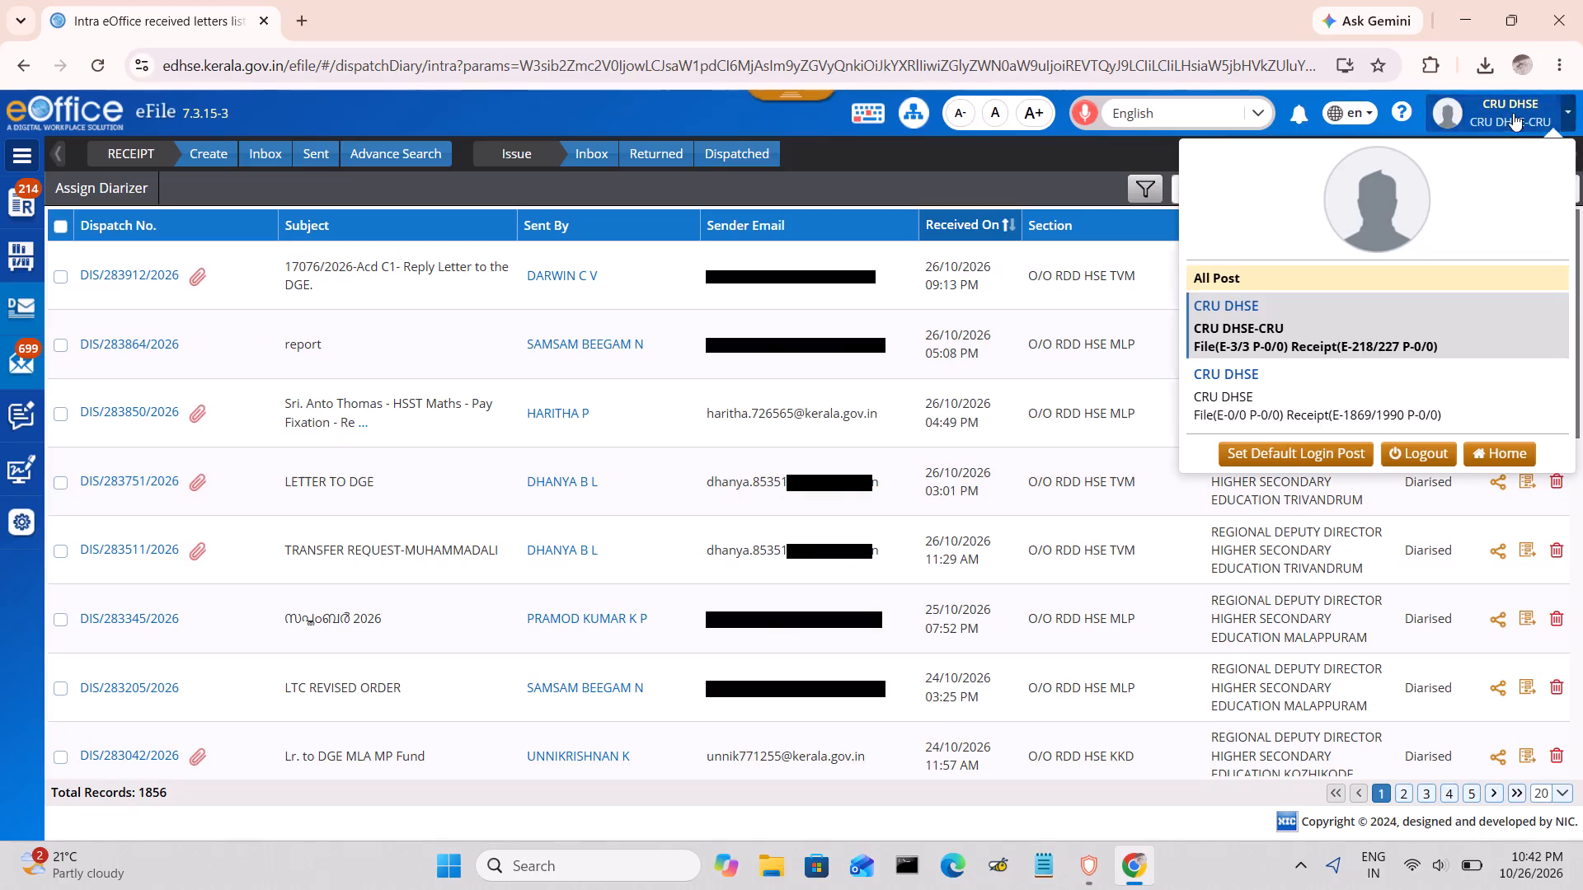
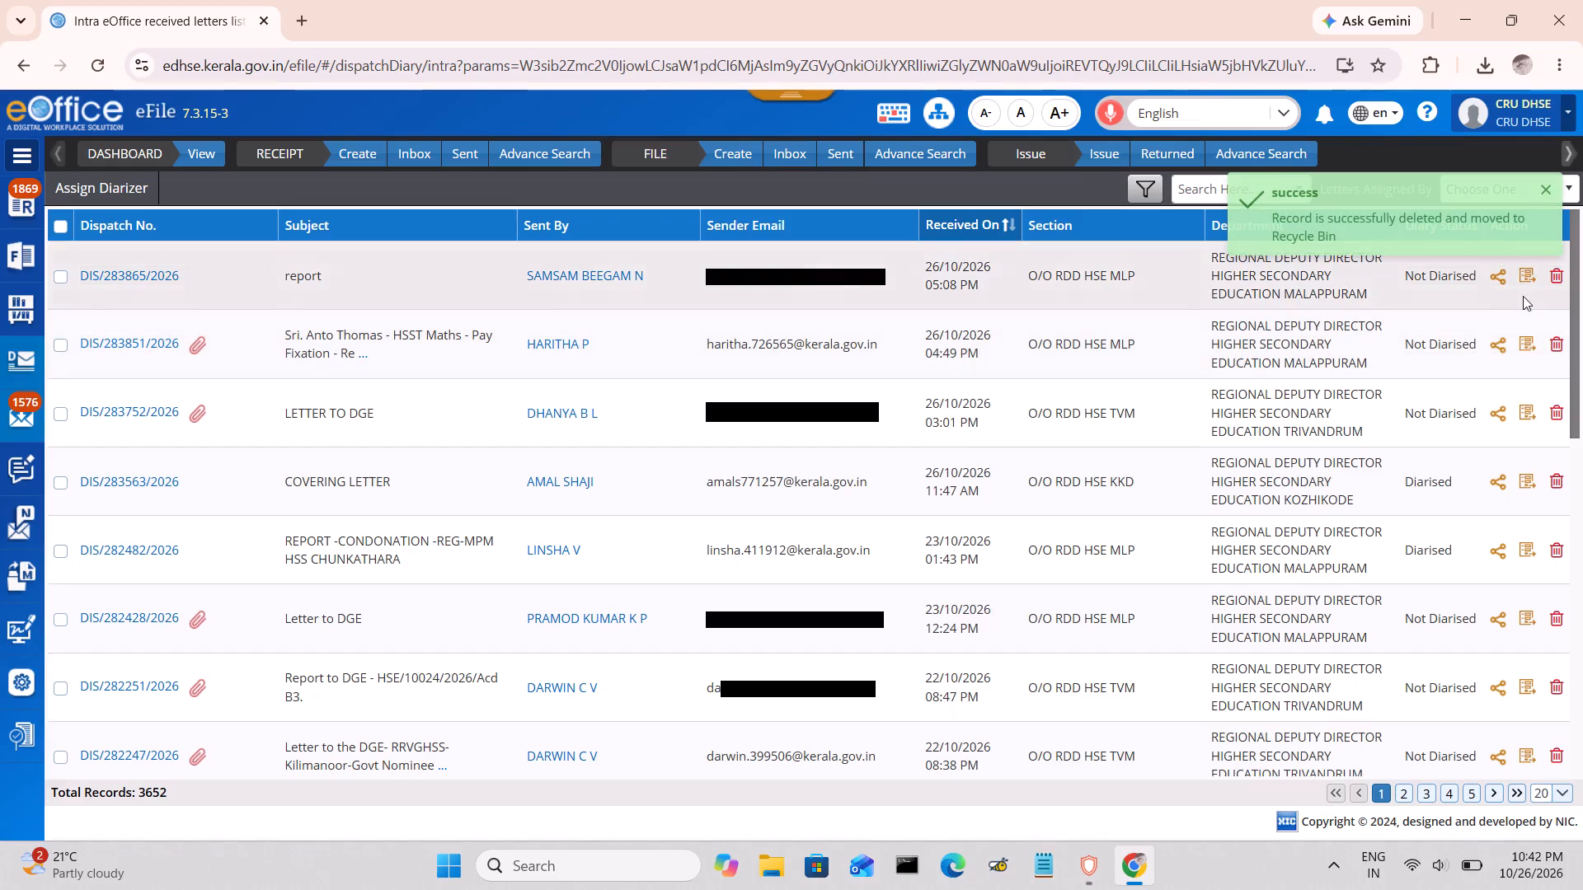
# Move the undiarised 26/10/2026 letters DIS/283865, DIS/283851 and DIS/283752 to the Recycle Bin.
pyautogui.click(1555, 270)
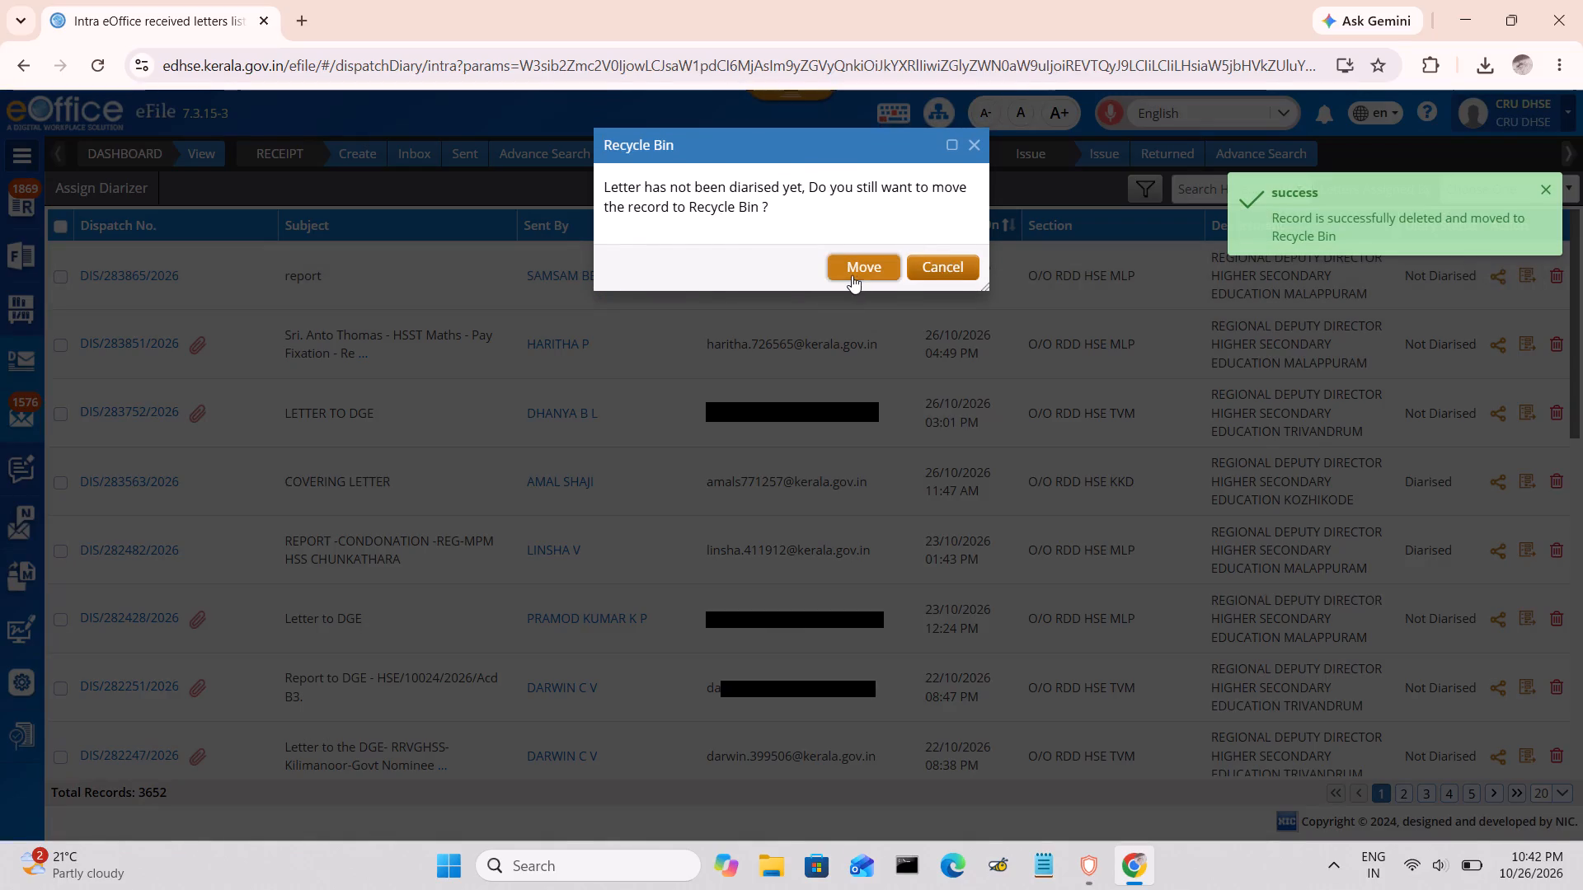
pyautogui.click(856, 267)
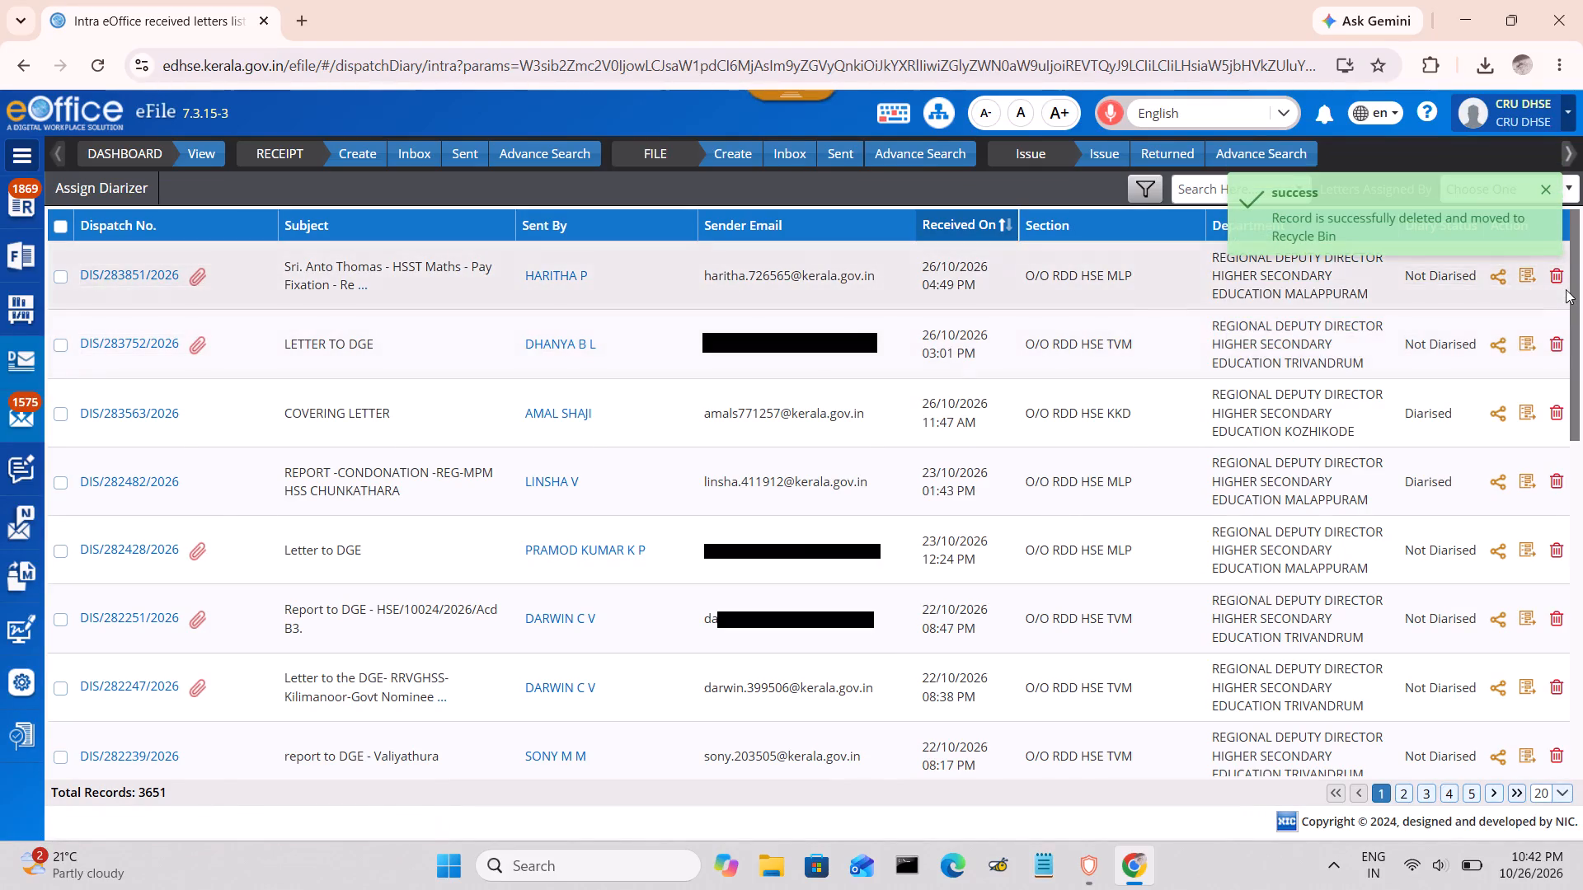
pyautogui.click(1556, 277)
pyautogui.click(870, 274)
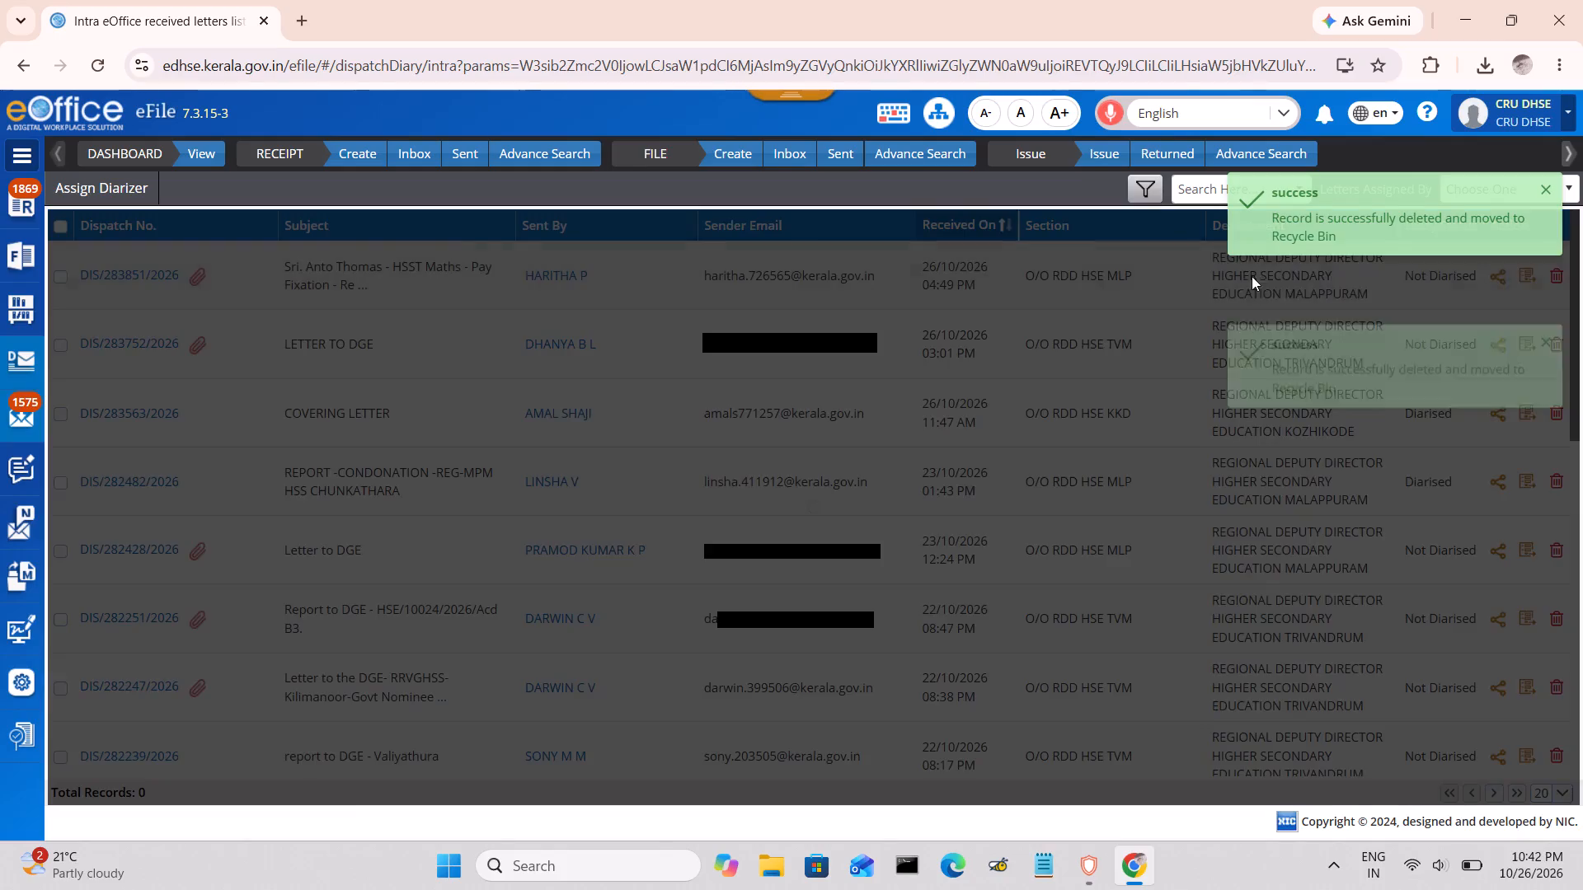
pyautogui.click(1541, 288)
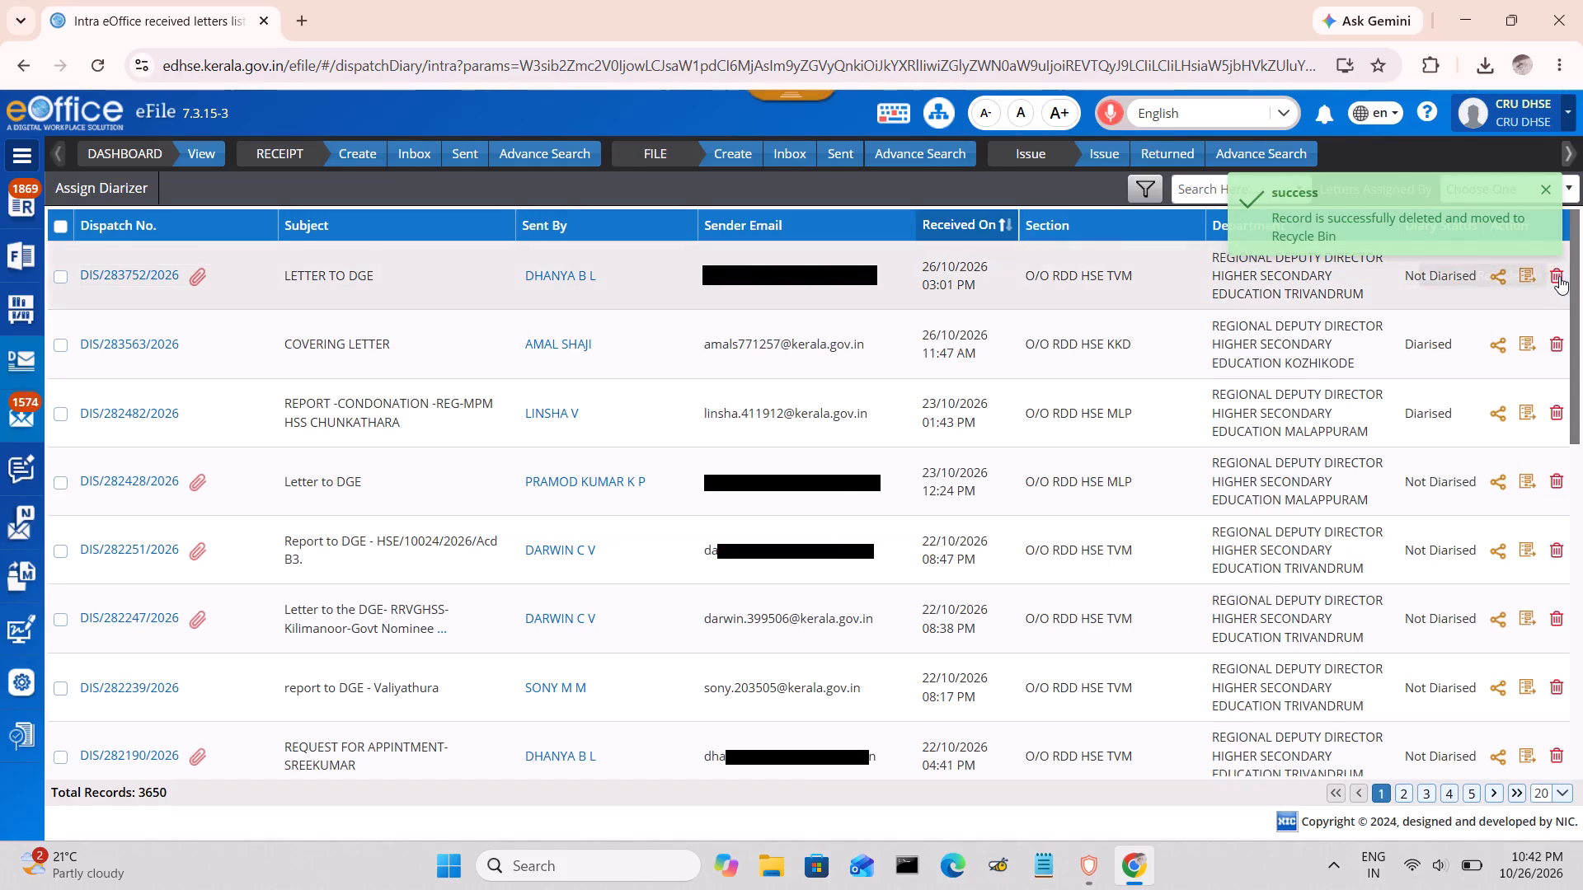
pyautogui.click(1559, 276)
pyautogui.click(869, 266)
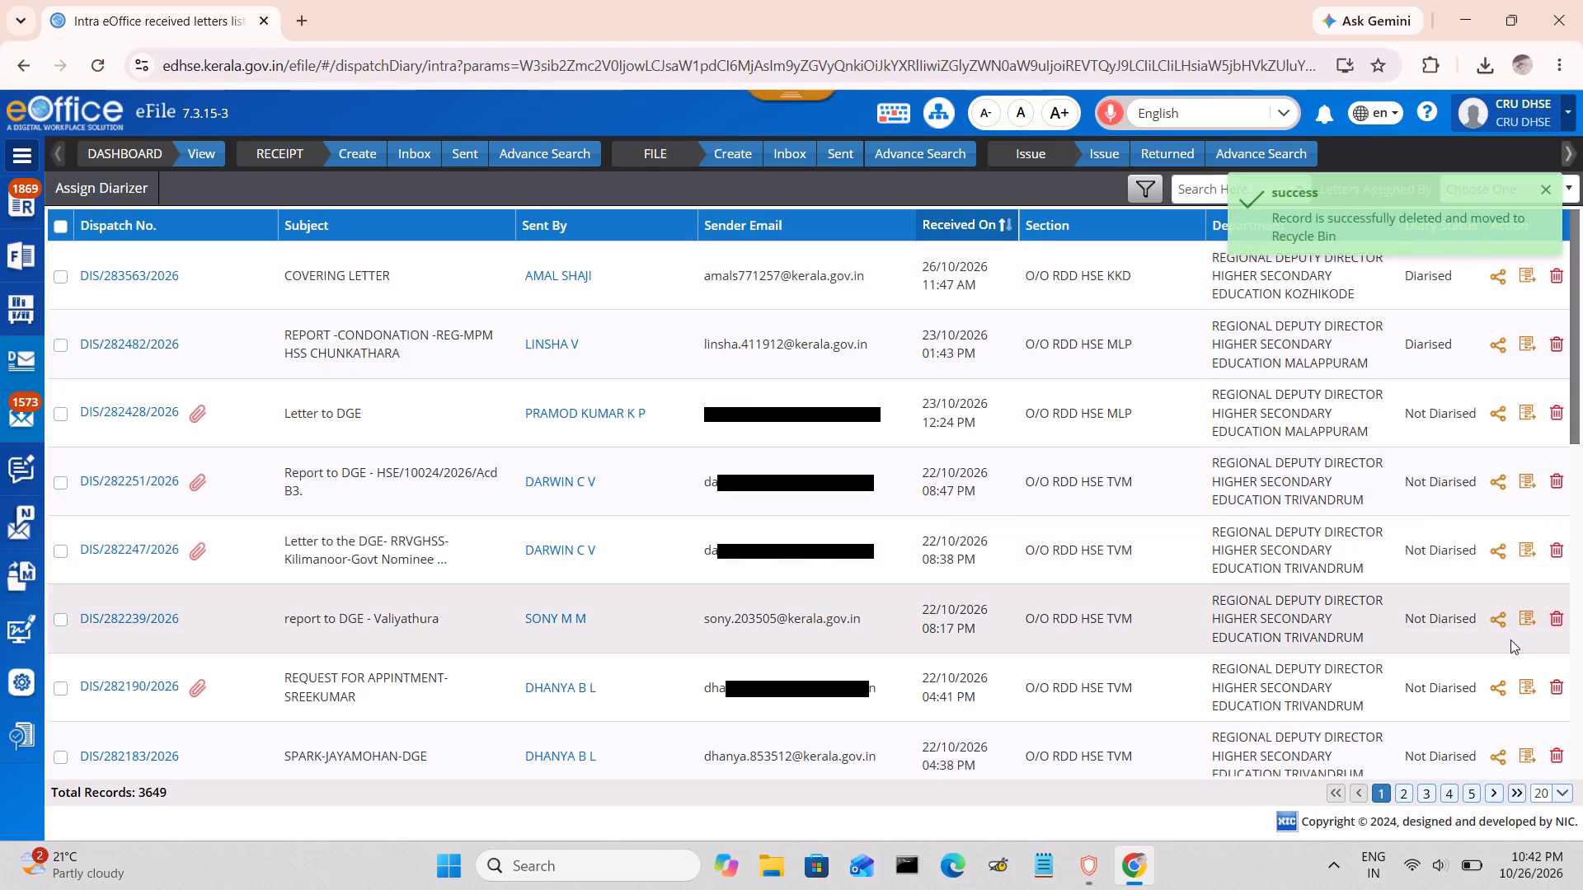
# Move the undiarised letters DIS/282428, DIS/282251, DIS/282247 and DIS/282239 to the Recycle Bin, keeping the diarised ones.
pyautogui.click(1559, 413)
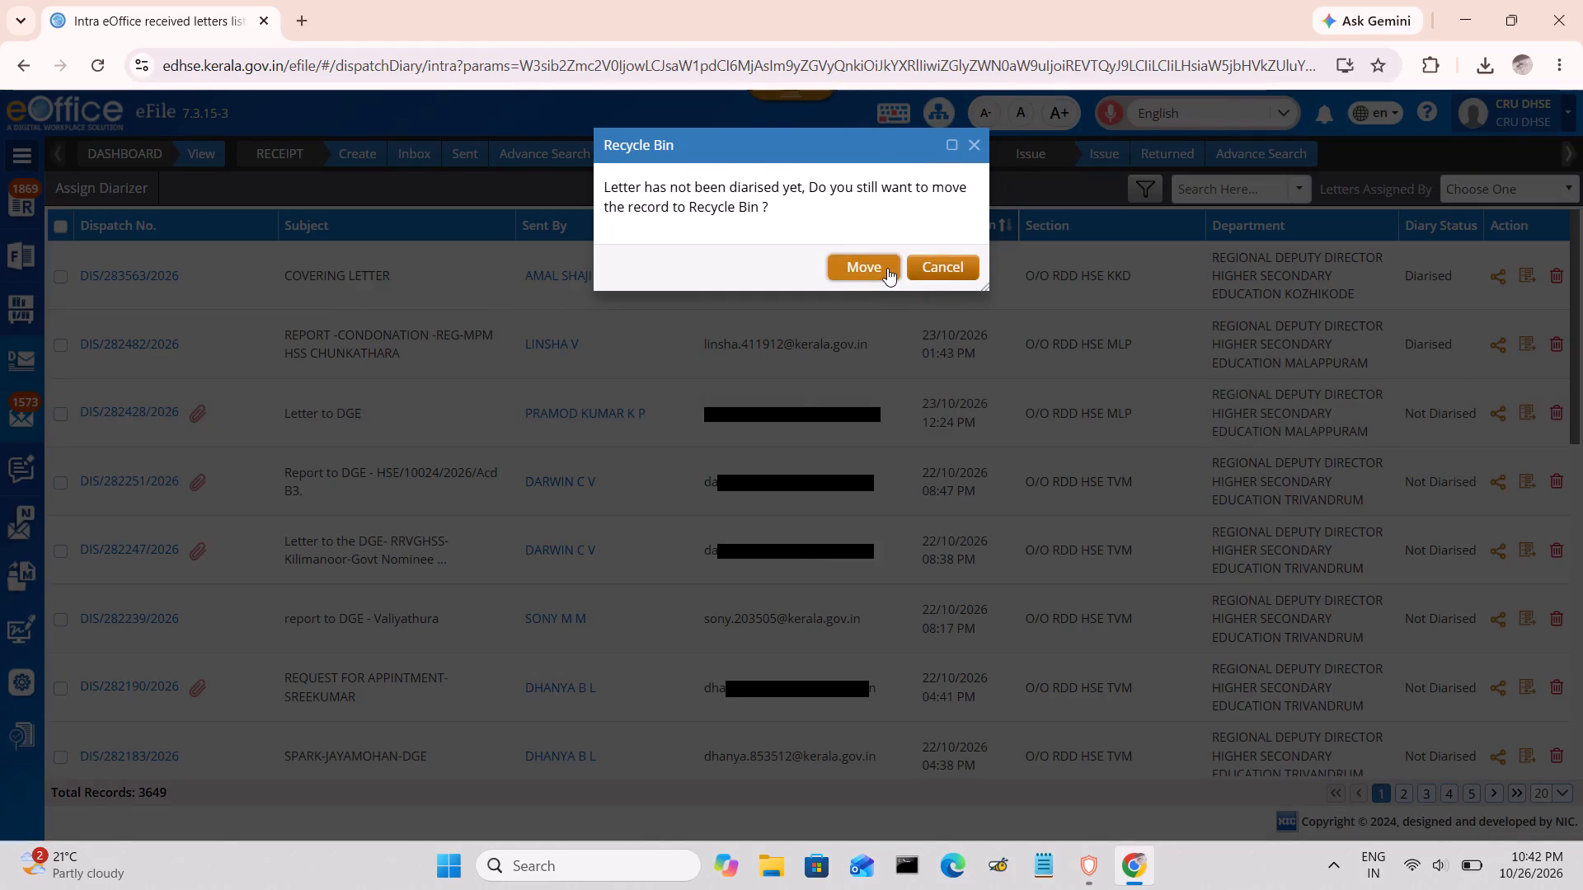
pyautogui.click(886, 268)
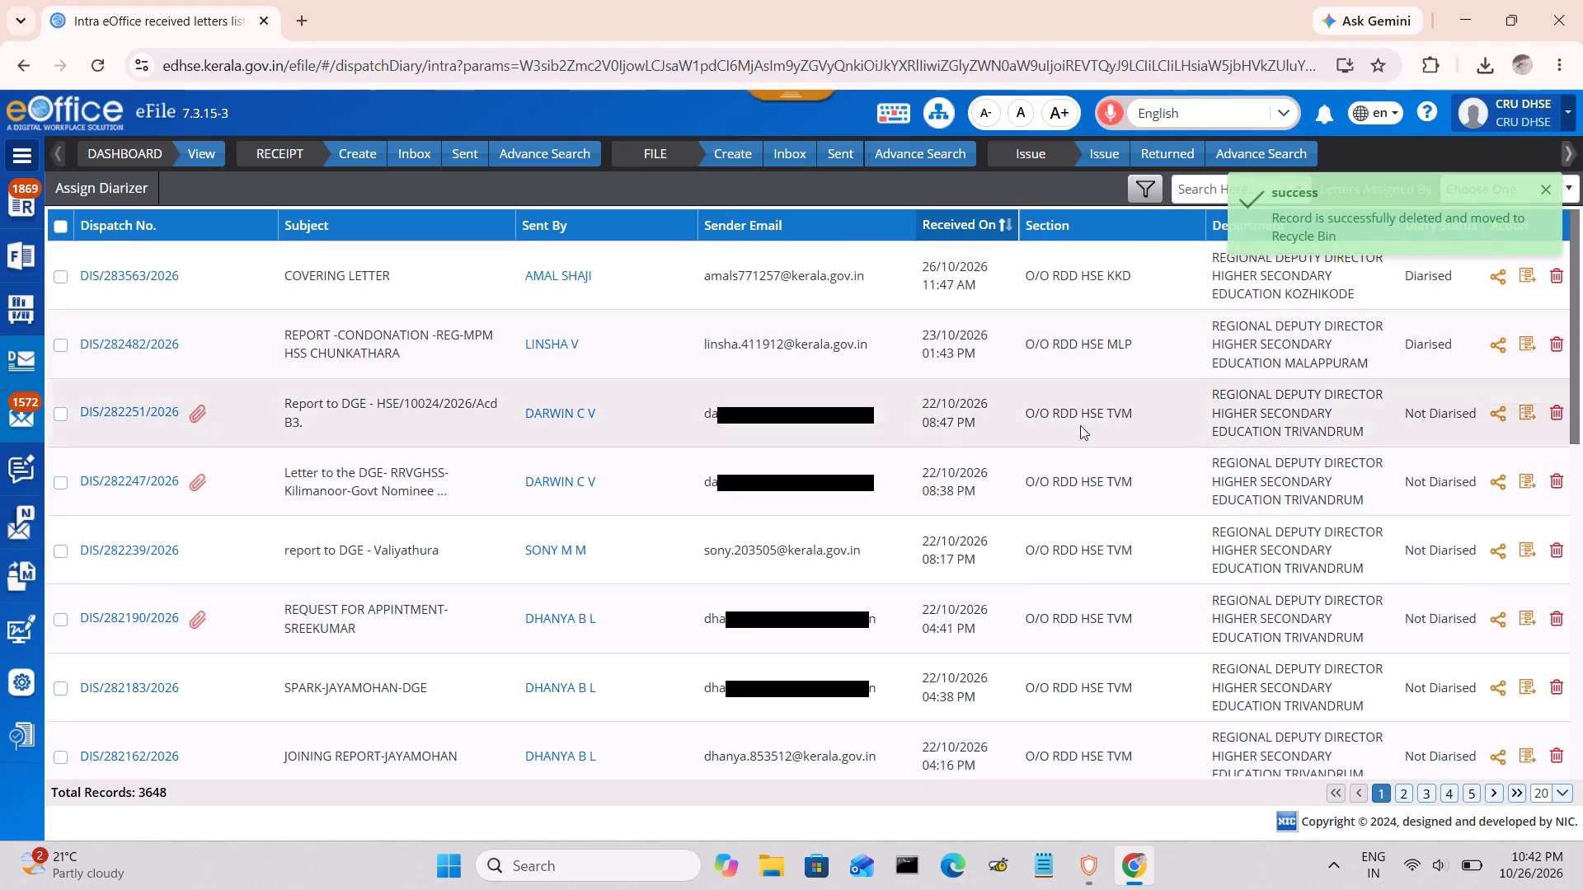
pyautogui.click(1555, 415)
pyautogui.click(871, 265)
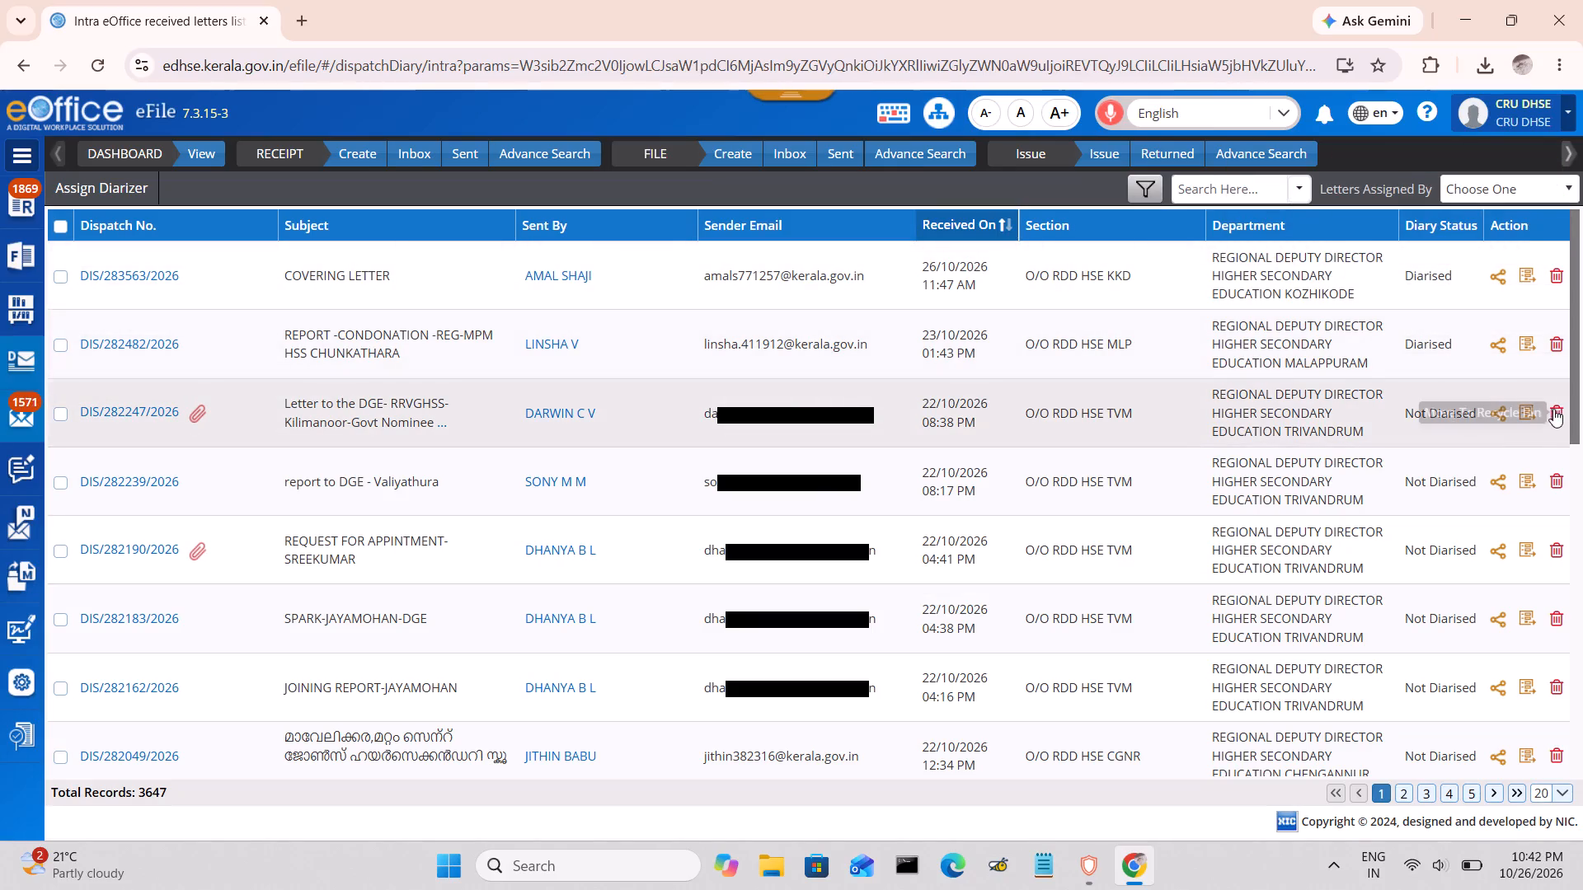
pyautogui.click(1557, 410)
pyautogui.click(872, 265)
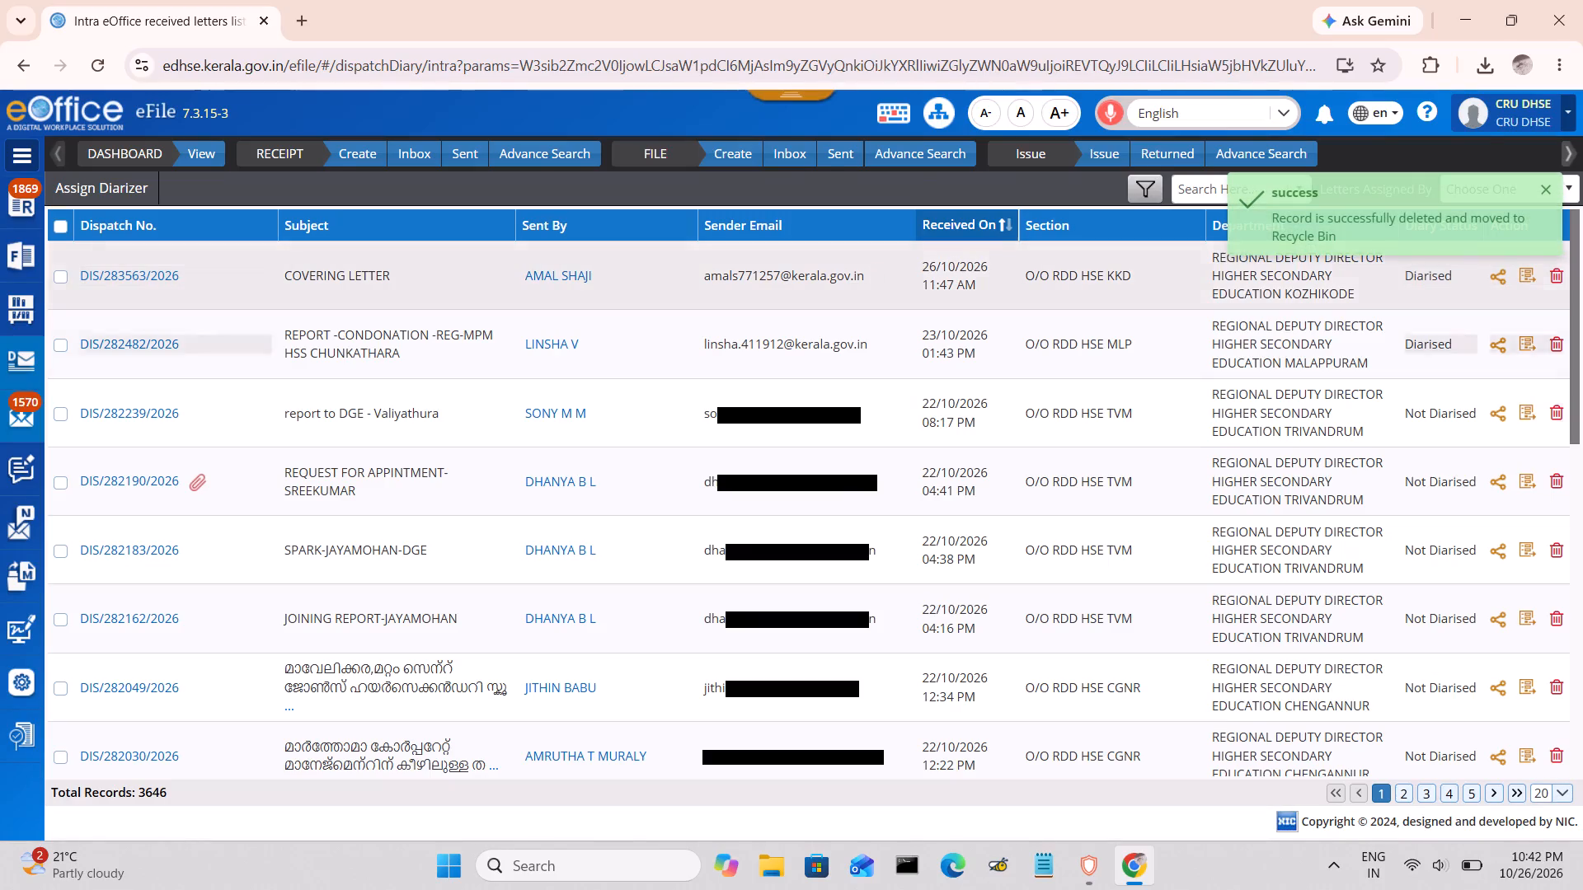
pyautogui.click(1552, 413)
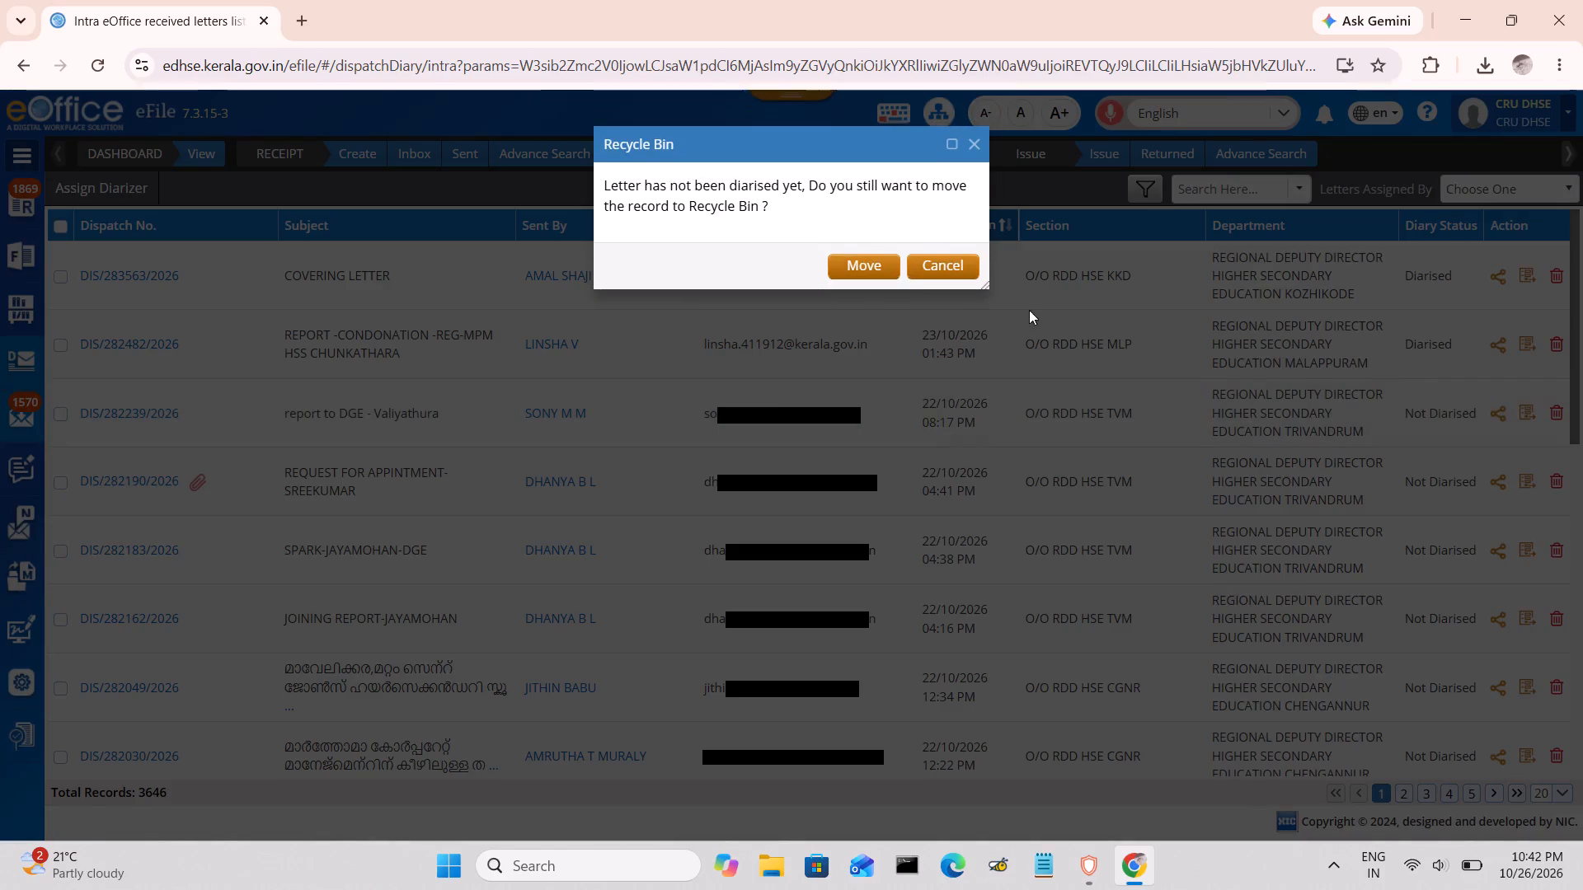
pyautogui.click(890, 270)
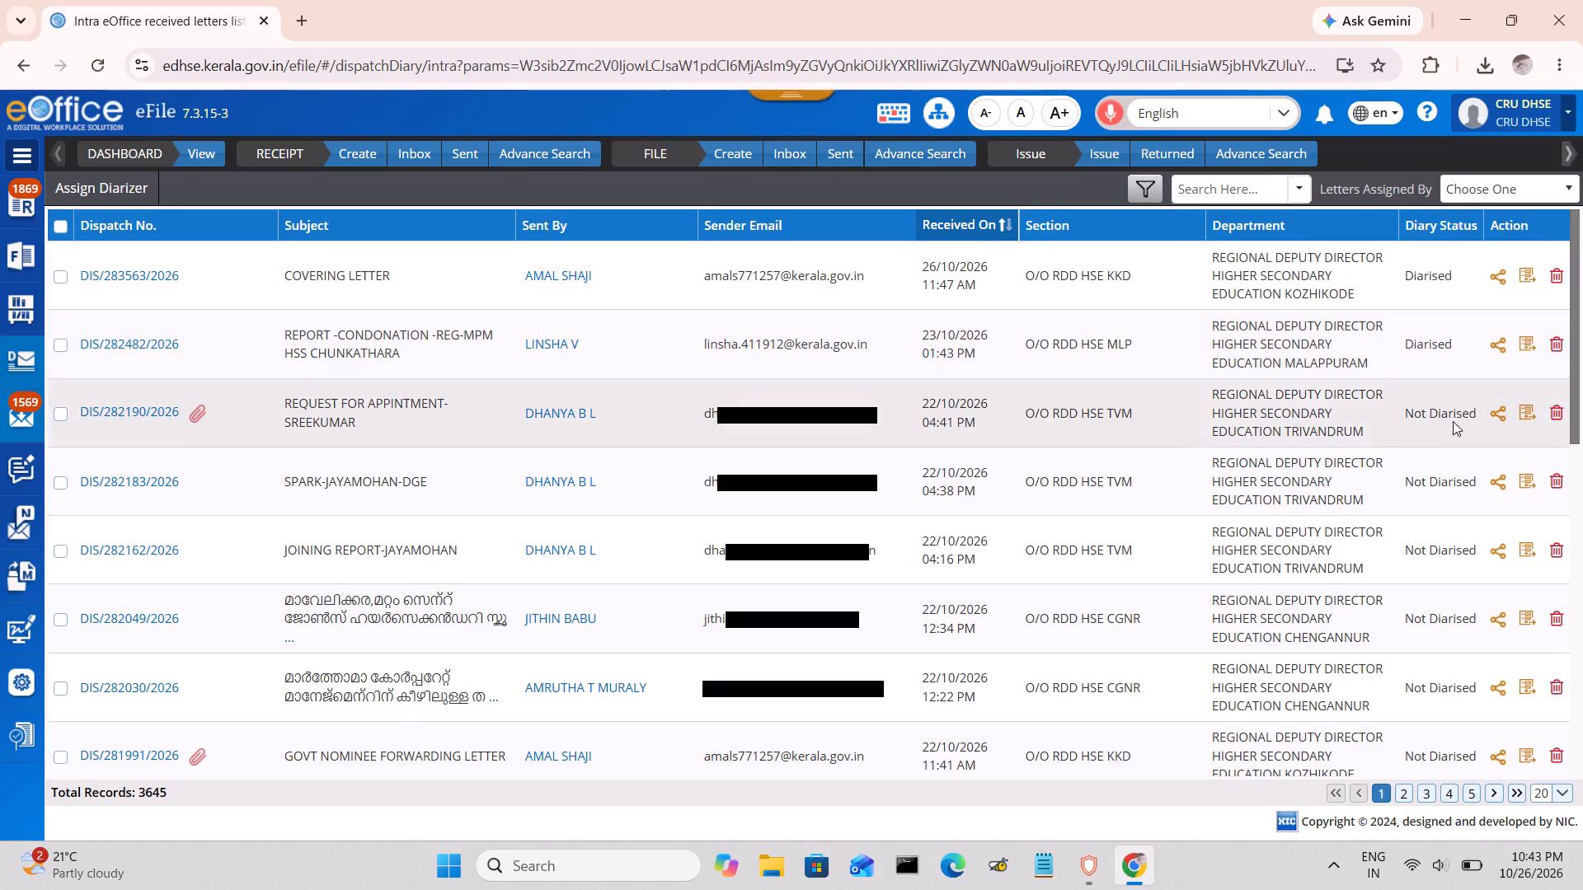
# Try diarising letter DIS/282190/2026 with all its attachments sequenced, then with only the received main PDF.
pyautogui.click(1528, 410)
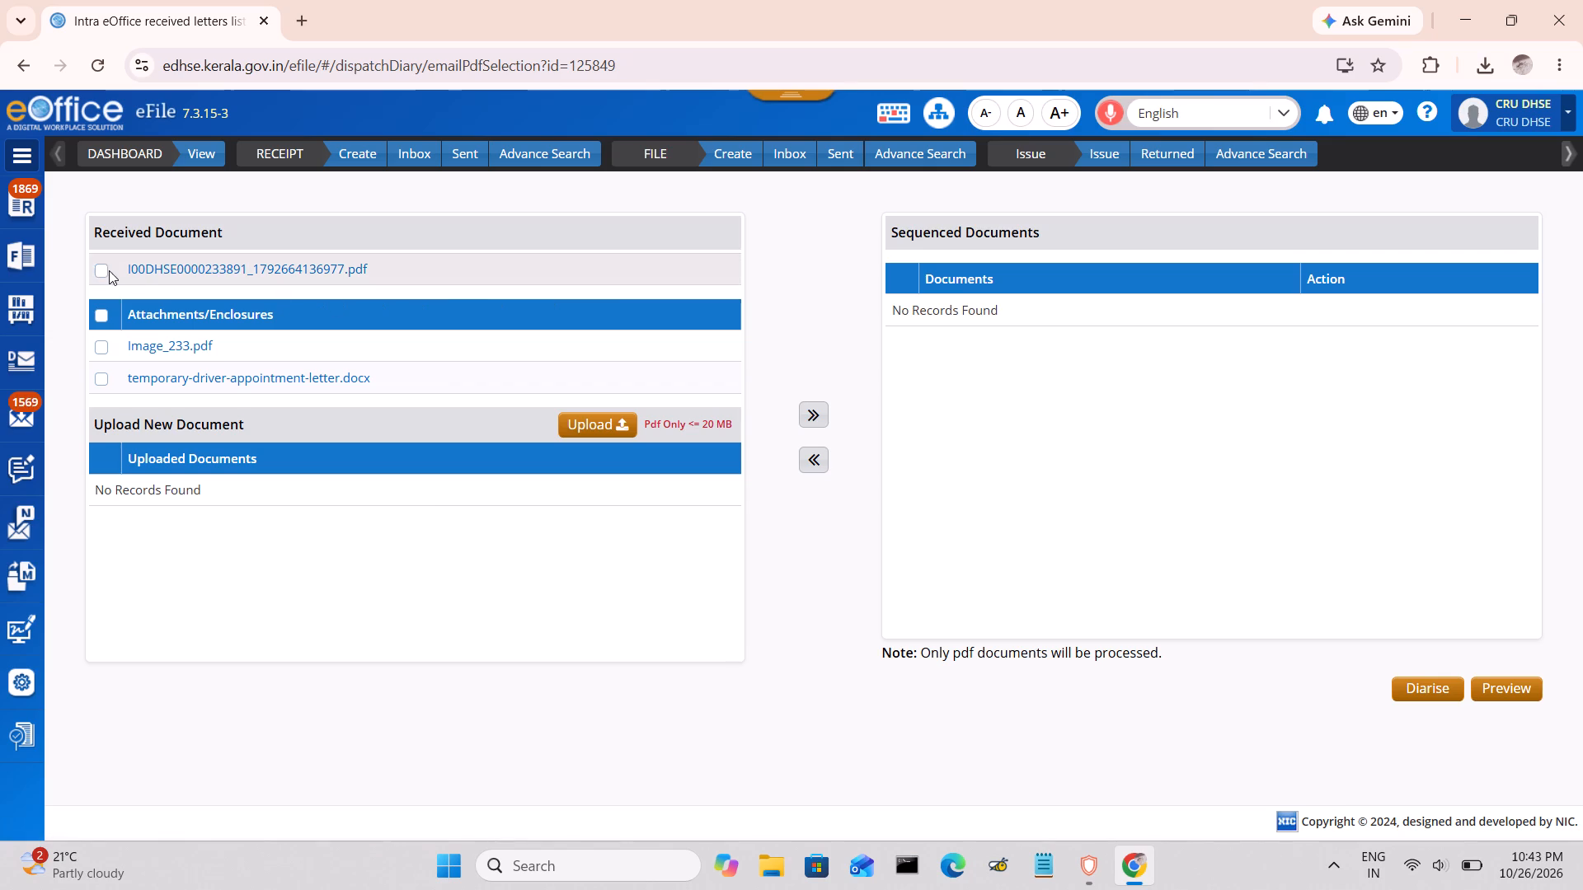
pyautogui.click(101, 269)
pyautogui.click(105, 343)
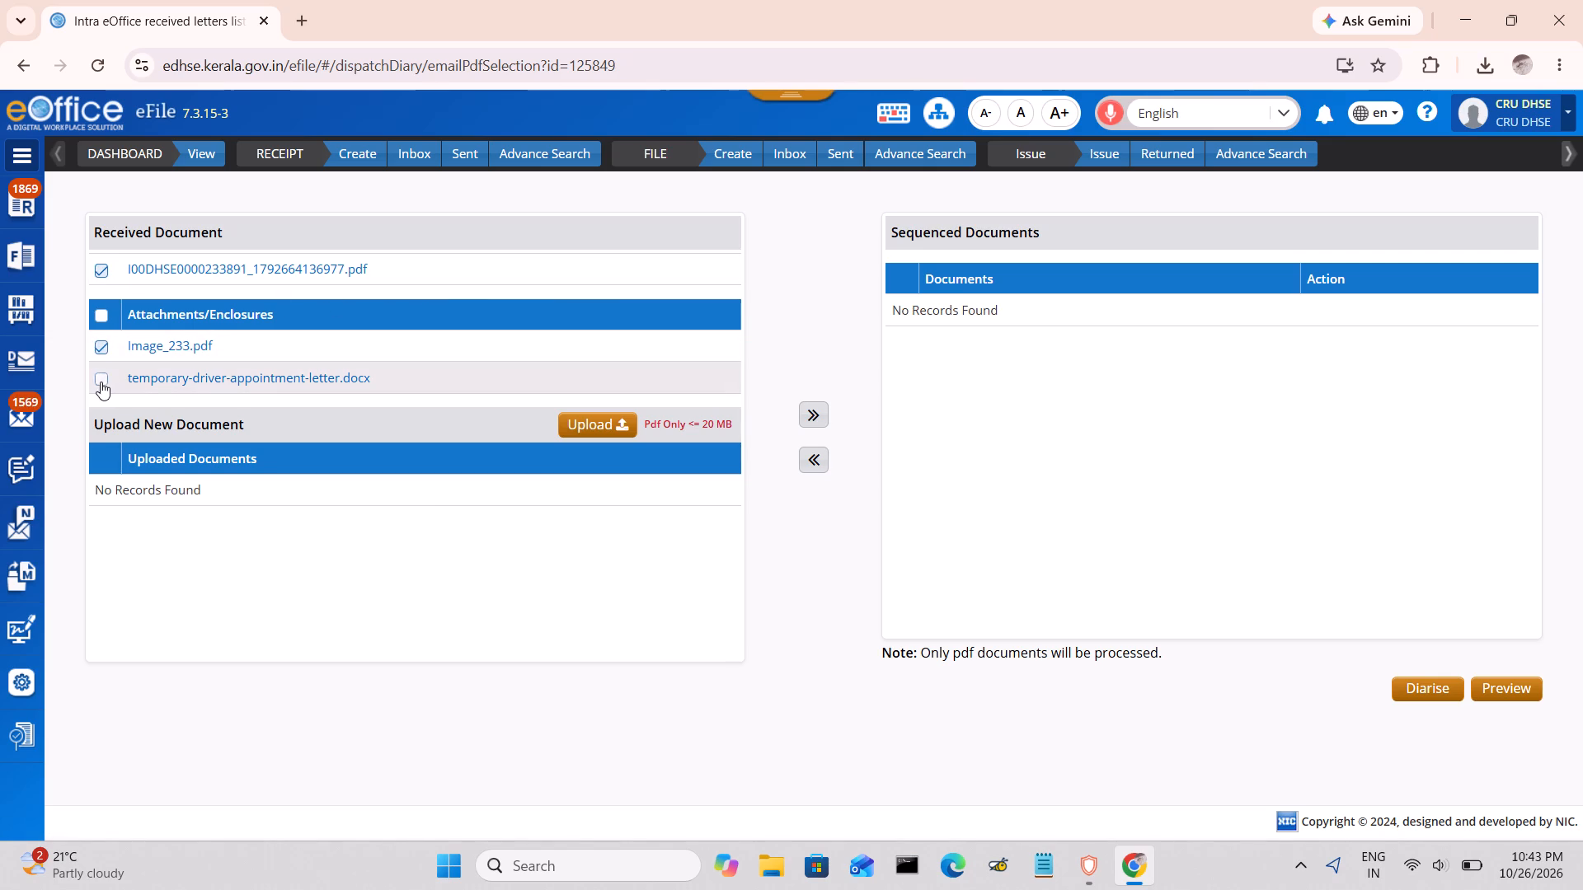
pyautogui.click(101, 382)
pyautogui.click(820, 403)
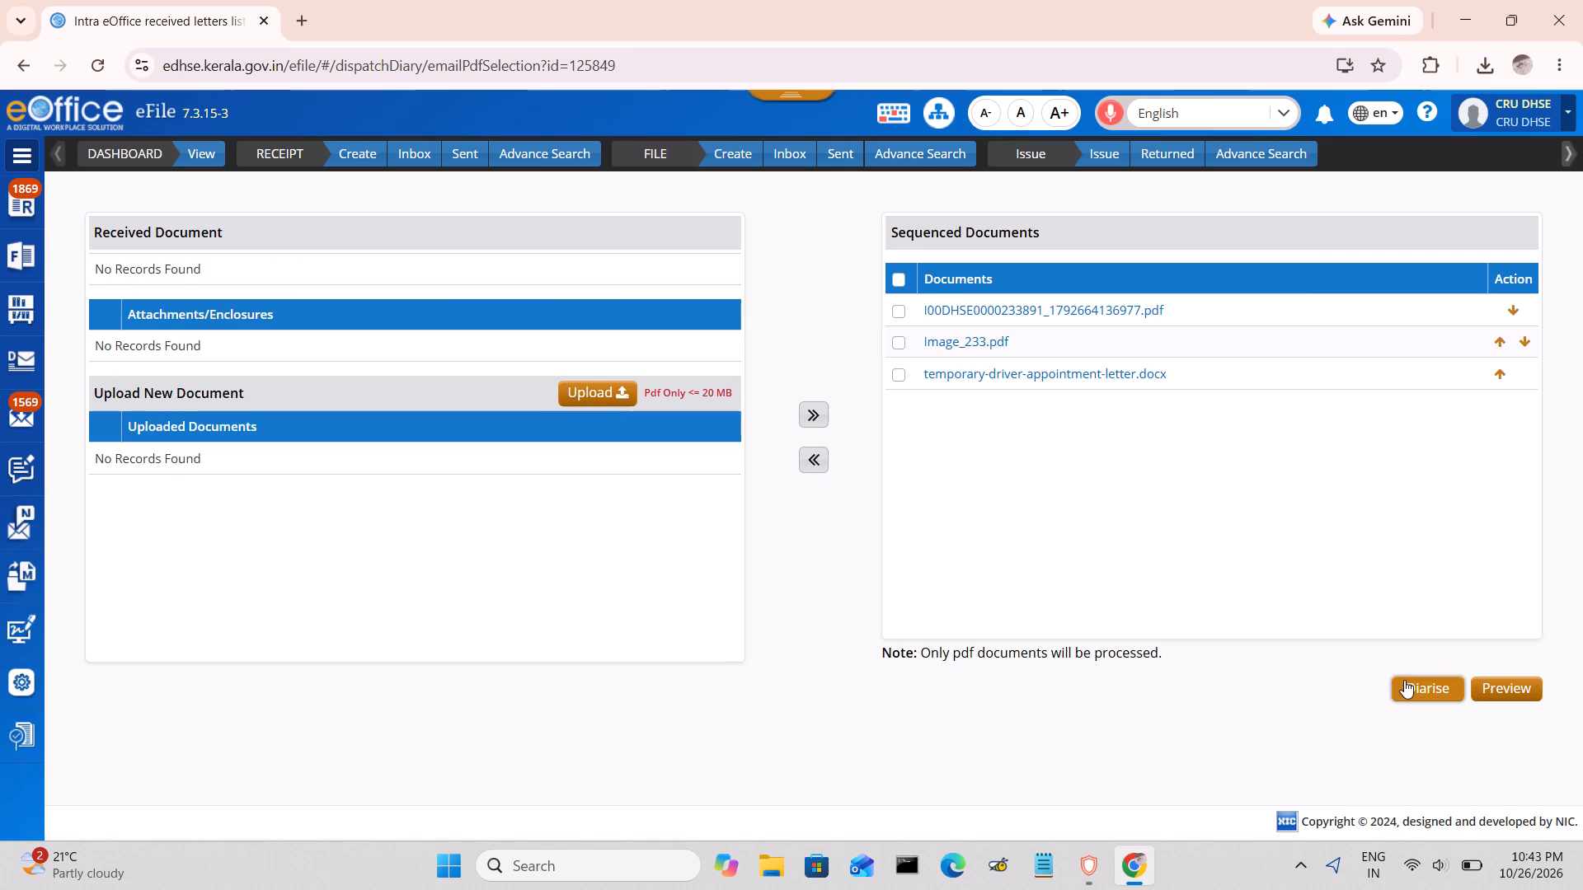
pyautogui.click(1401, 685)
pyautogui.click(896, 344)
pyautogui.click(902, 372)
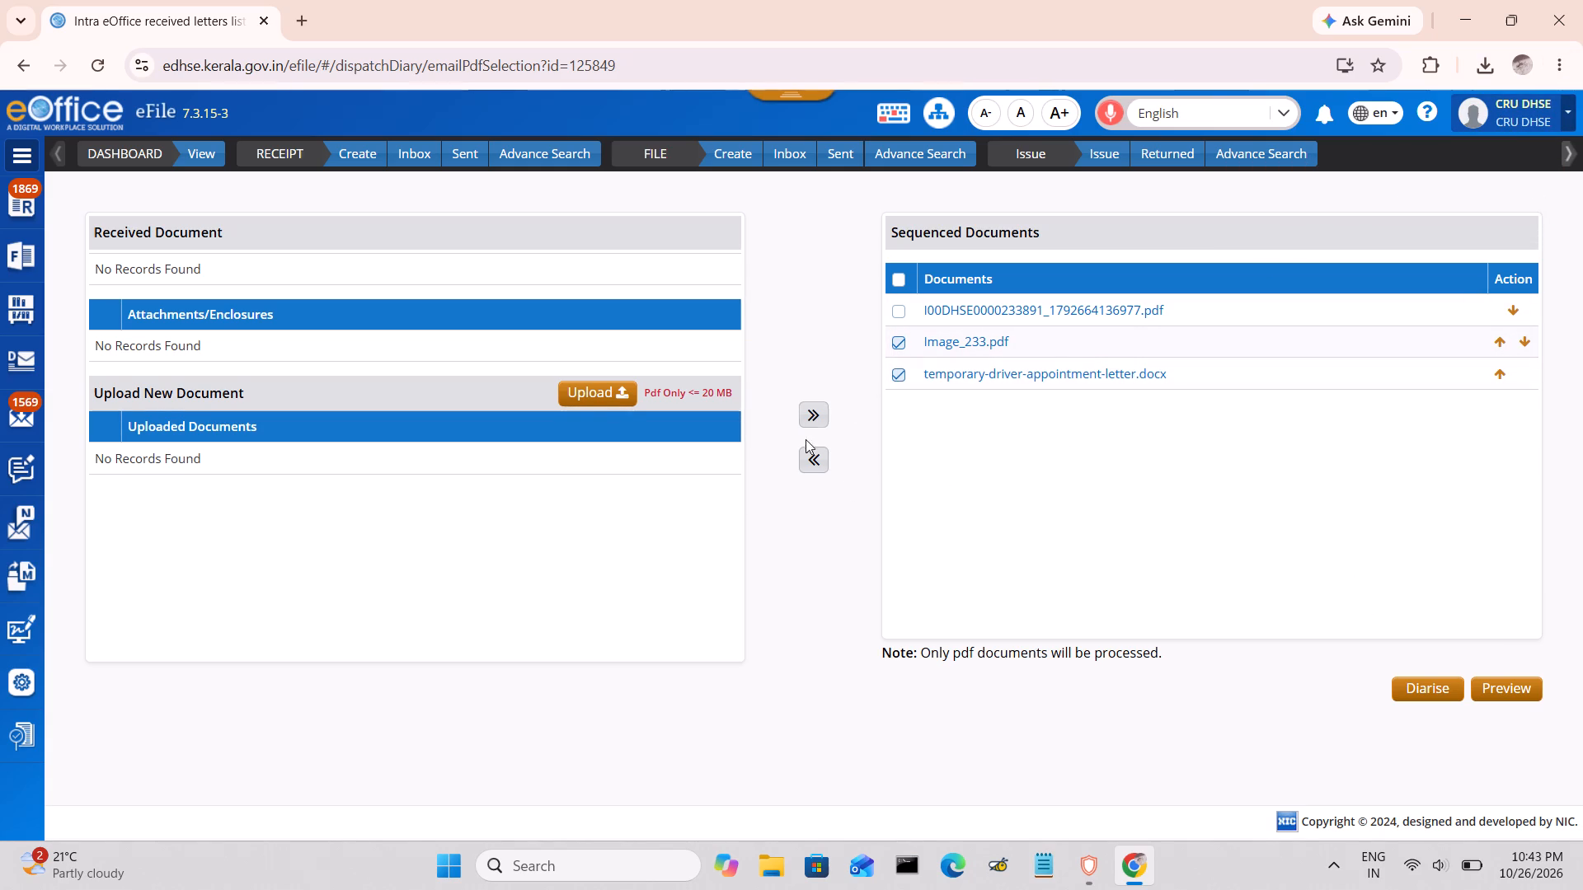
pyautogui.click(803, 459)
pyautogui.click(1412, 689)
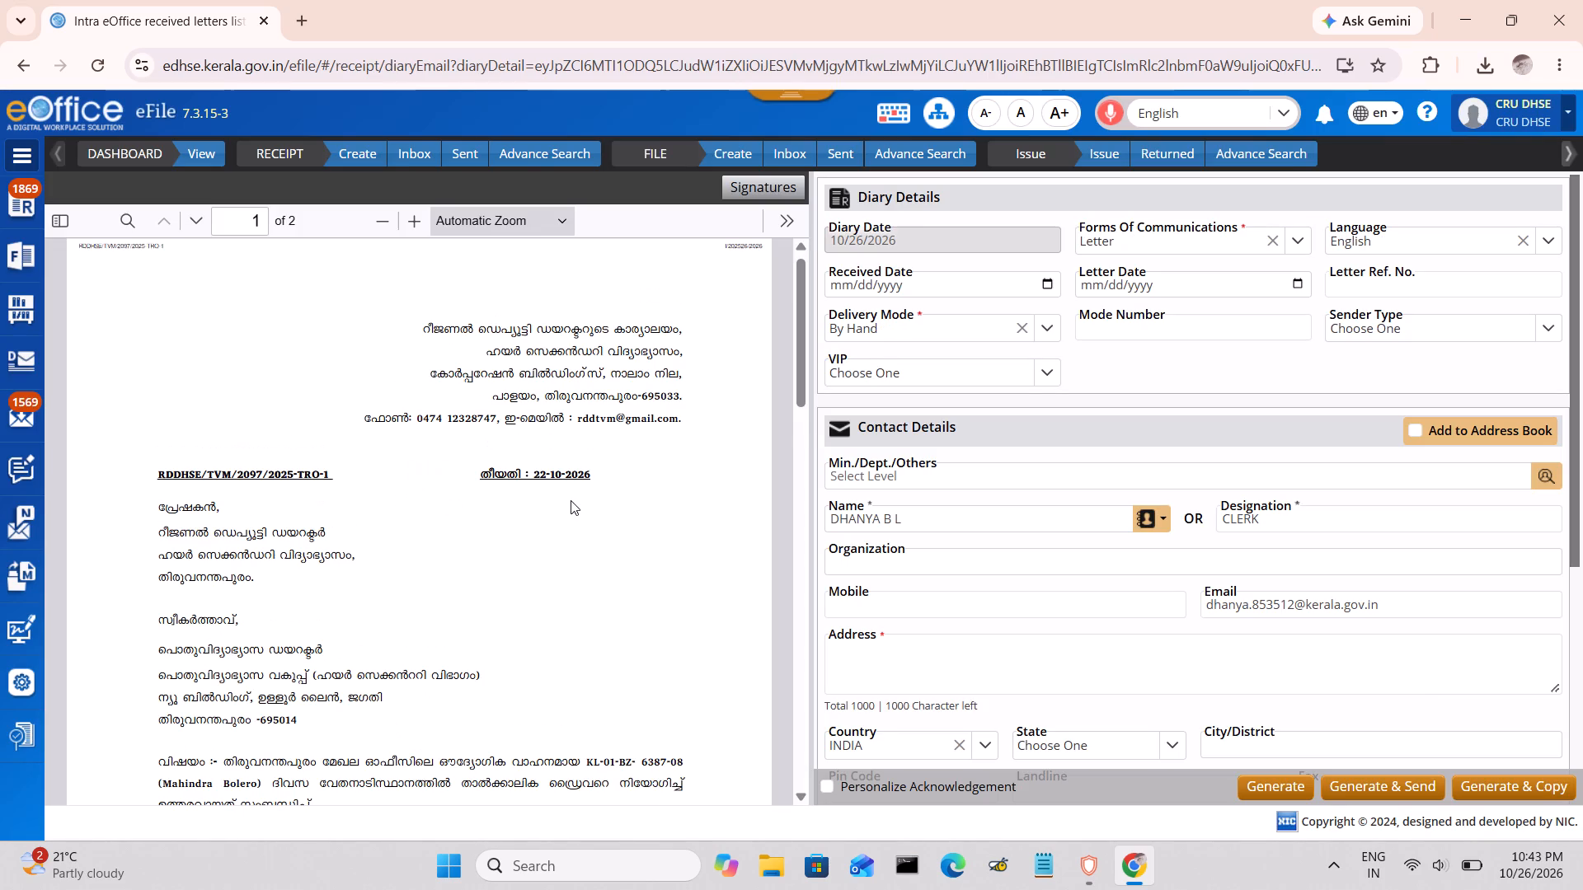
# Read through both pages of the RDD Thiruvananthapuram letter for its subject, references and request.
pyautogui.scroll(-3, 571, 500)
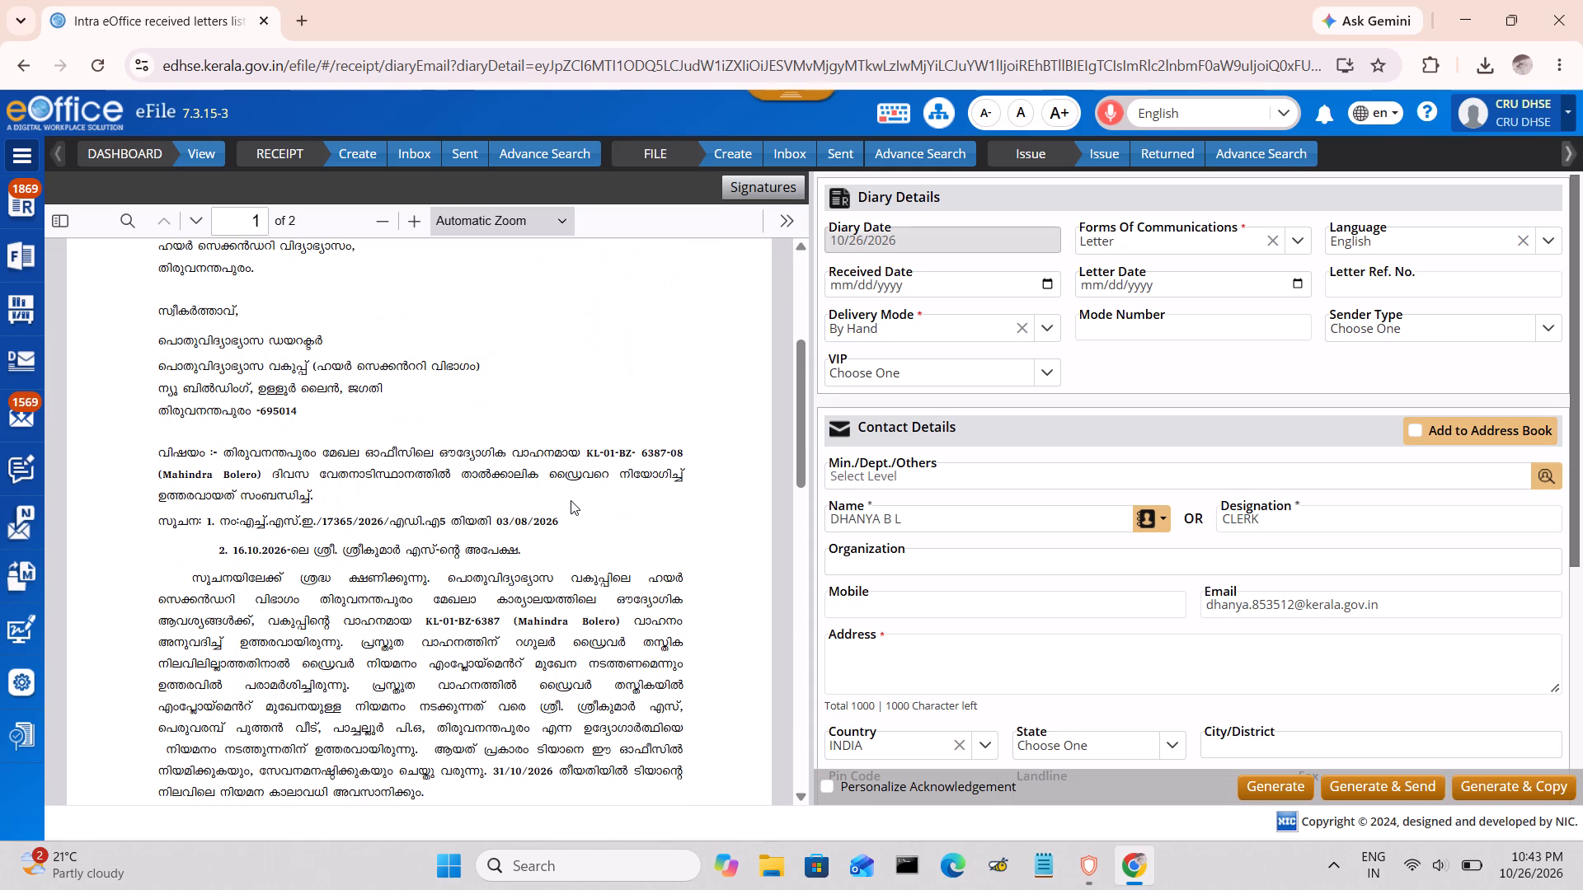
pyautogui.scroll(-2, 571, 500)
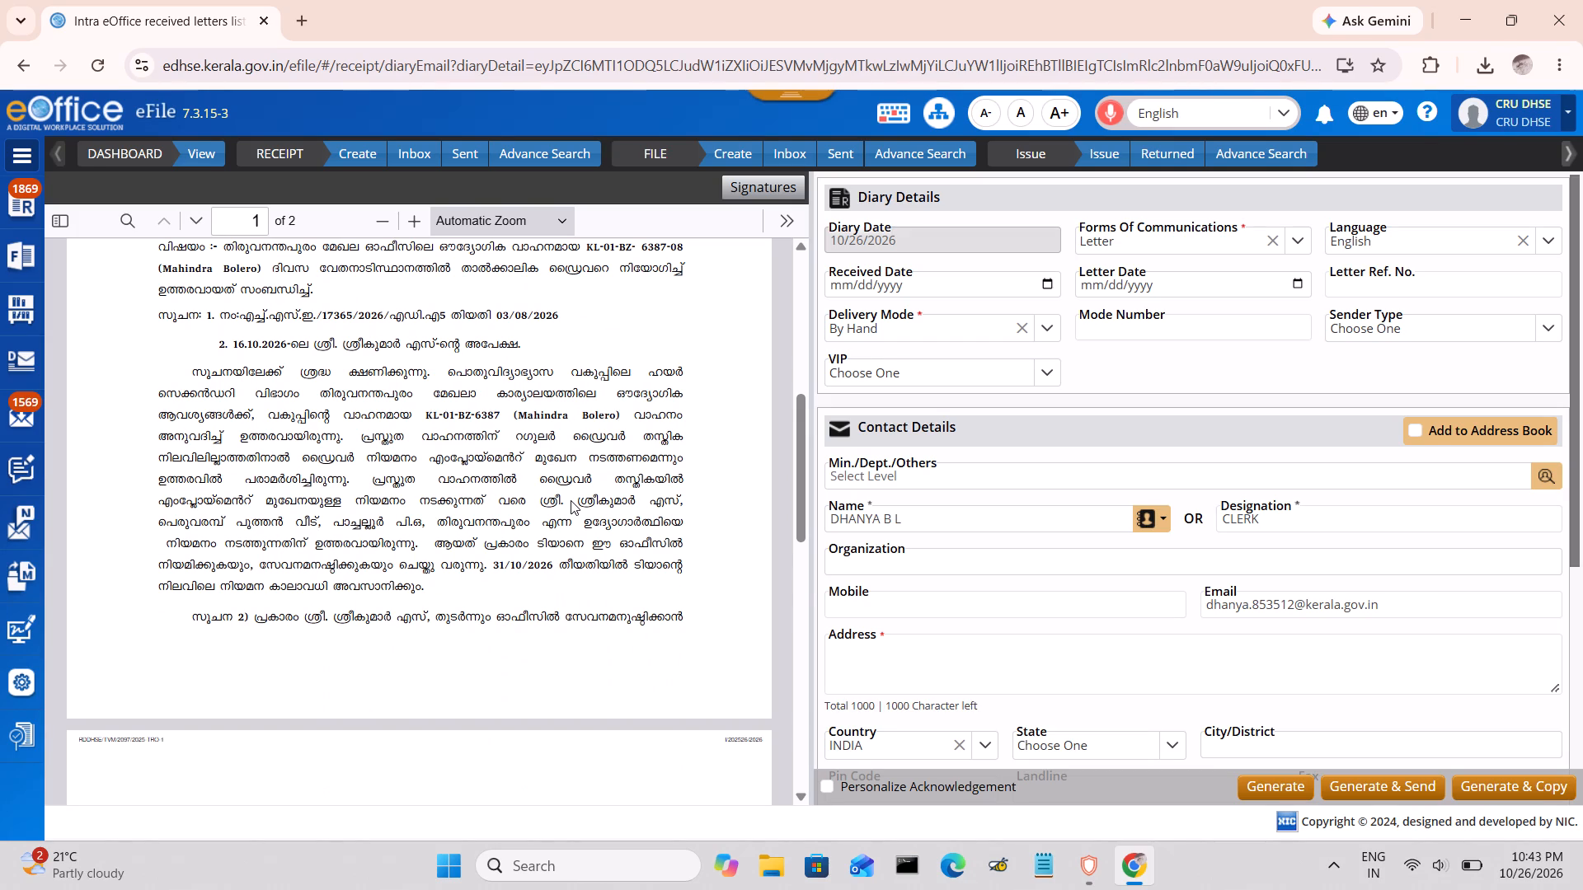
pyautogui.scroll(-2, 571, 500)
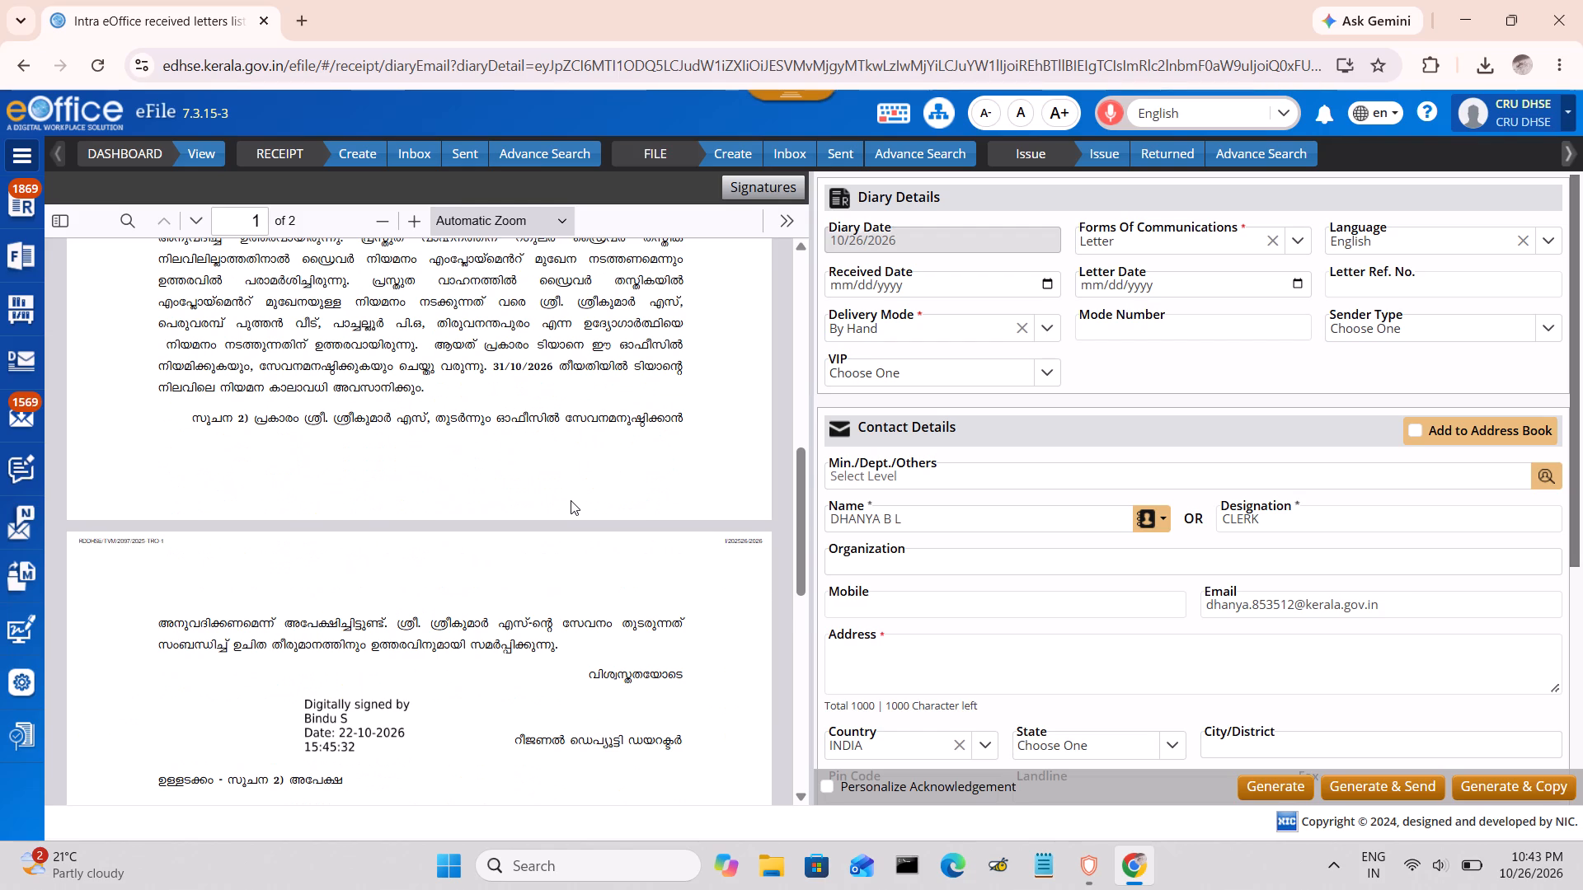
pyautogui.scroll(-12, 571, 500)
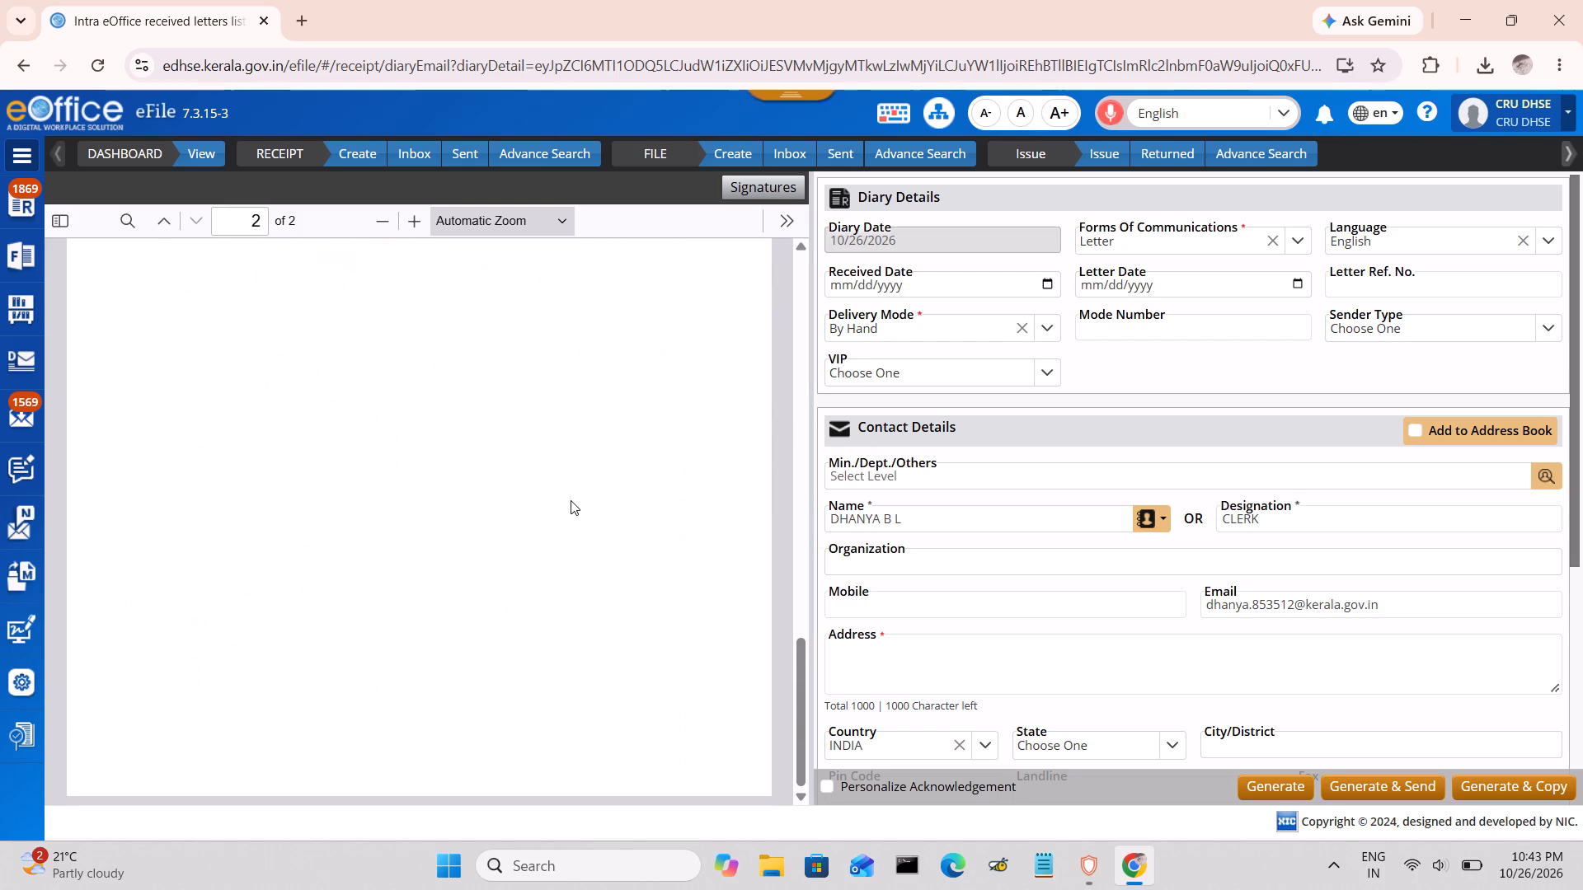
pyautogui.scroll(20, 571, 500)
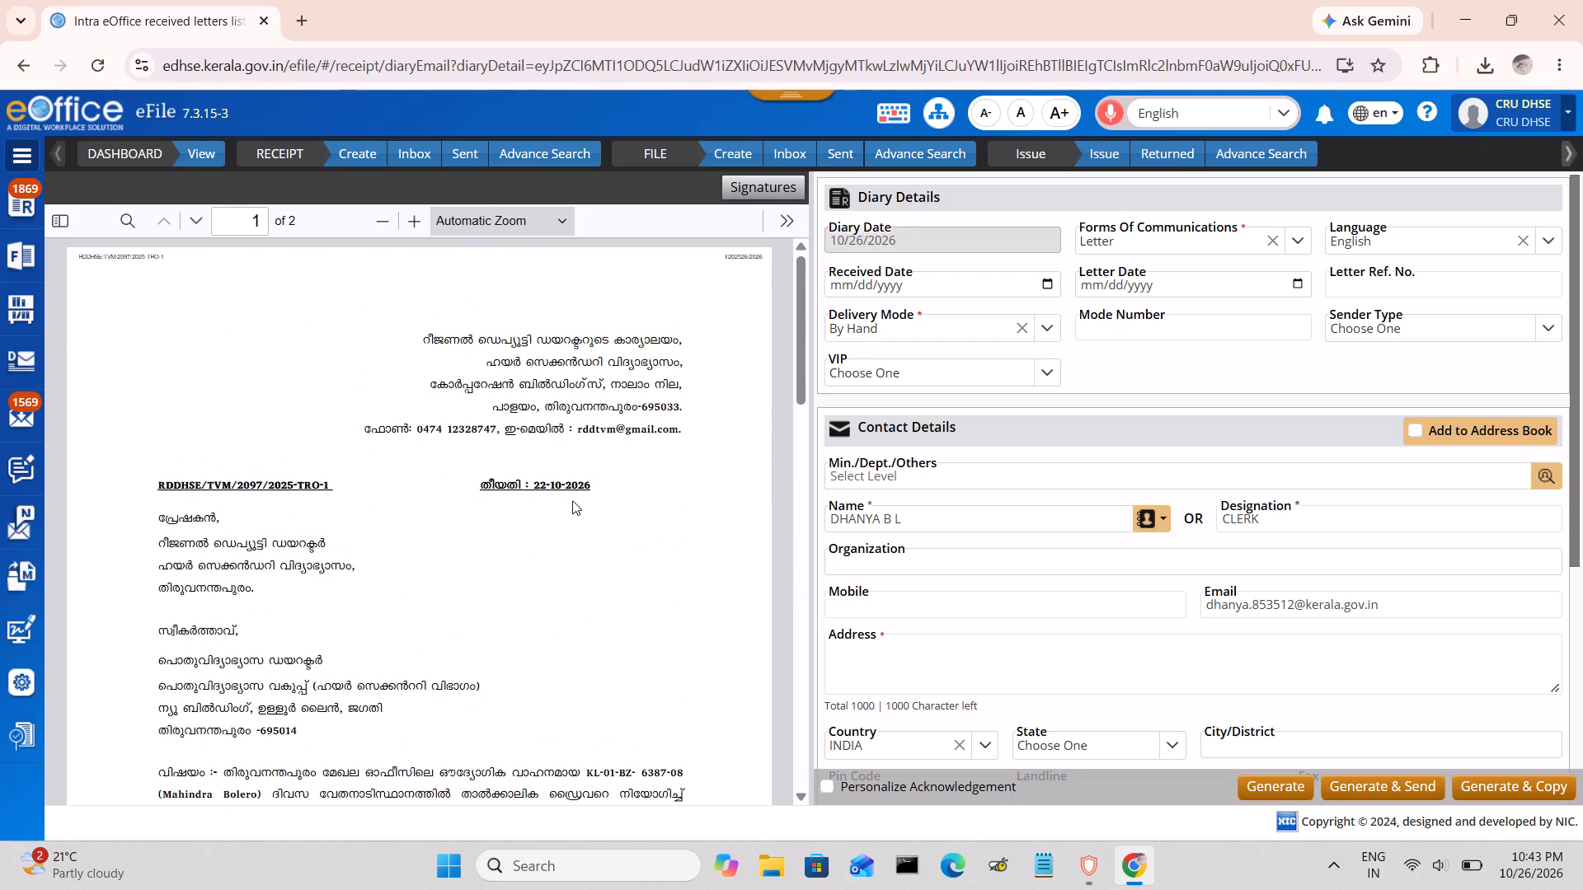
# Restart diarising DIS/282190/2026 from the Intra eOffice list, sequencing the received main PDF and Image_233.pdf without the docx.
pyautogui.click(20, 410)
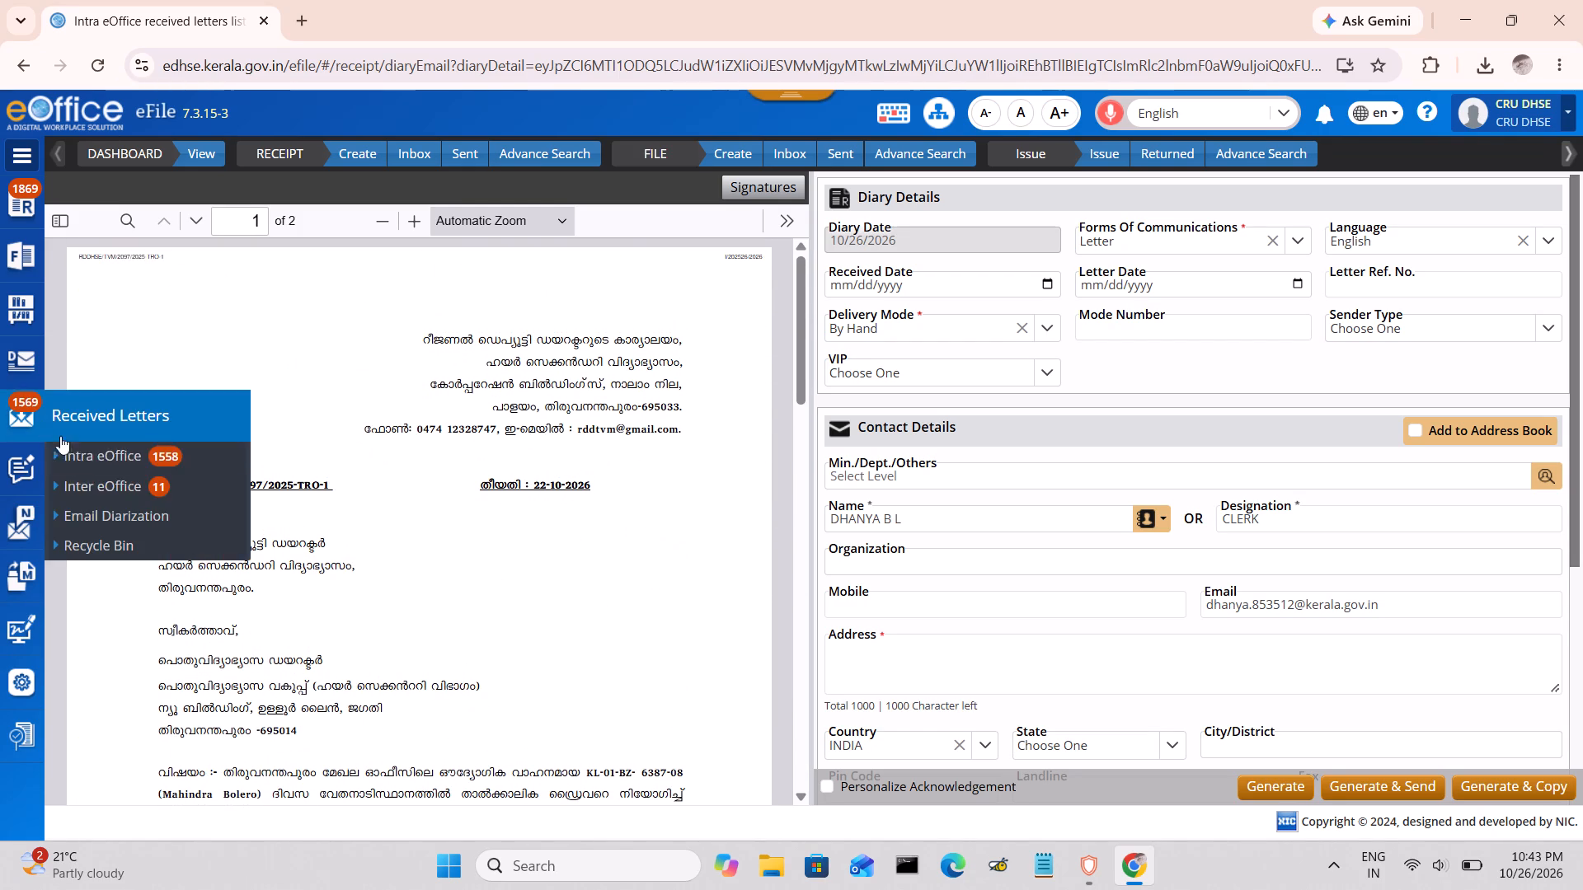
pyautogui.click(92, 461)
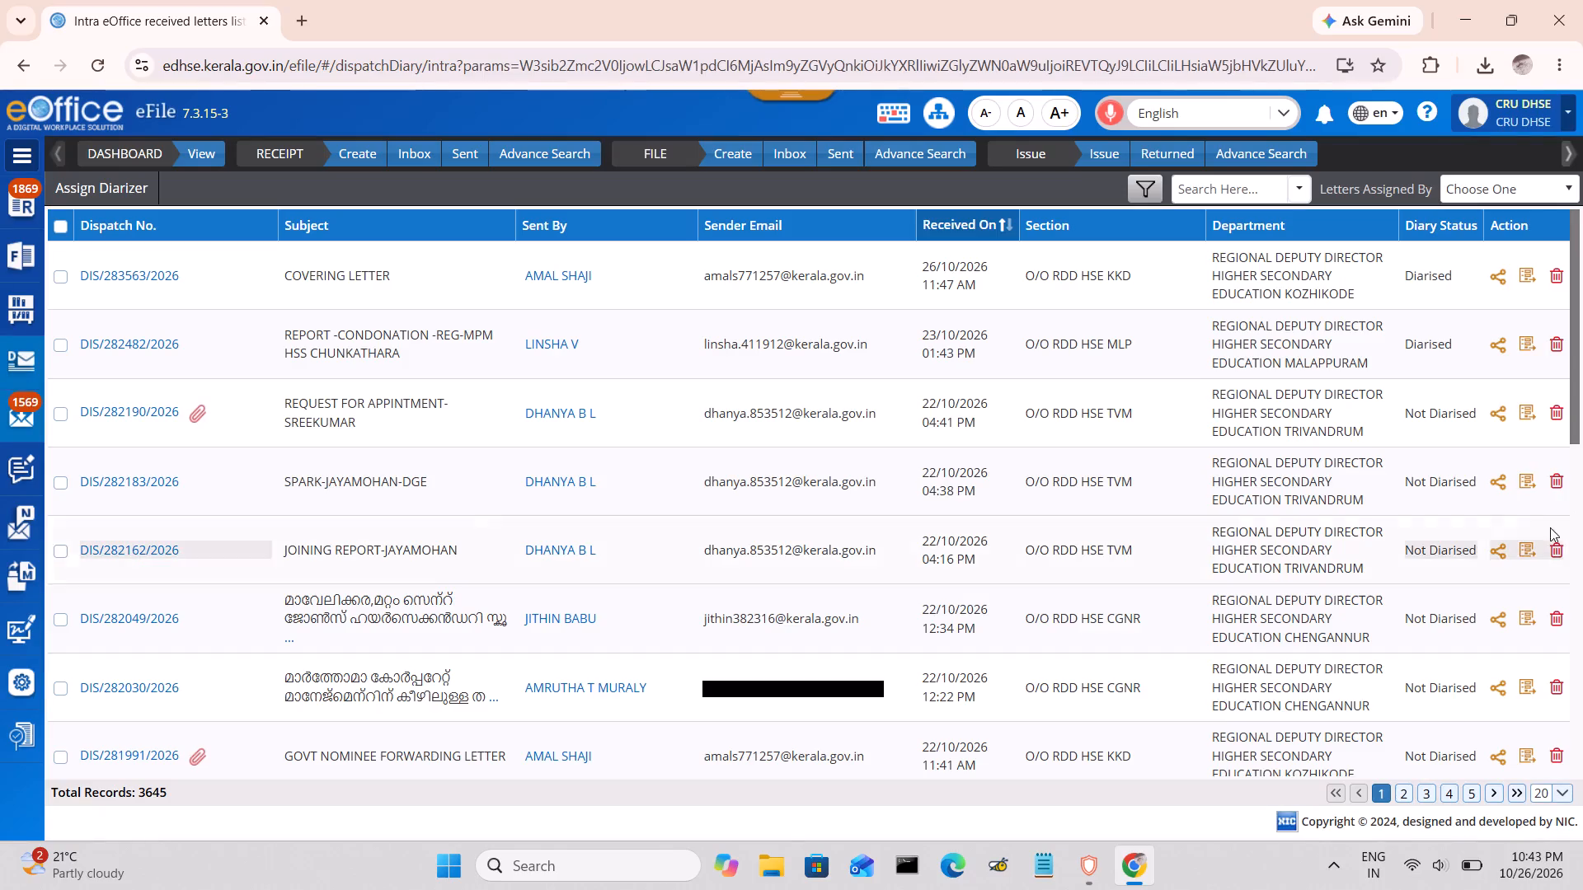
pyautogui.click(1526, 413)
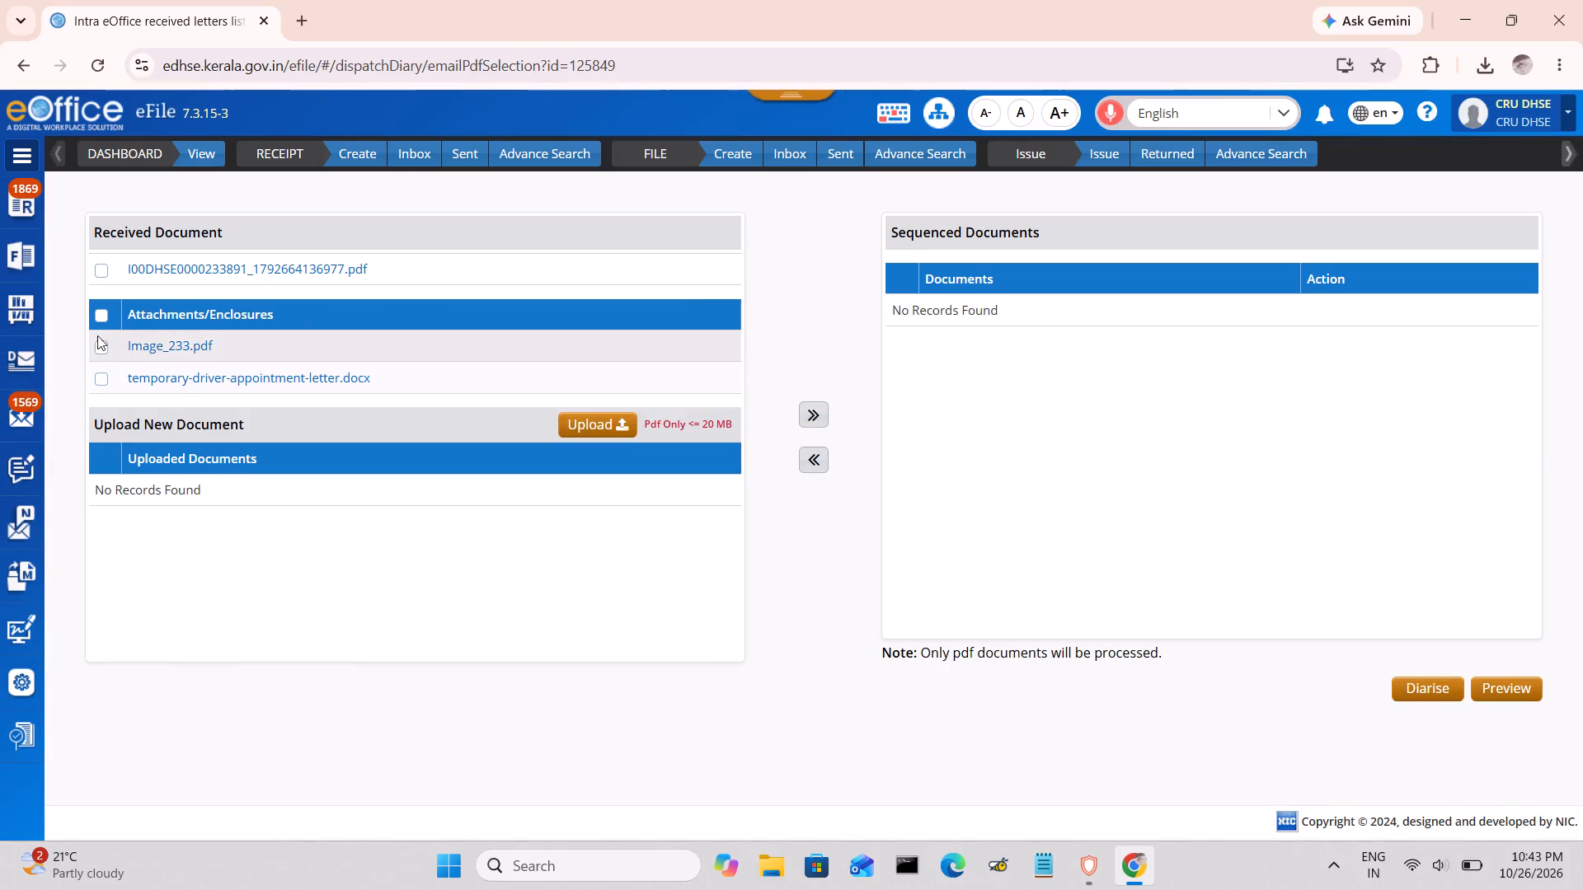
pyautogui.click(101, 269)
pyautogui.click(103, 350)
pyautogui.click(821, 413)
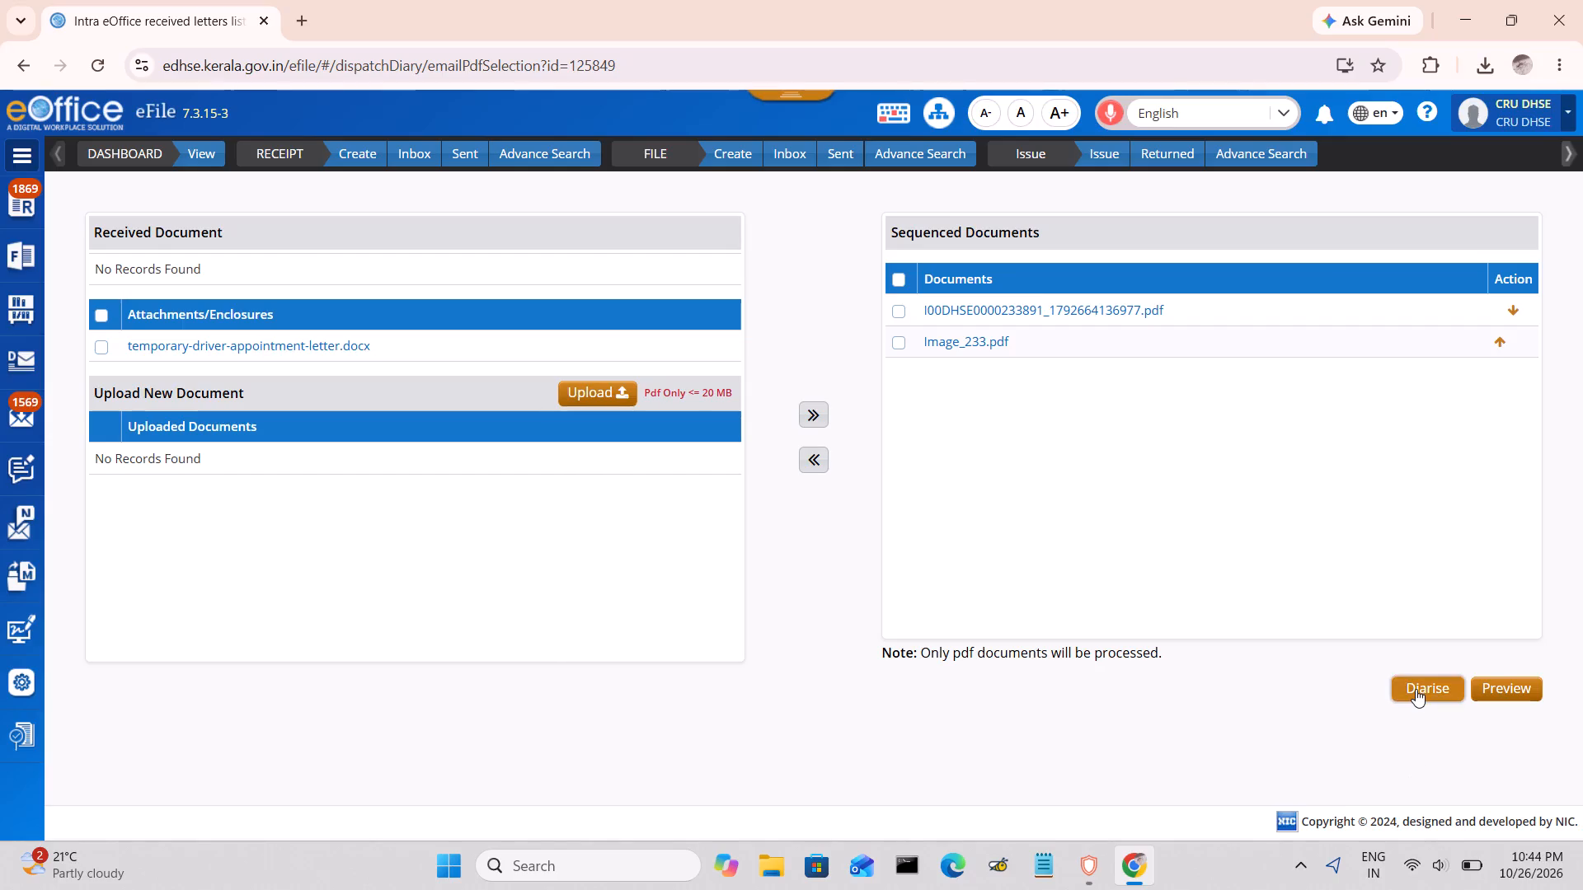
pyautogui.click(1416, 689)
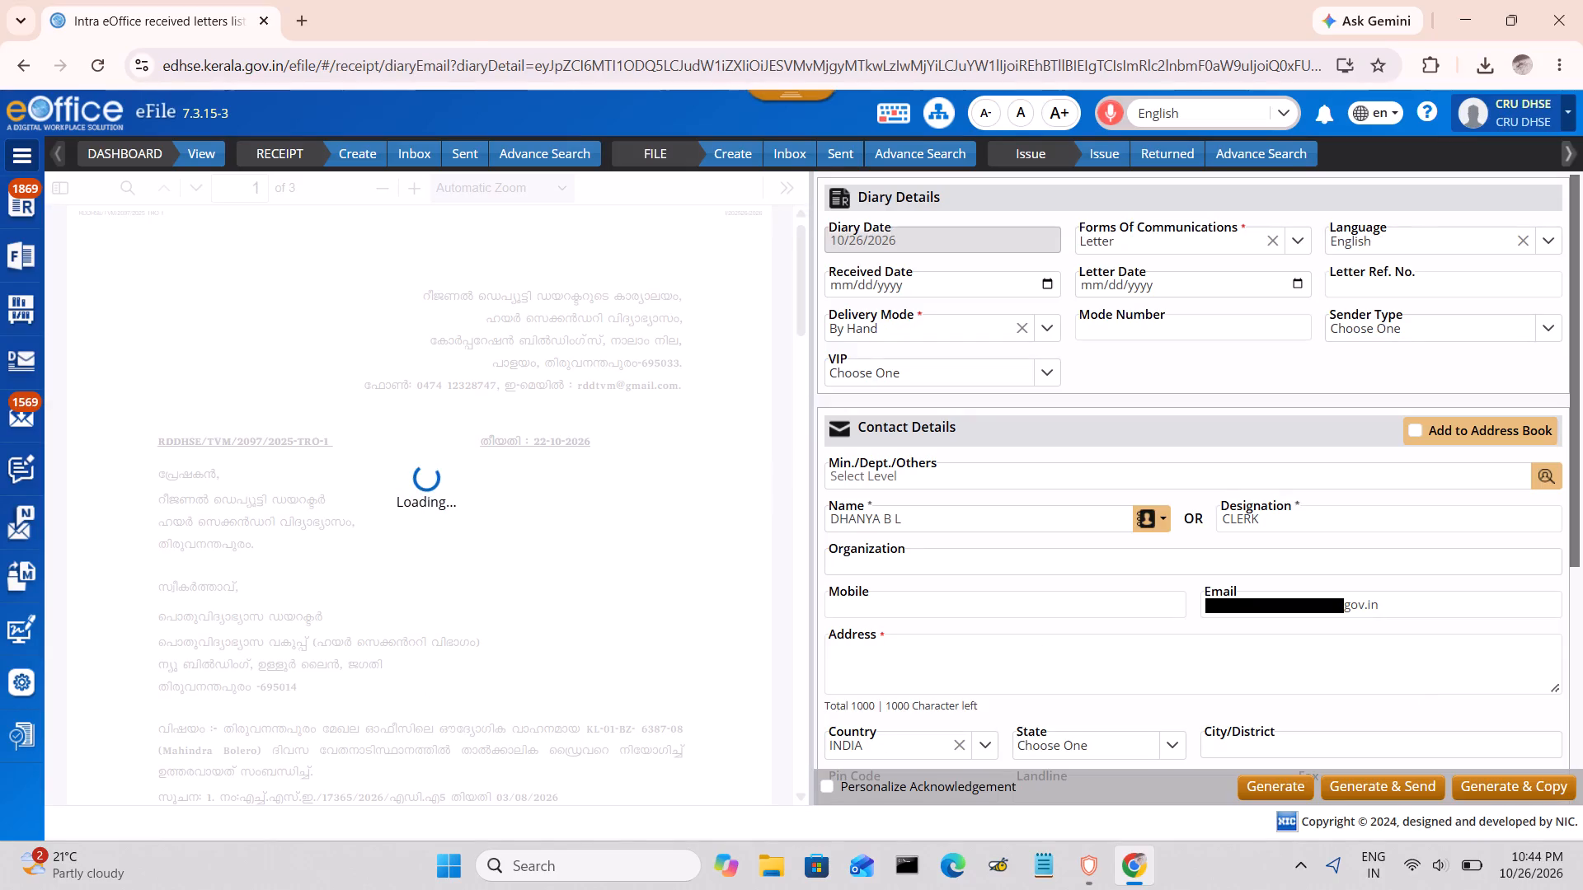
# Enter the sender address as "RDD TVPM NO 2097" and copy that text.
pyautogui.click(923, 674)
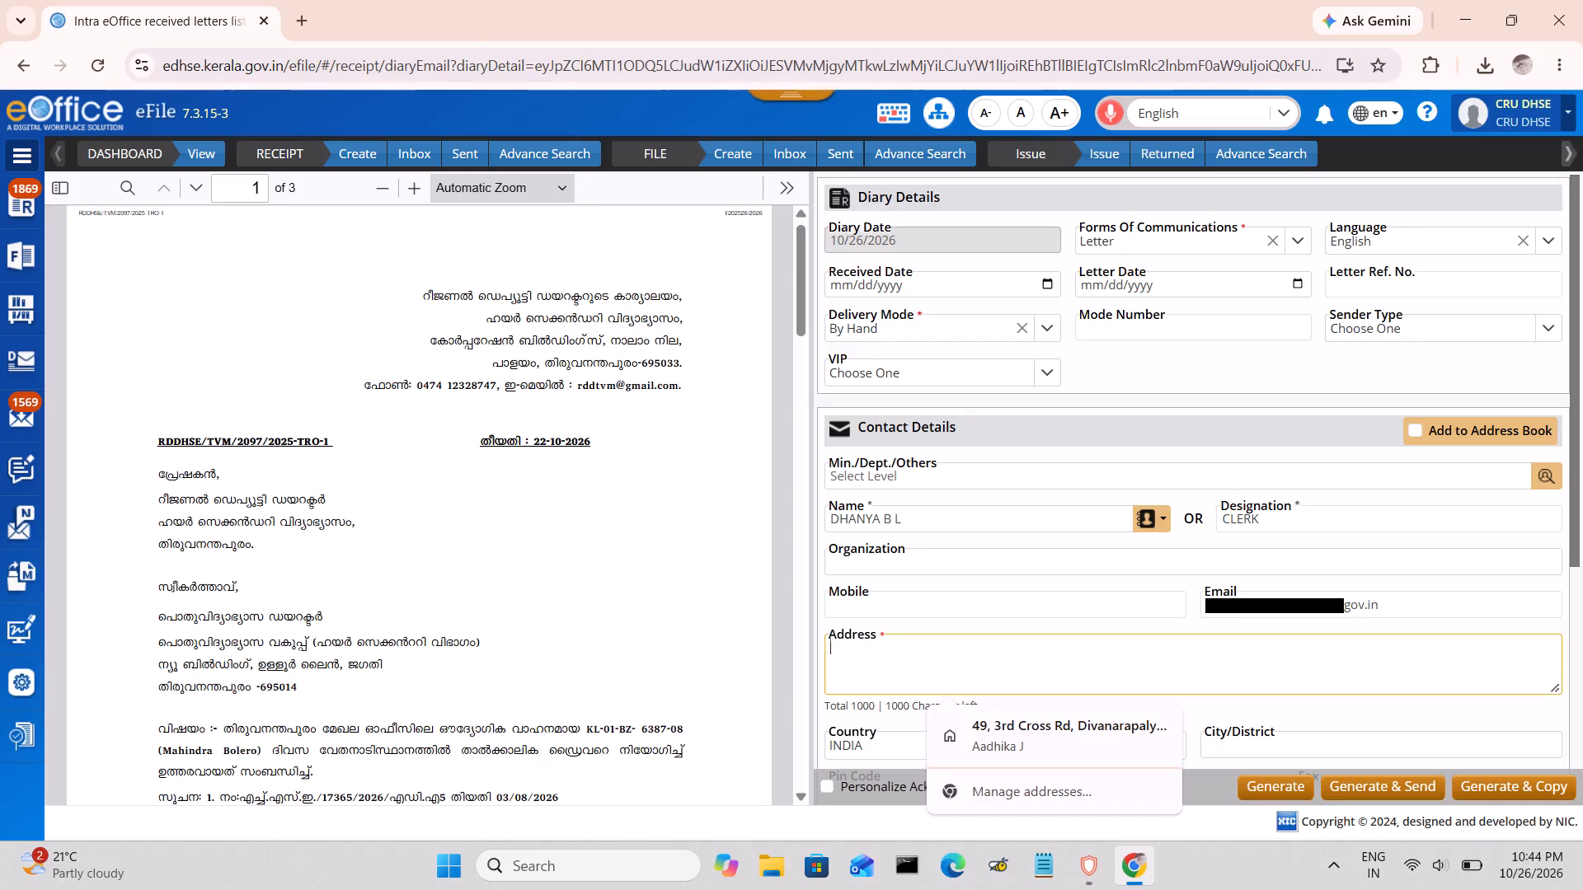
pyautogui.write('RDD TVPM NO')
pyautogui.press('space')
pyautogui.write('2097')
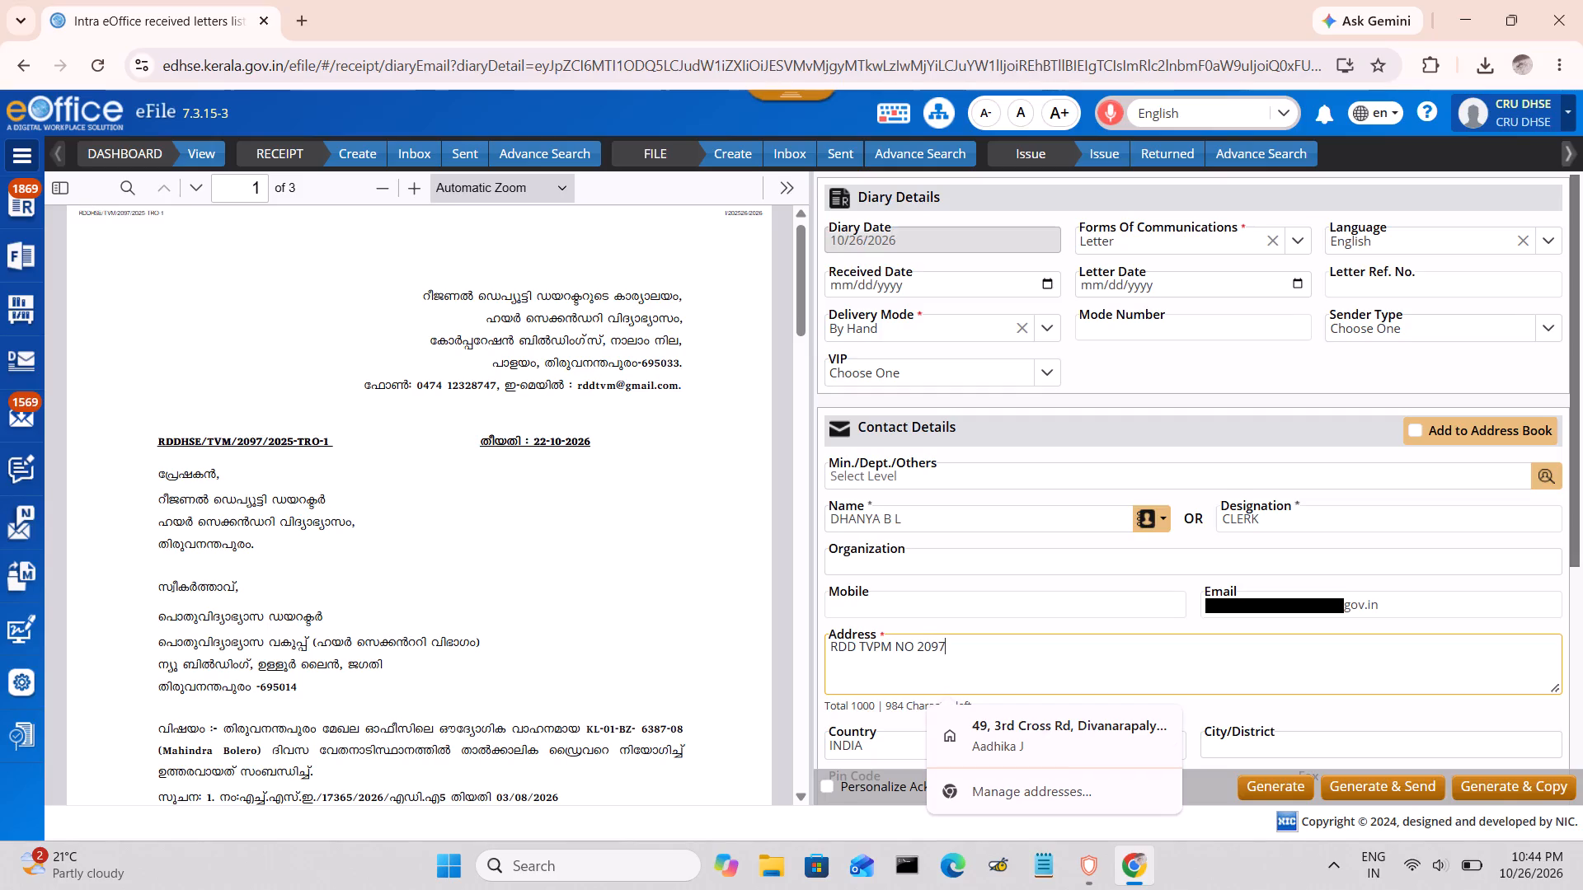
pyautogui.moveTo(971, 645); pyautogui.dragTo(753, 662)
pyautogui.hotkey('ctrl', 'c')
# Set the letter's main category to General.
pyautogui.scroll(-3, 1119, 612)
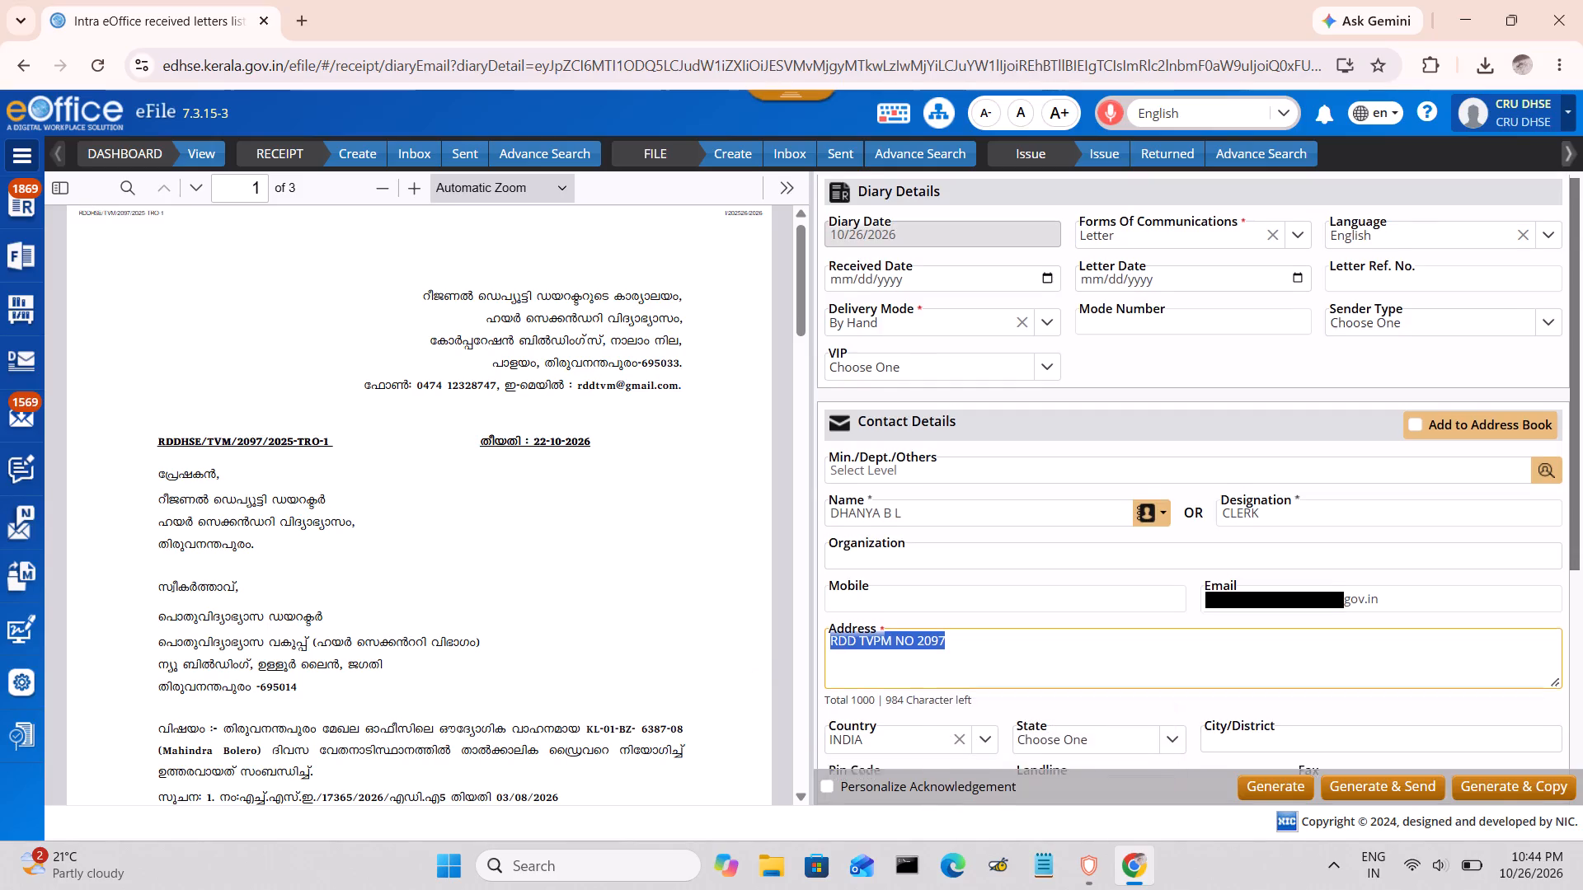
pyautogui.scroll(-2, 1119, 612)
pyautogui.click(867, 507)
pyautogui.press('g')
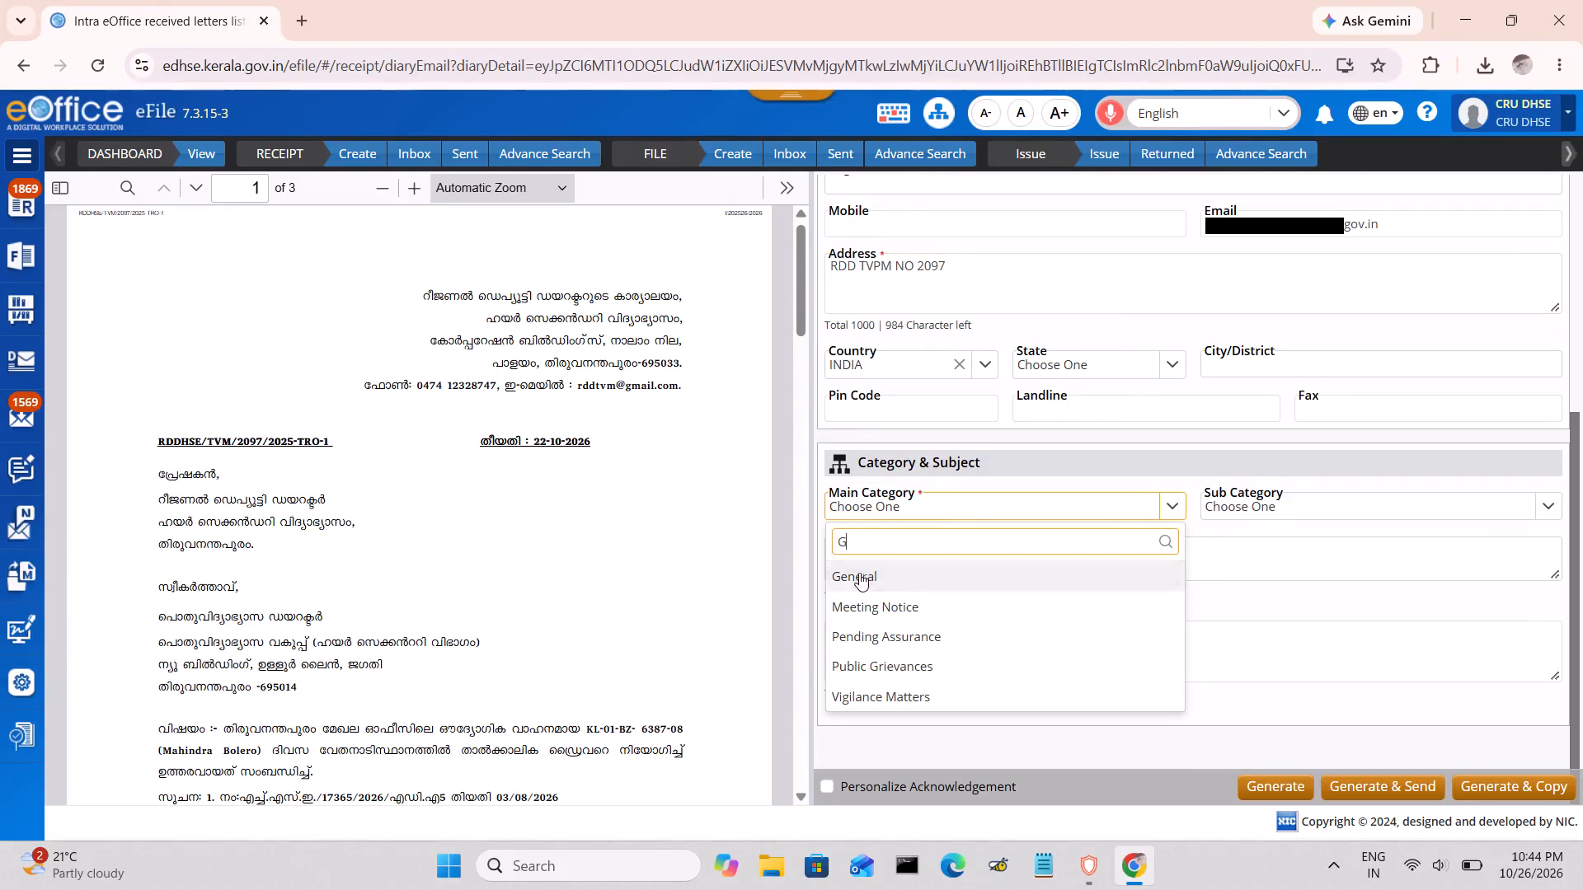
pyautogui.click(858, 575)
pyautogui.click(1080, 558)
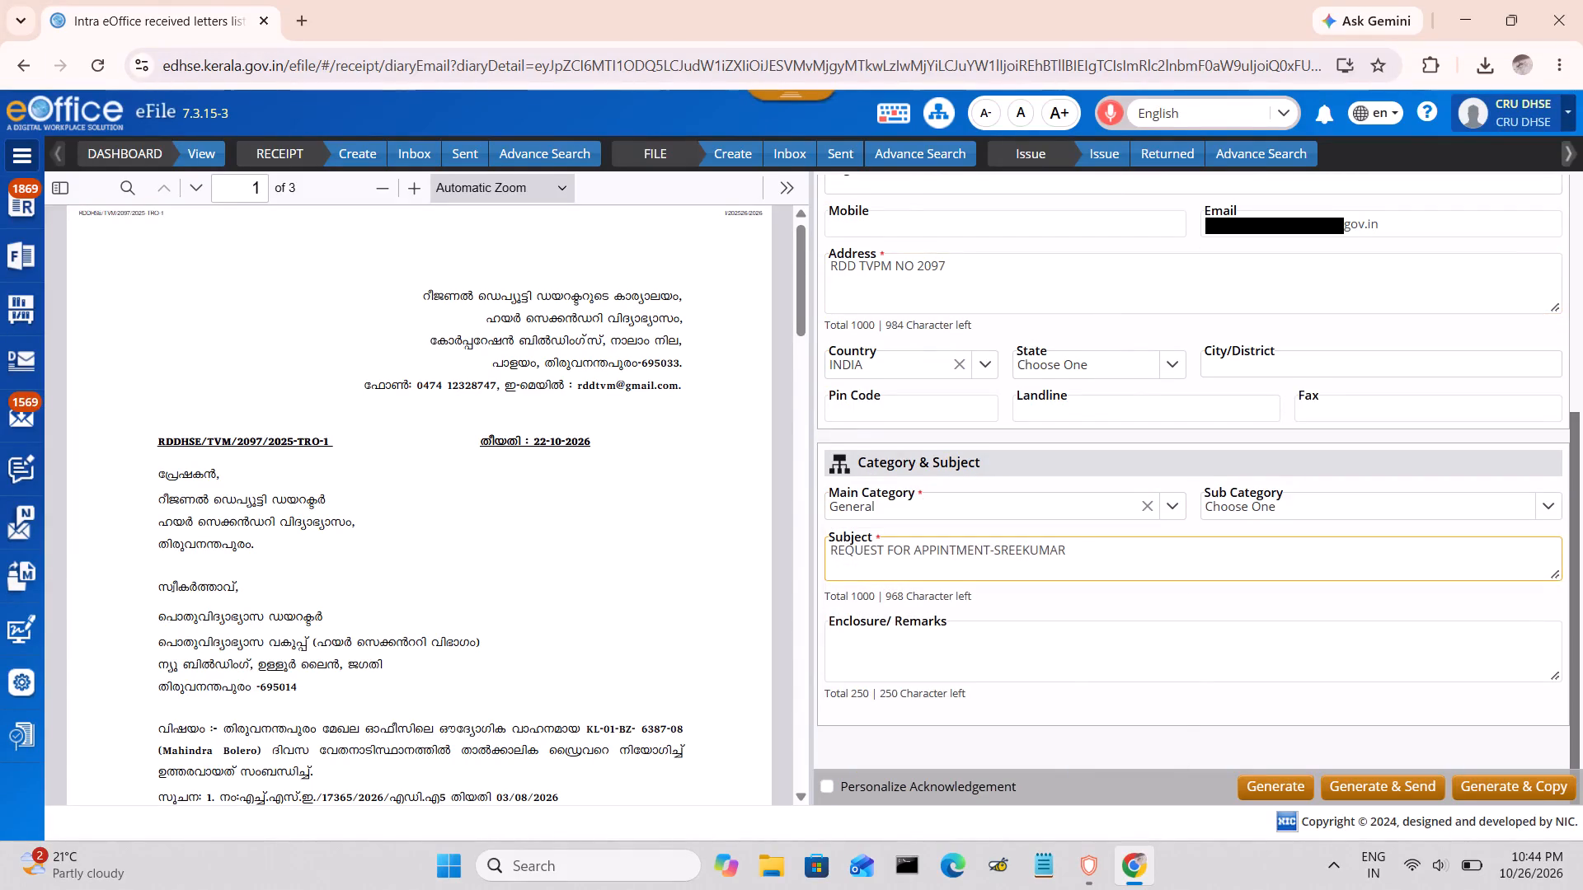
pyautogui.press('space')
pyautogui.write('DRIVER -')
pyautogui.press('space')
pyautogui.hotkey('ctrl', 'v')
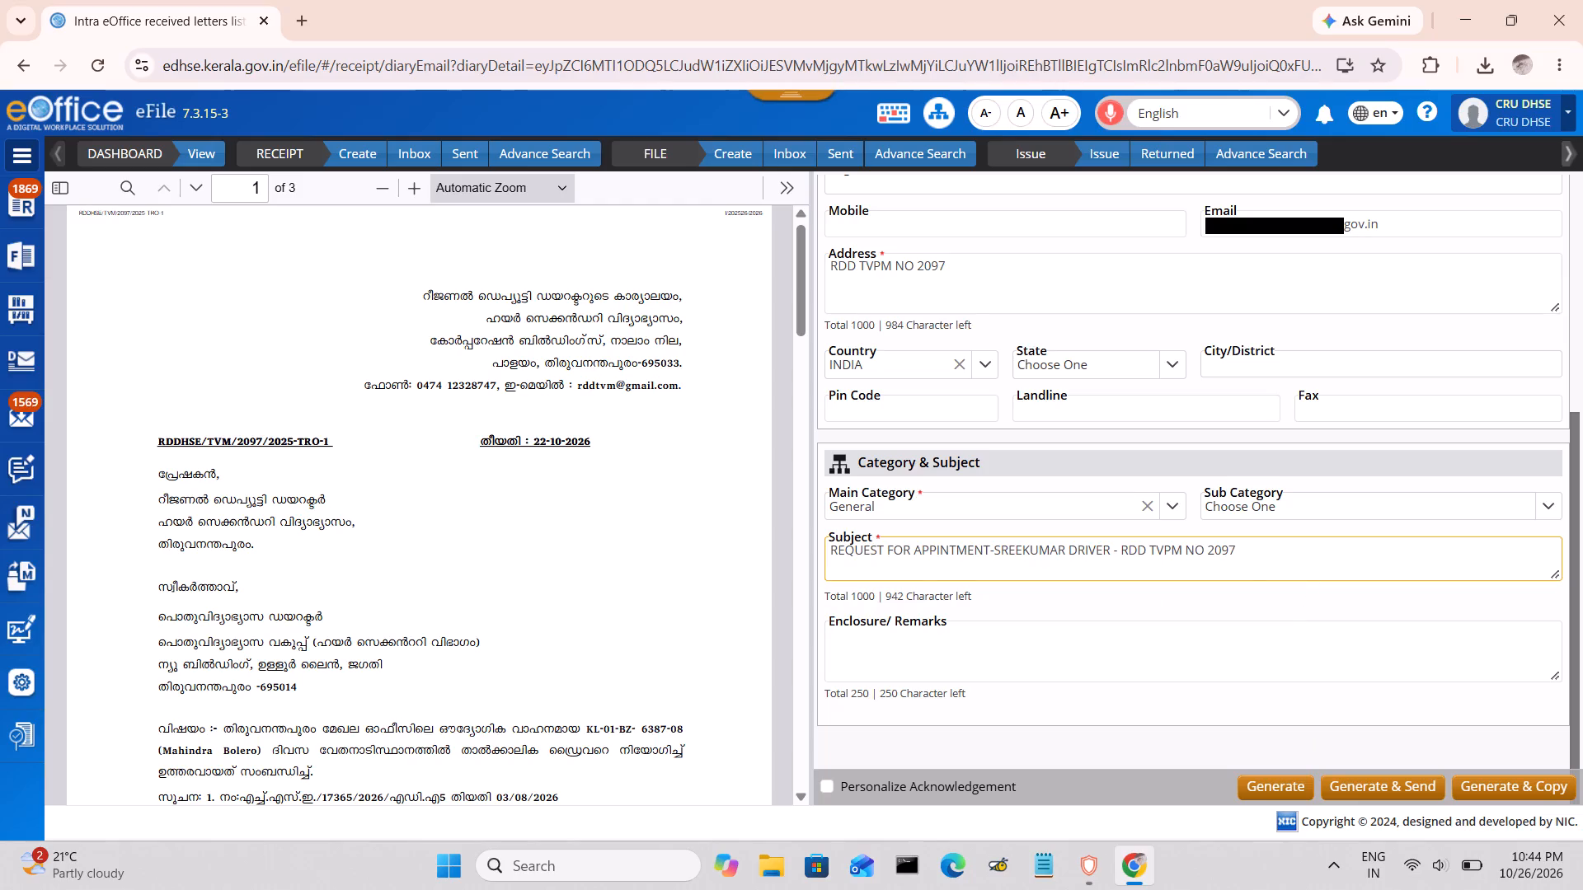
# Generate the receipt for the driver appointment request and send it to the SS (AD A) in DHSE Administration (A).
pyautogui.click(1377, 789)
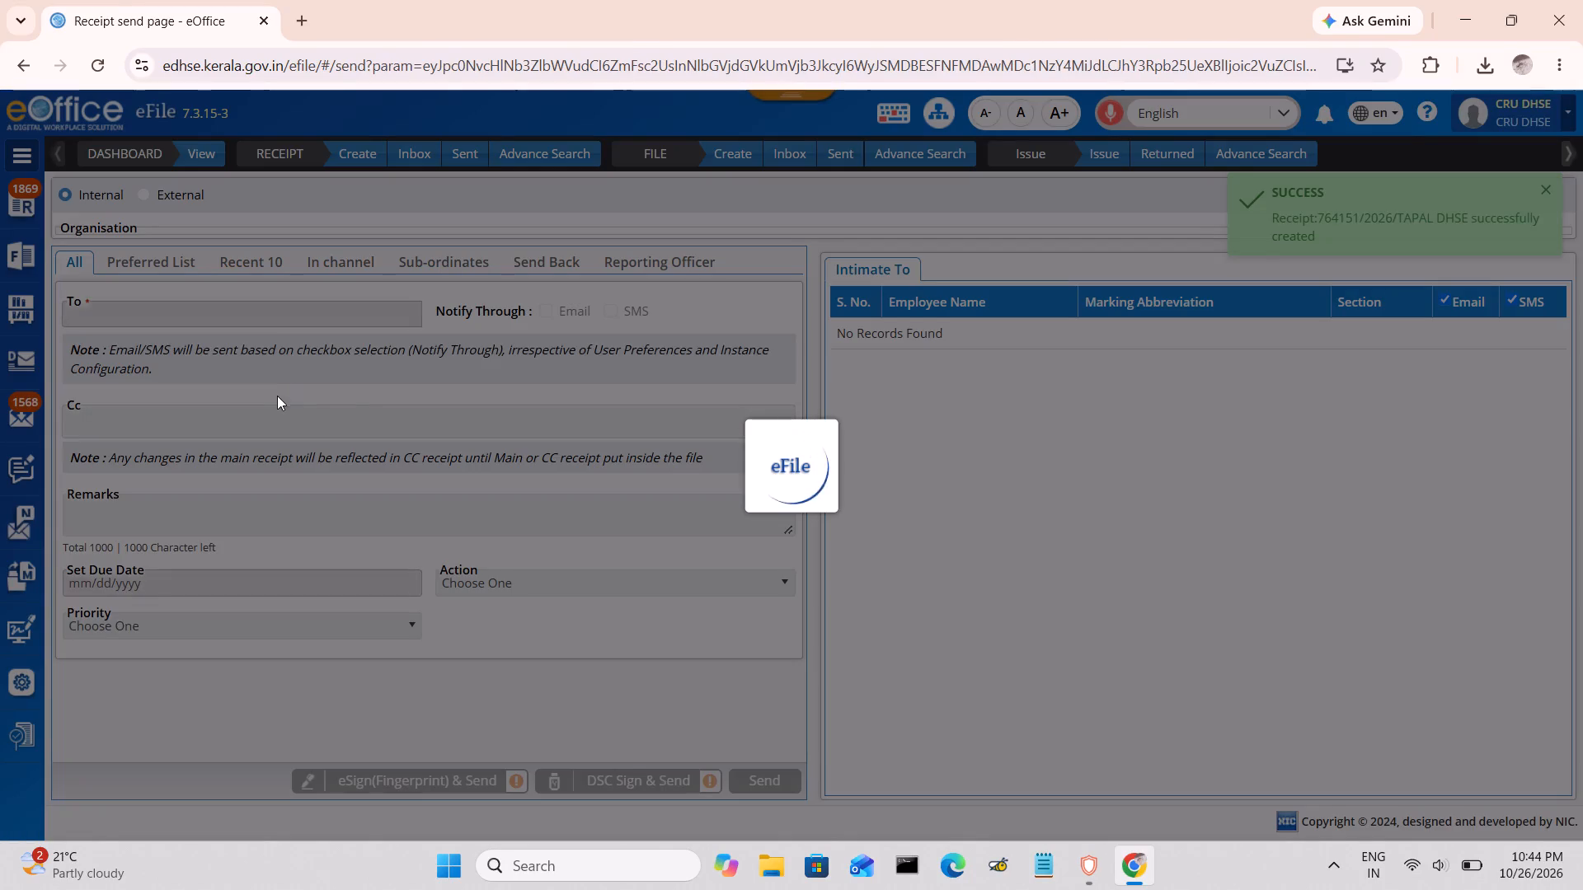
pyautogui.click(400, 312)
pyautogui.write('AD A')
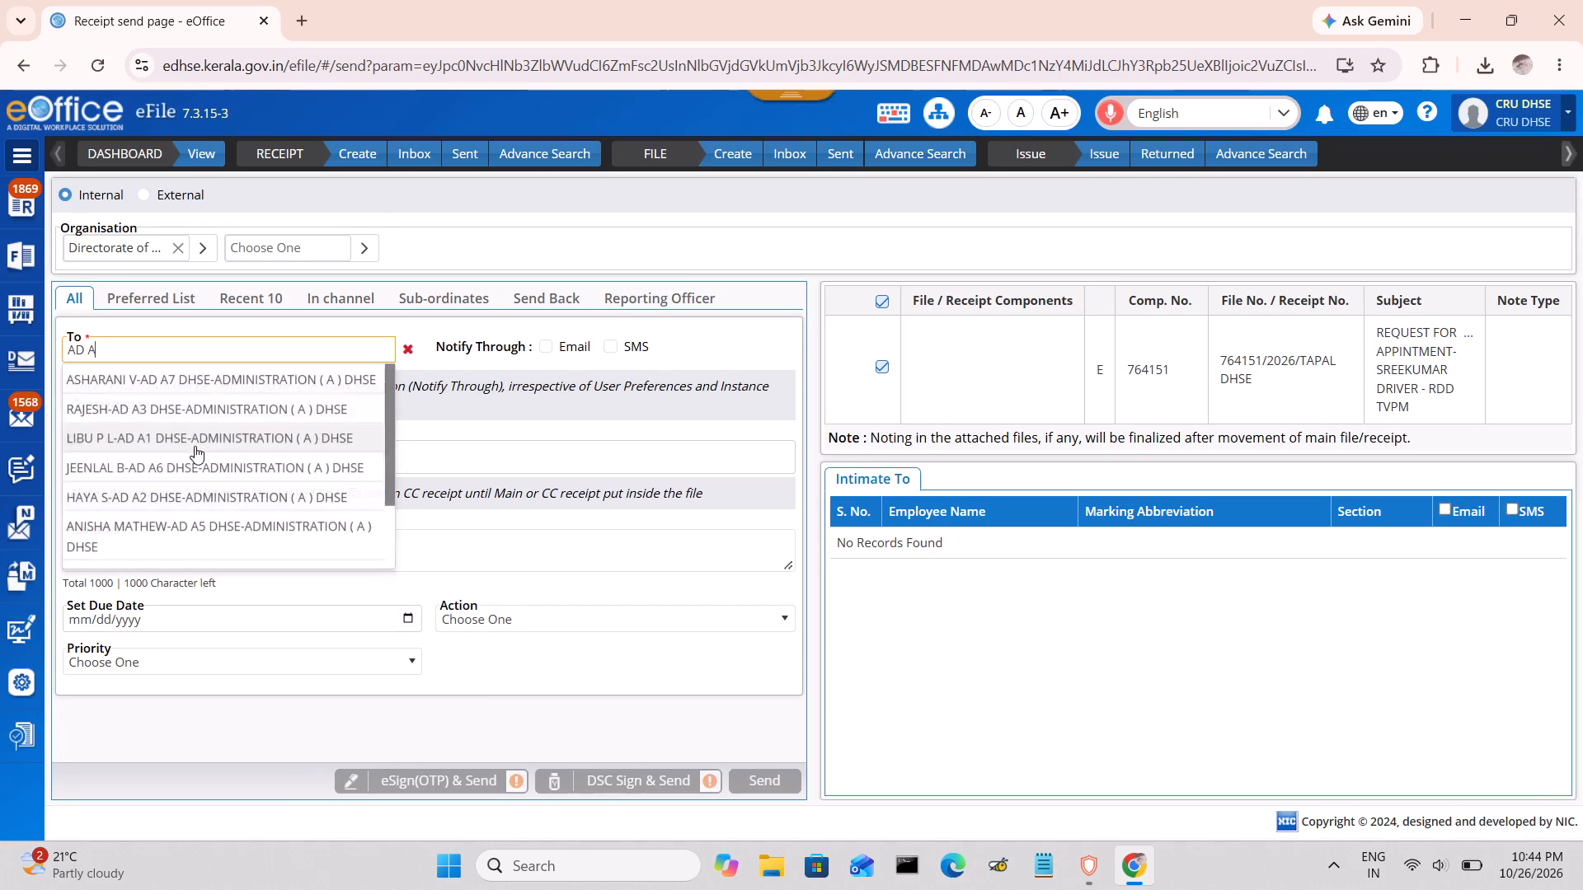
pyautogui.scroll(-3, 193, 449)
pyautogui.click(129, 539)
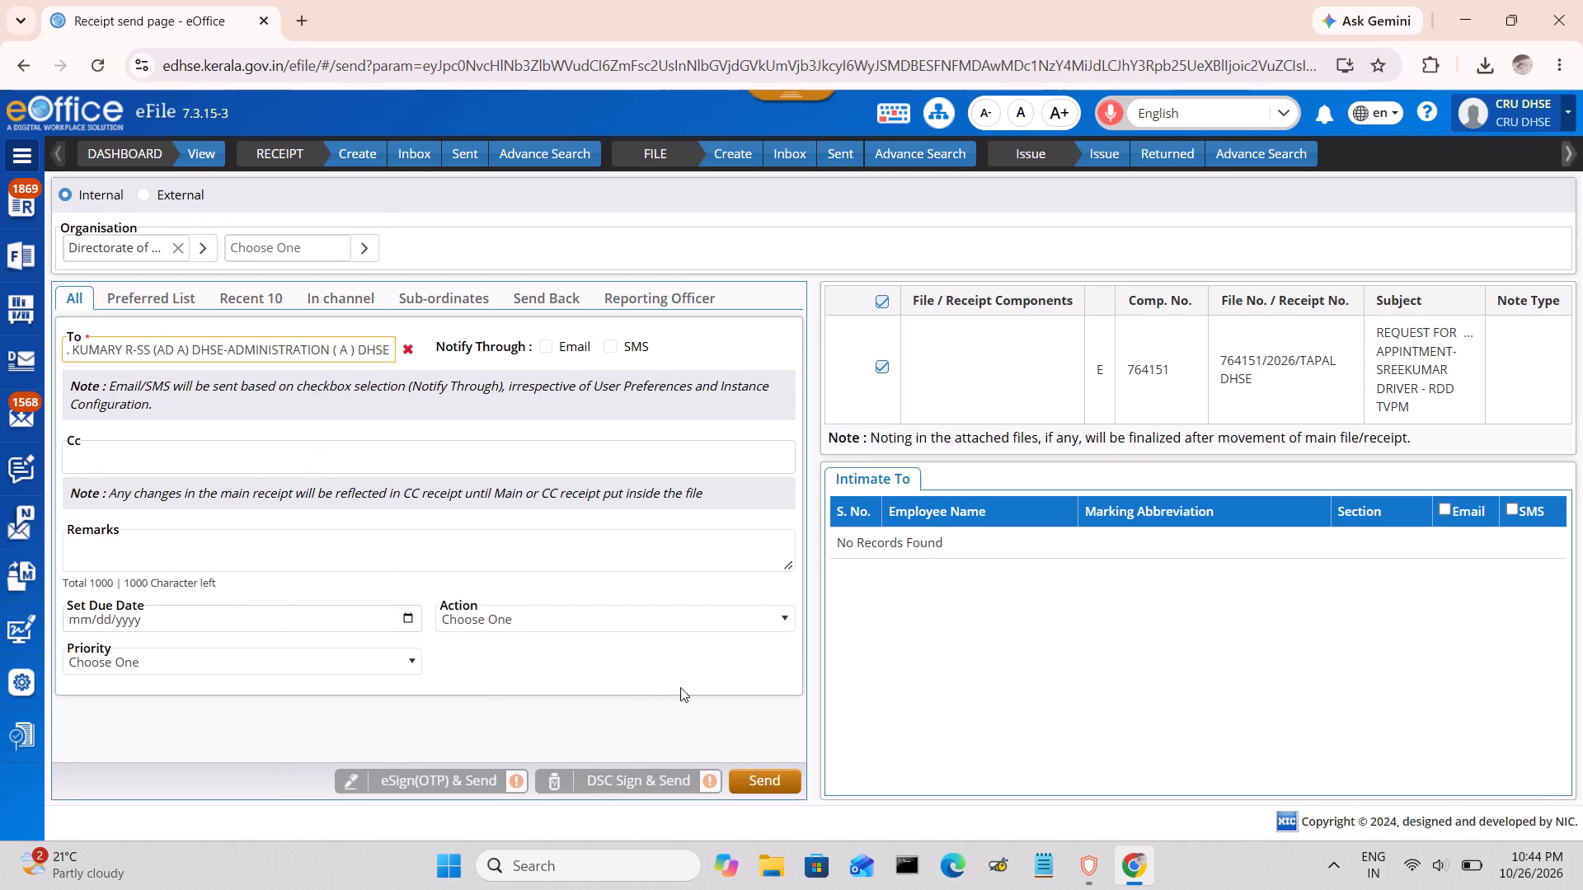
pyautogui.click(763, 781)
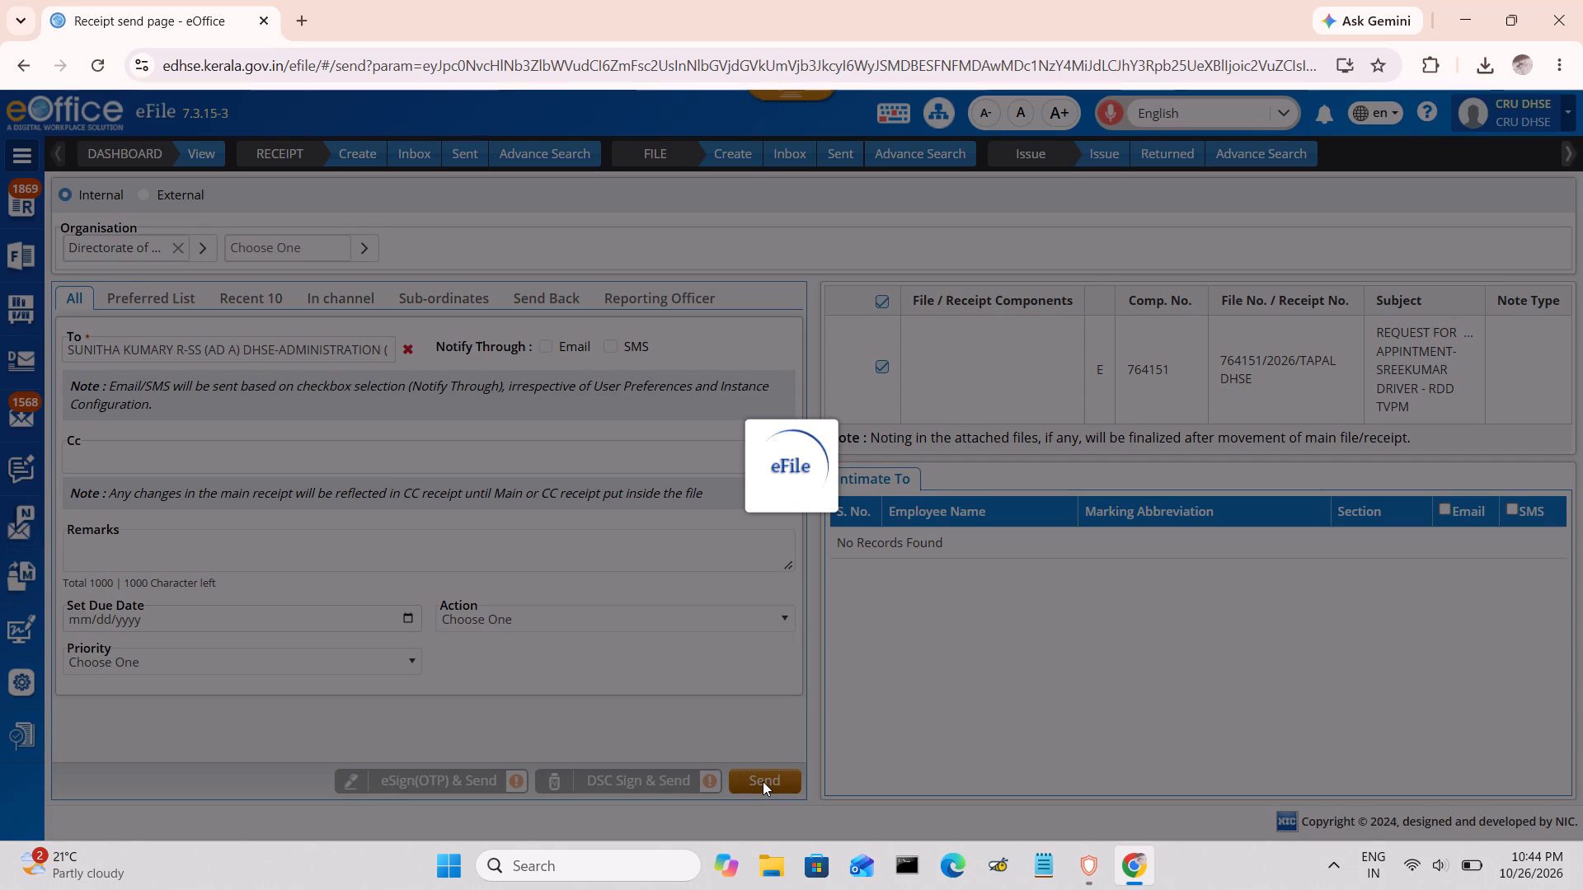
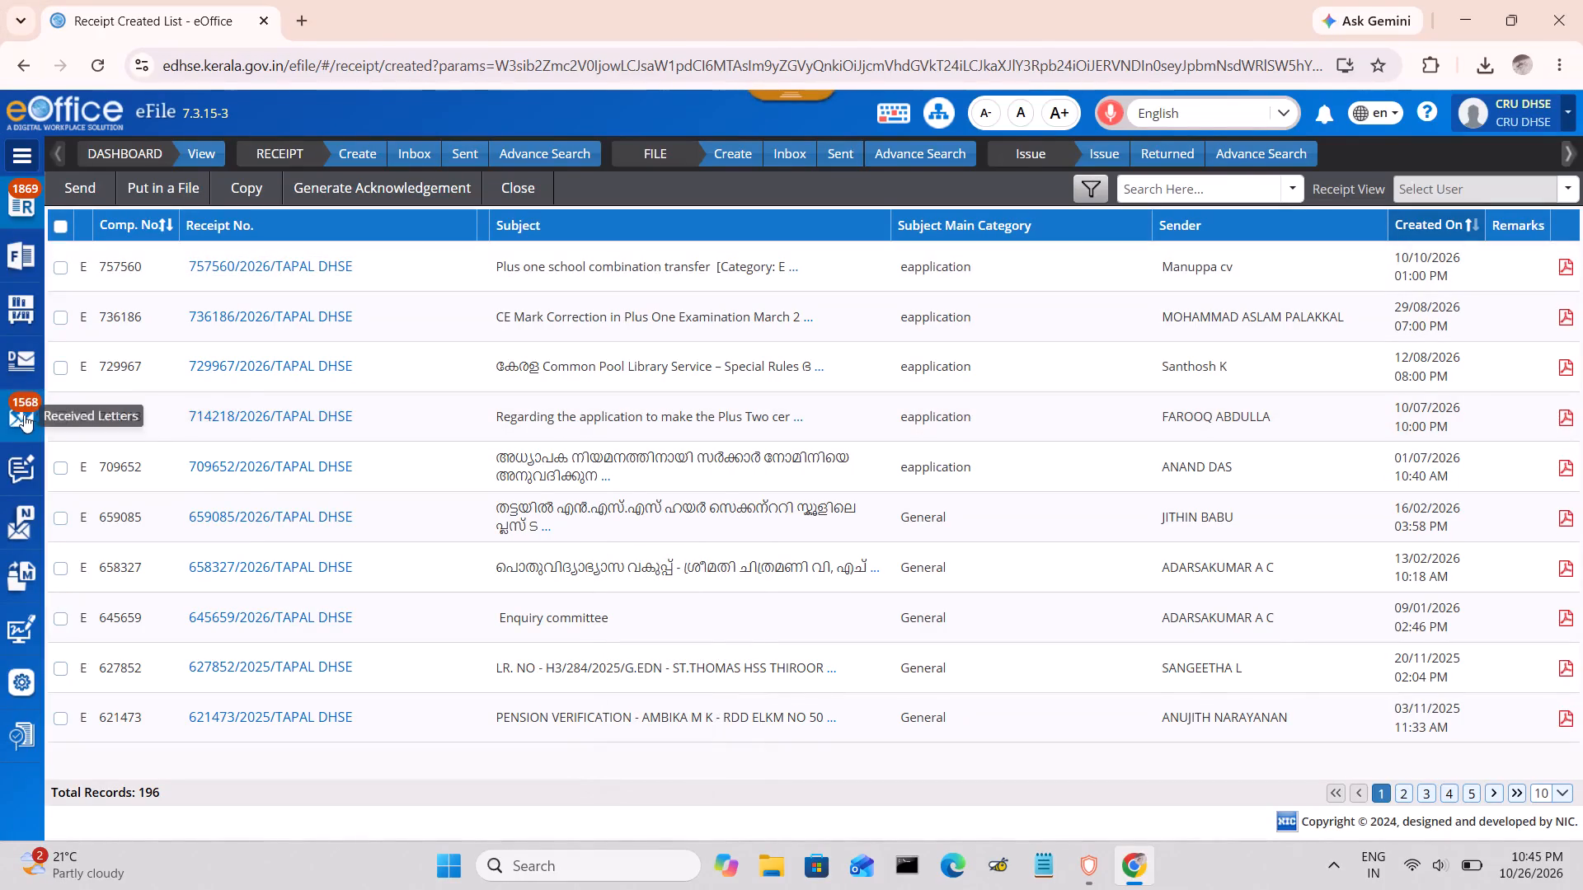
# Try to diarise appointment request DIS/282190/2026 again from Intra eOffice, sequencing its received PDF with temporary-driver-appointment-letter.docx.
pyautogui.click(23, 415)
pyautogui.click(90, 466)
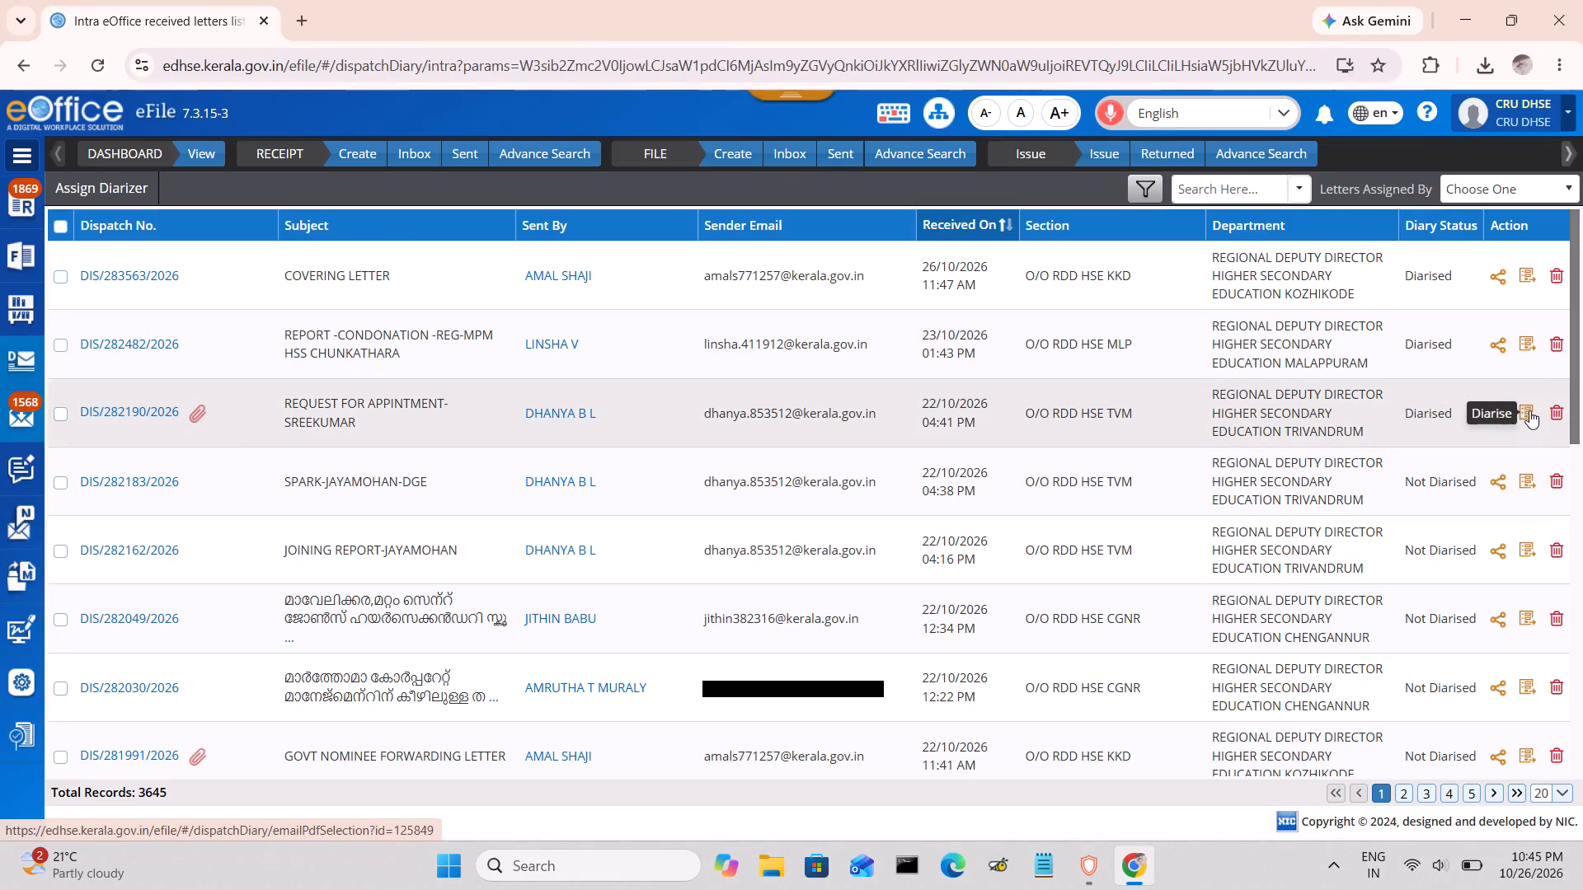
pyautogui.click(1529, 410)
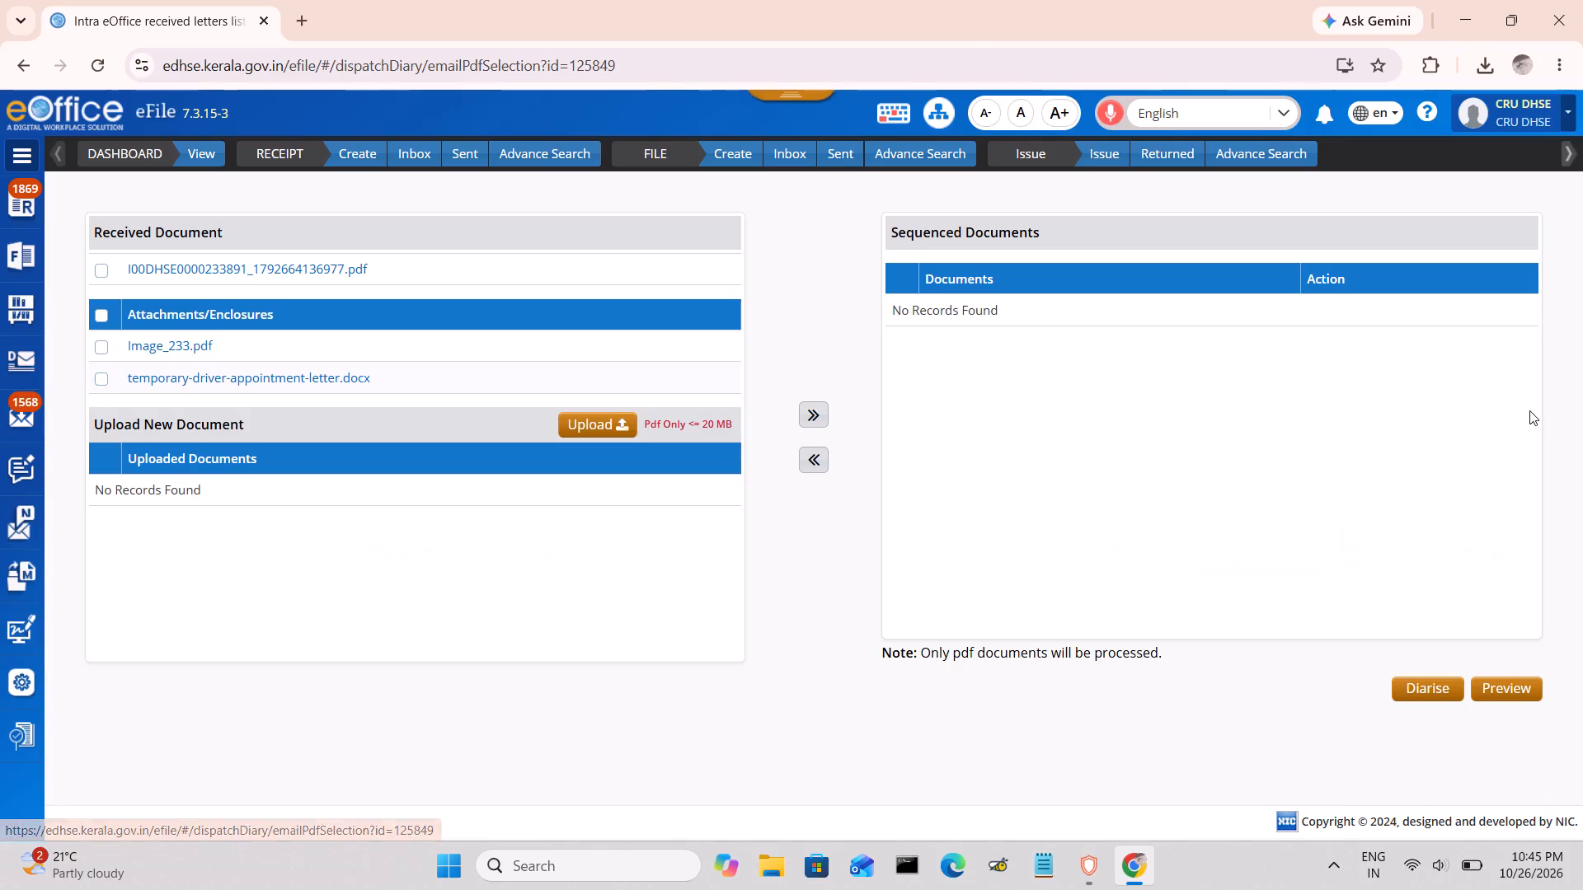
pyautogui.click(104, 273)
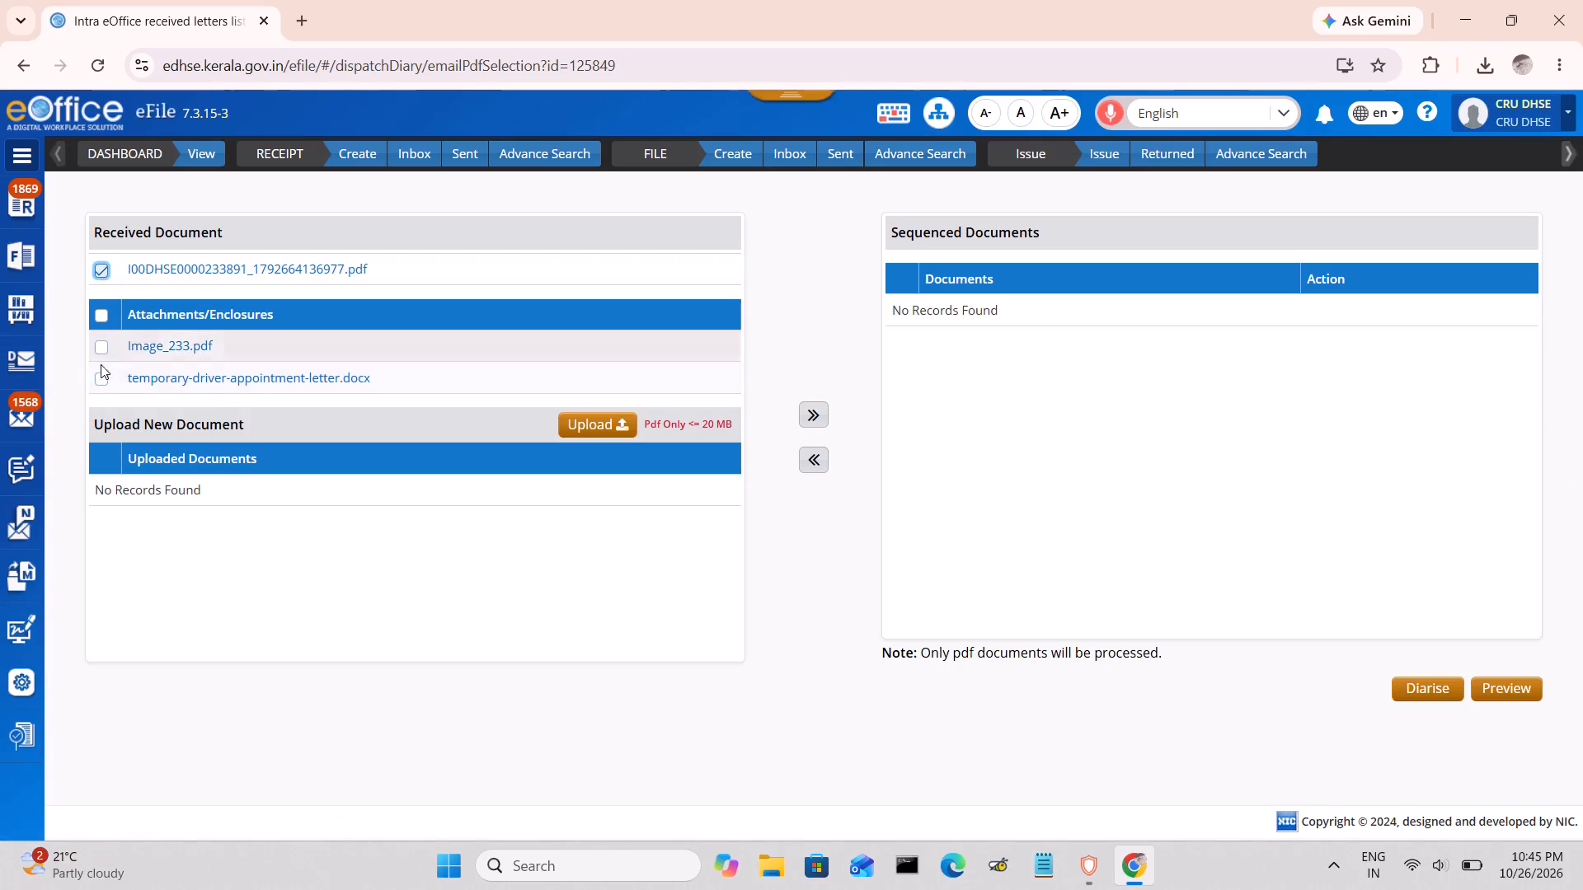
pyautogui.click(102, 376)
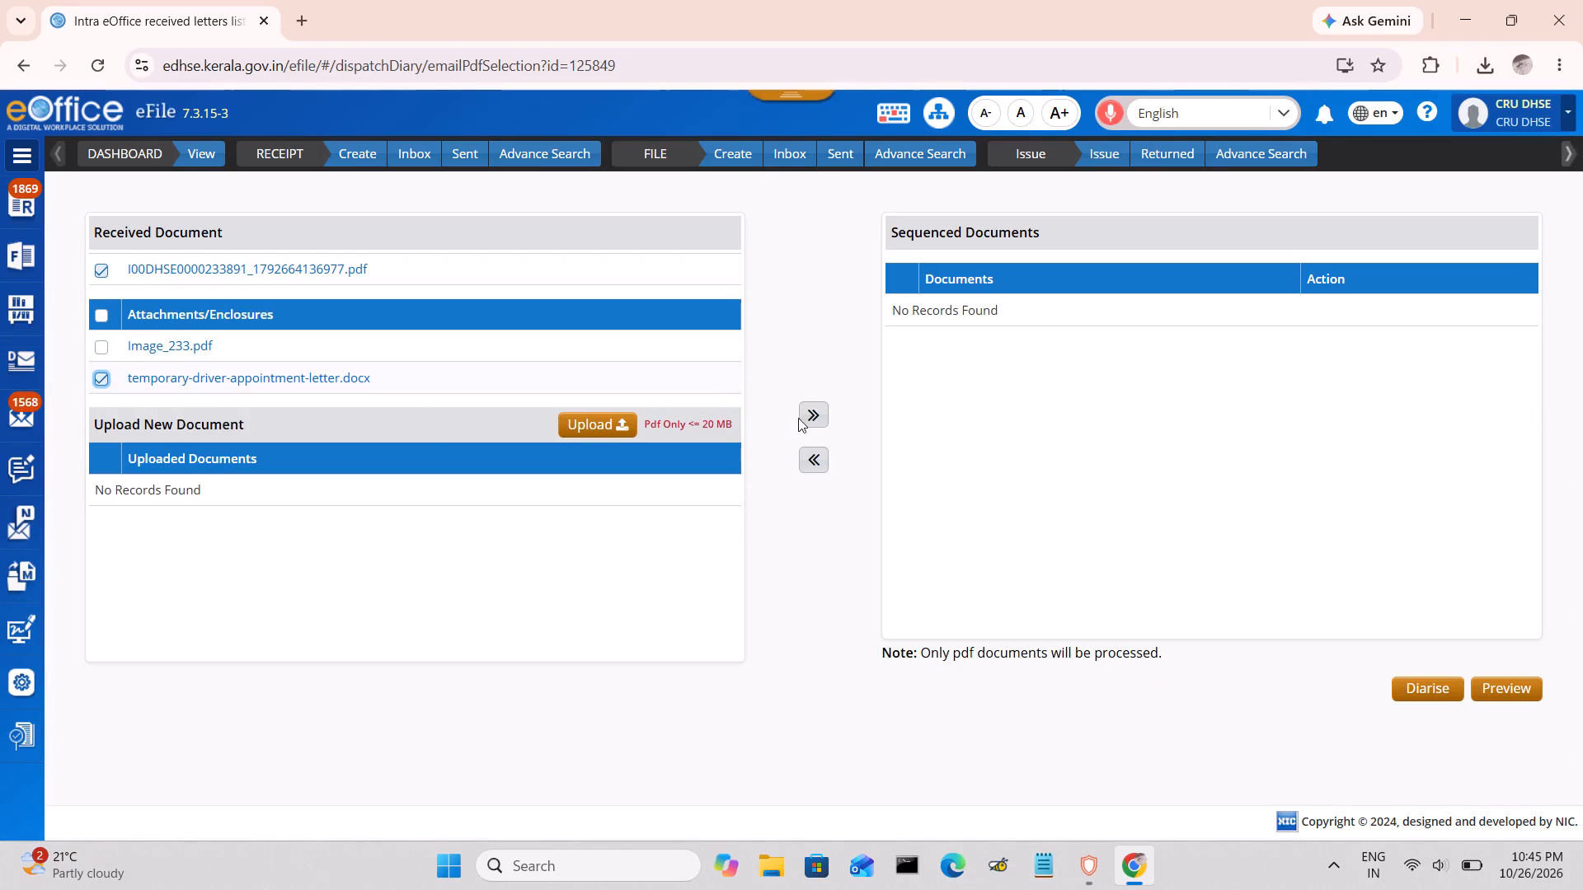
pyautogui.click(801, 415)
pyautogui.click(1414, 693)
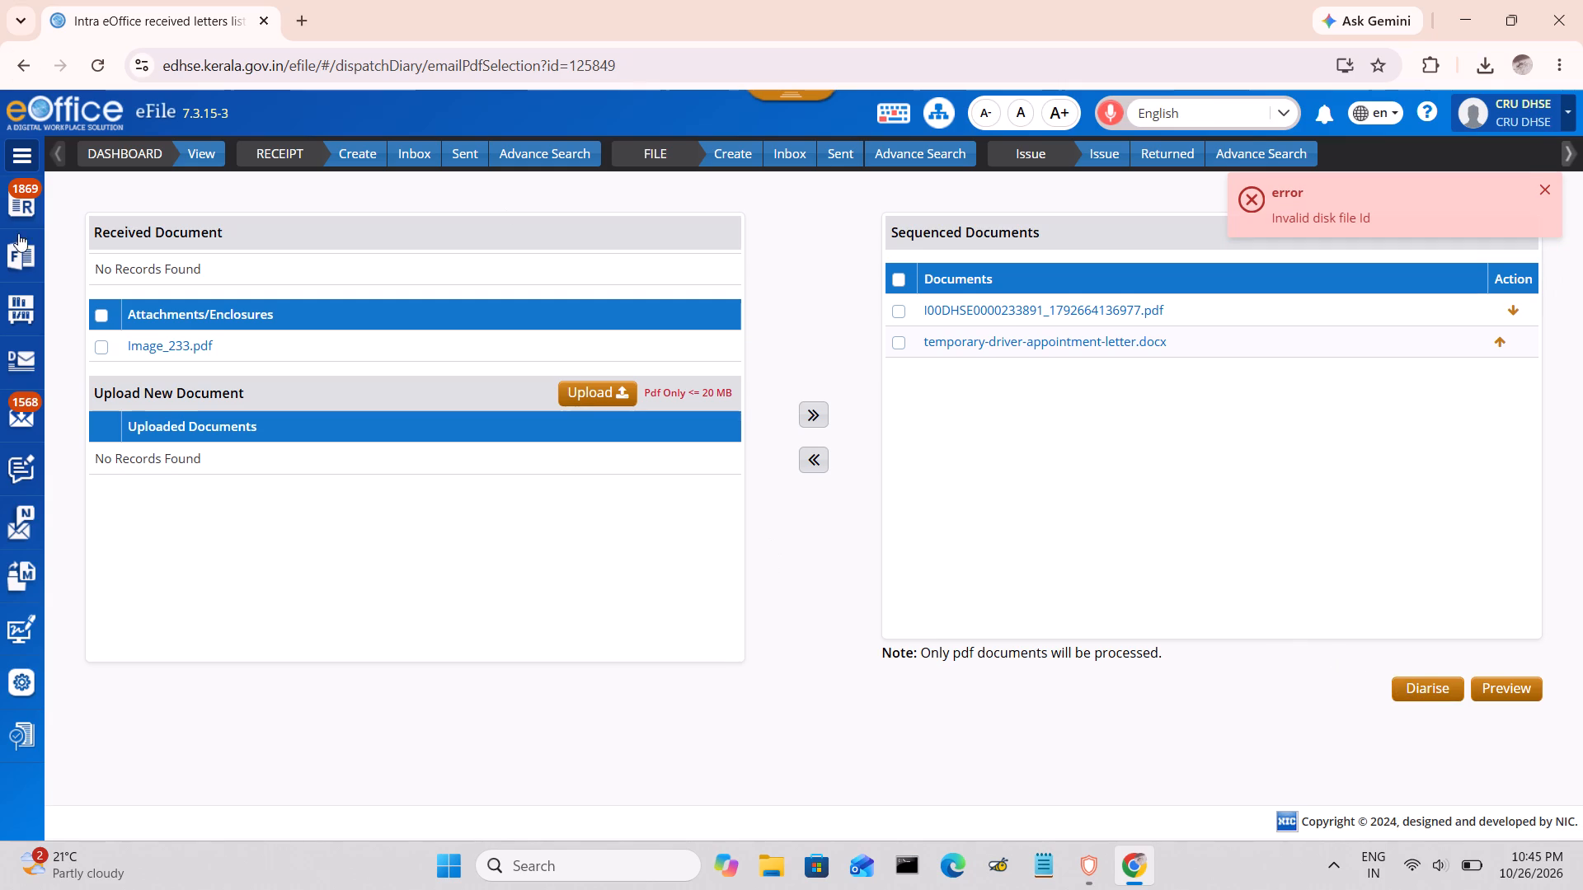
# Return to the Intra eOffice letters and start diarising the SPARK letter DIS/282183/2026 with its received PDF.
pyautogui.click(24, 406)
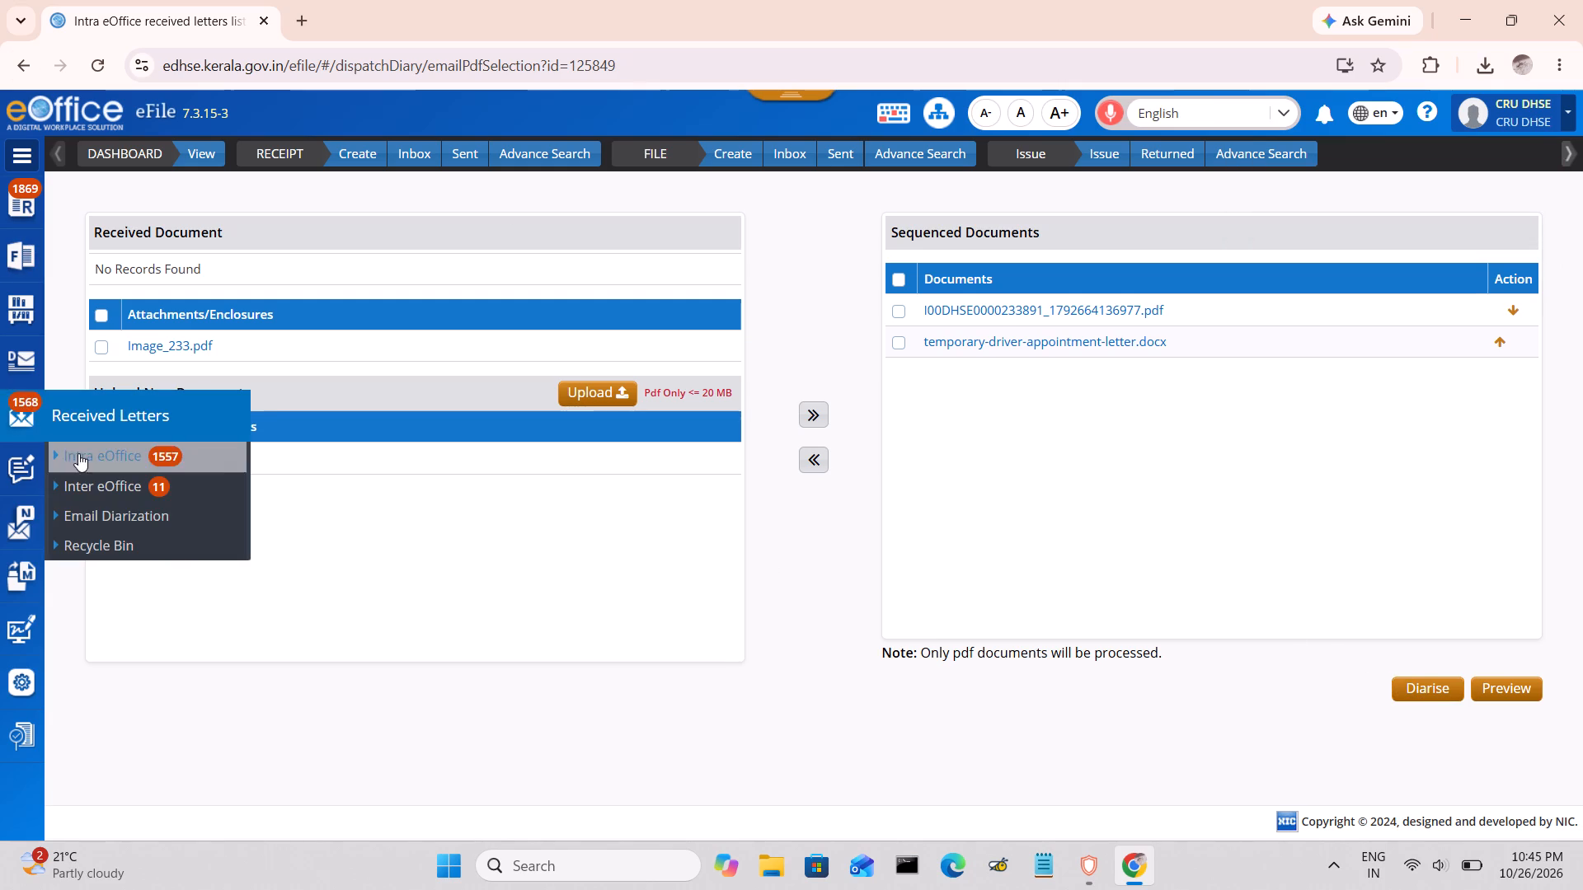
pyautogui.click(82, 457)
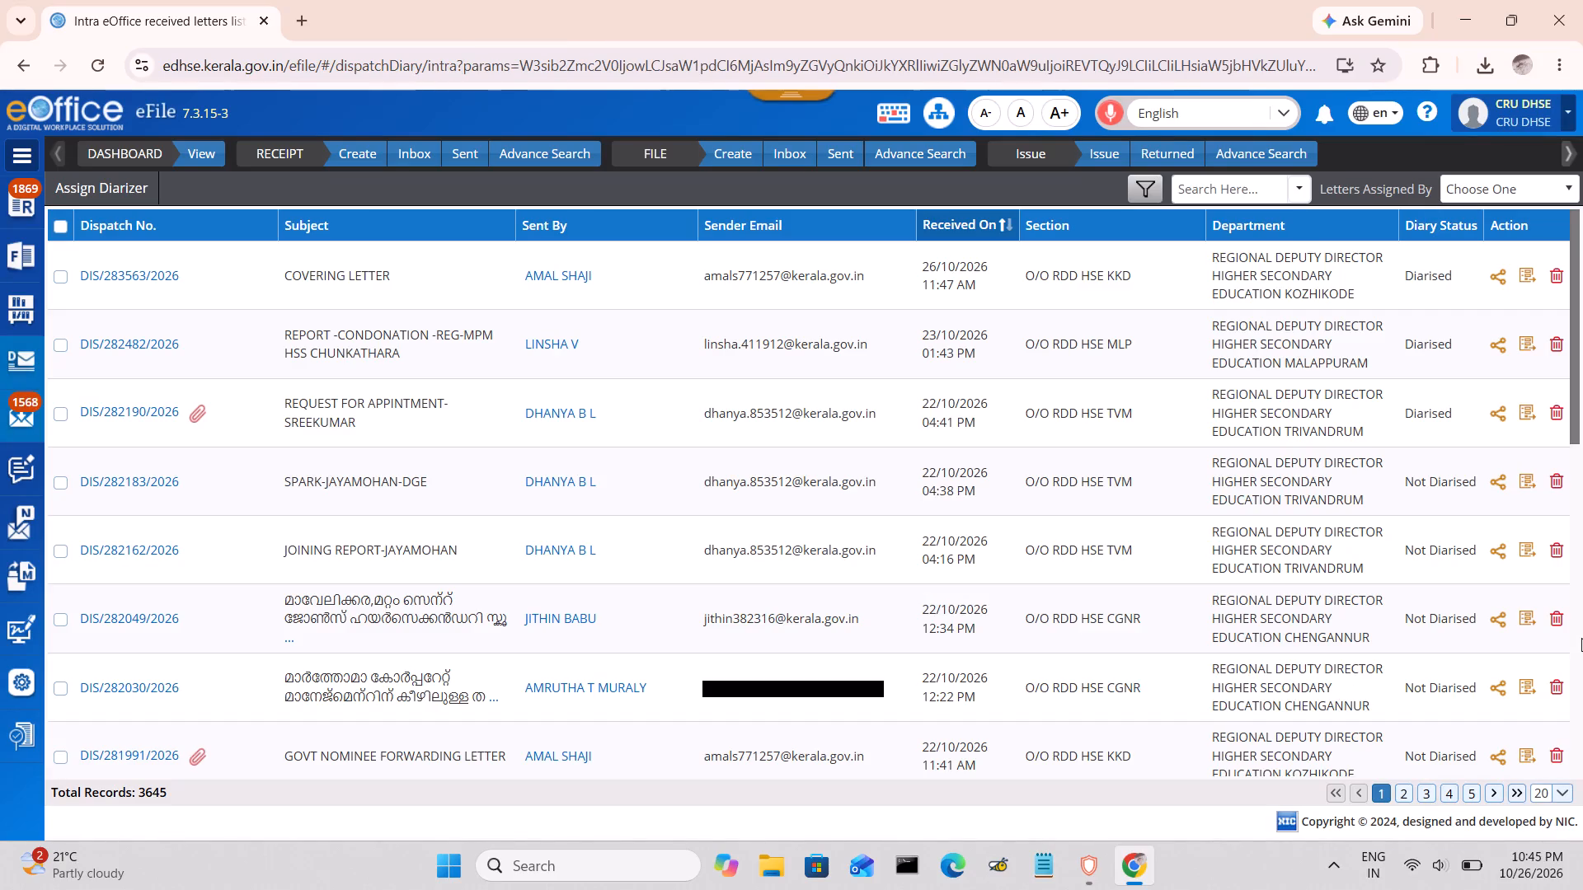
pyautogui.click(1522, 478)
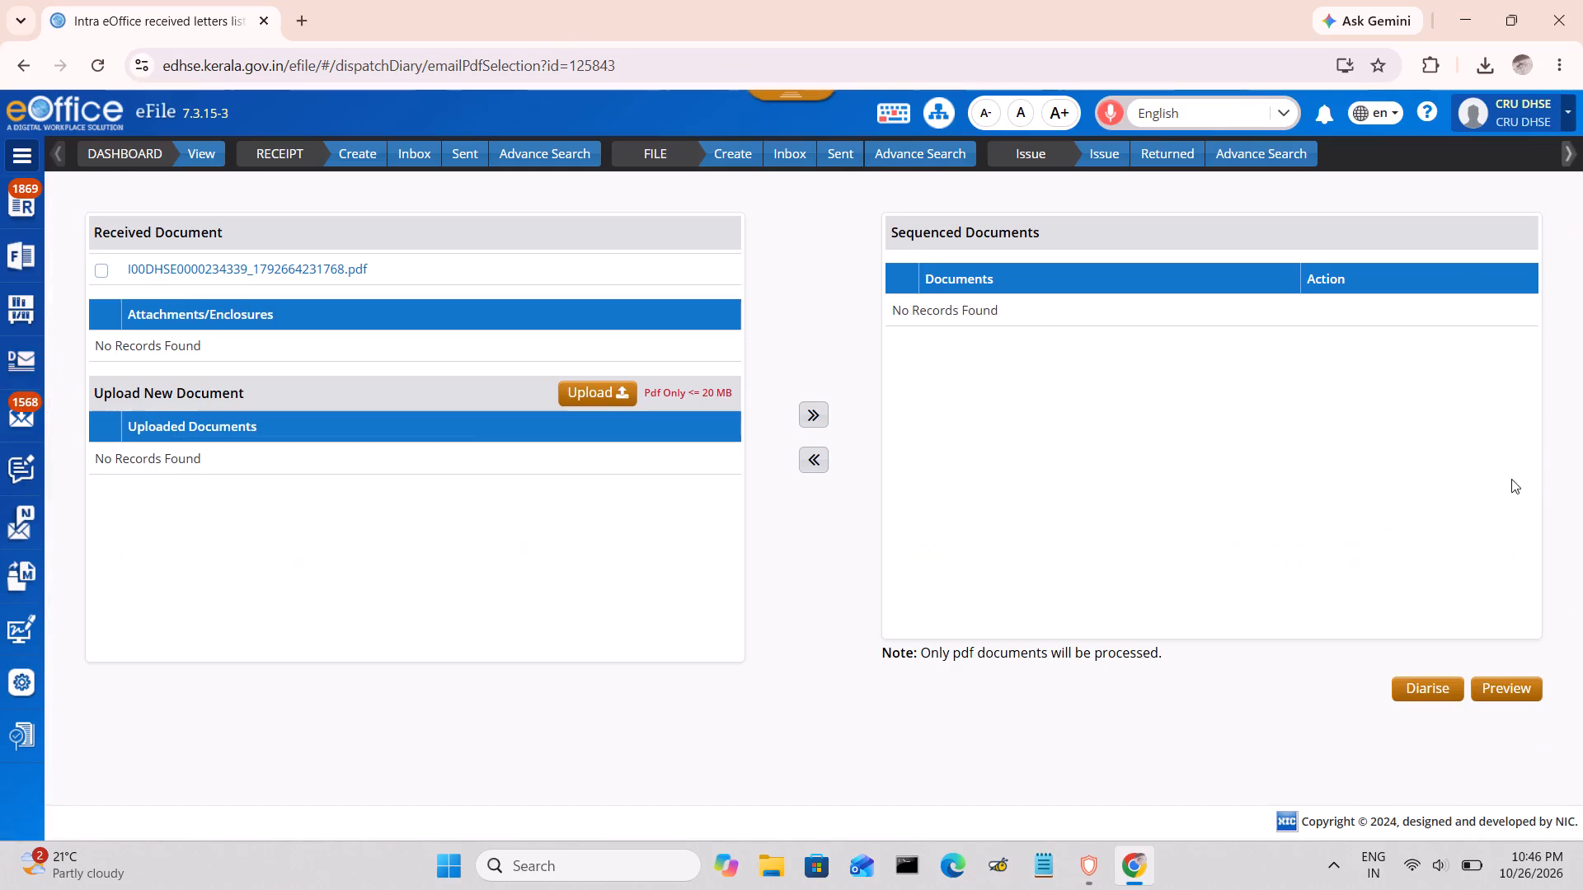
pyautogui.click(96, 266)
pyautogui.click(819, 415)
pyautogui.click(1447, 691)
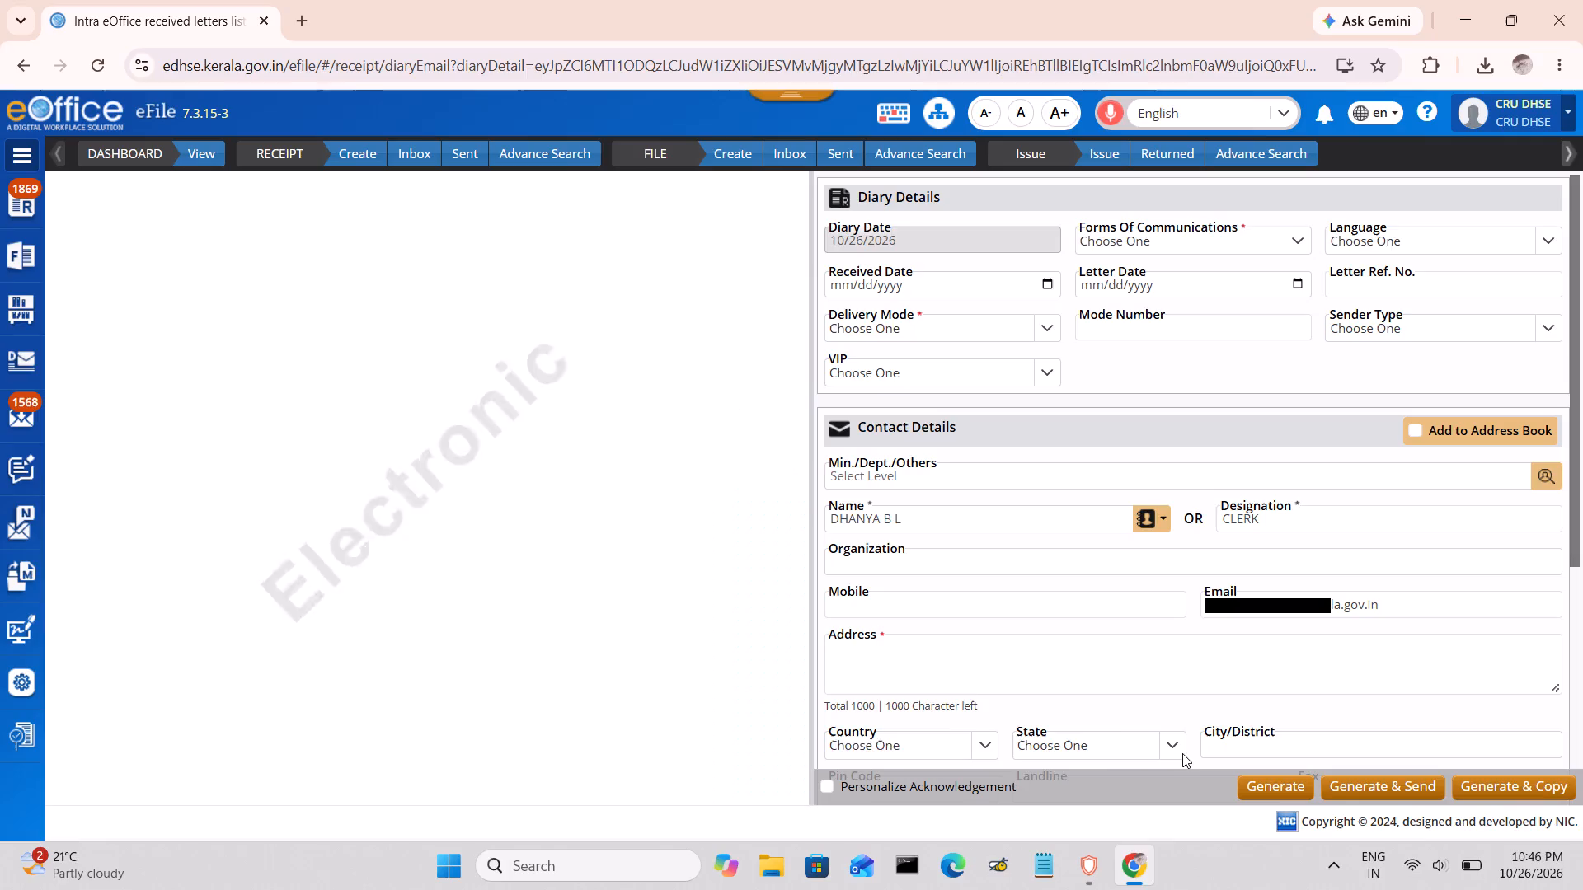
# Enter the sender address as "RDD TVPM NO 2367" and copy that text.
pyautogui.click(1078, 664)
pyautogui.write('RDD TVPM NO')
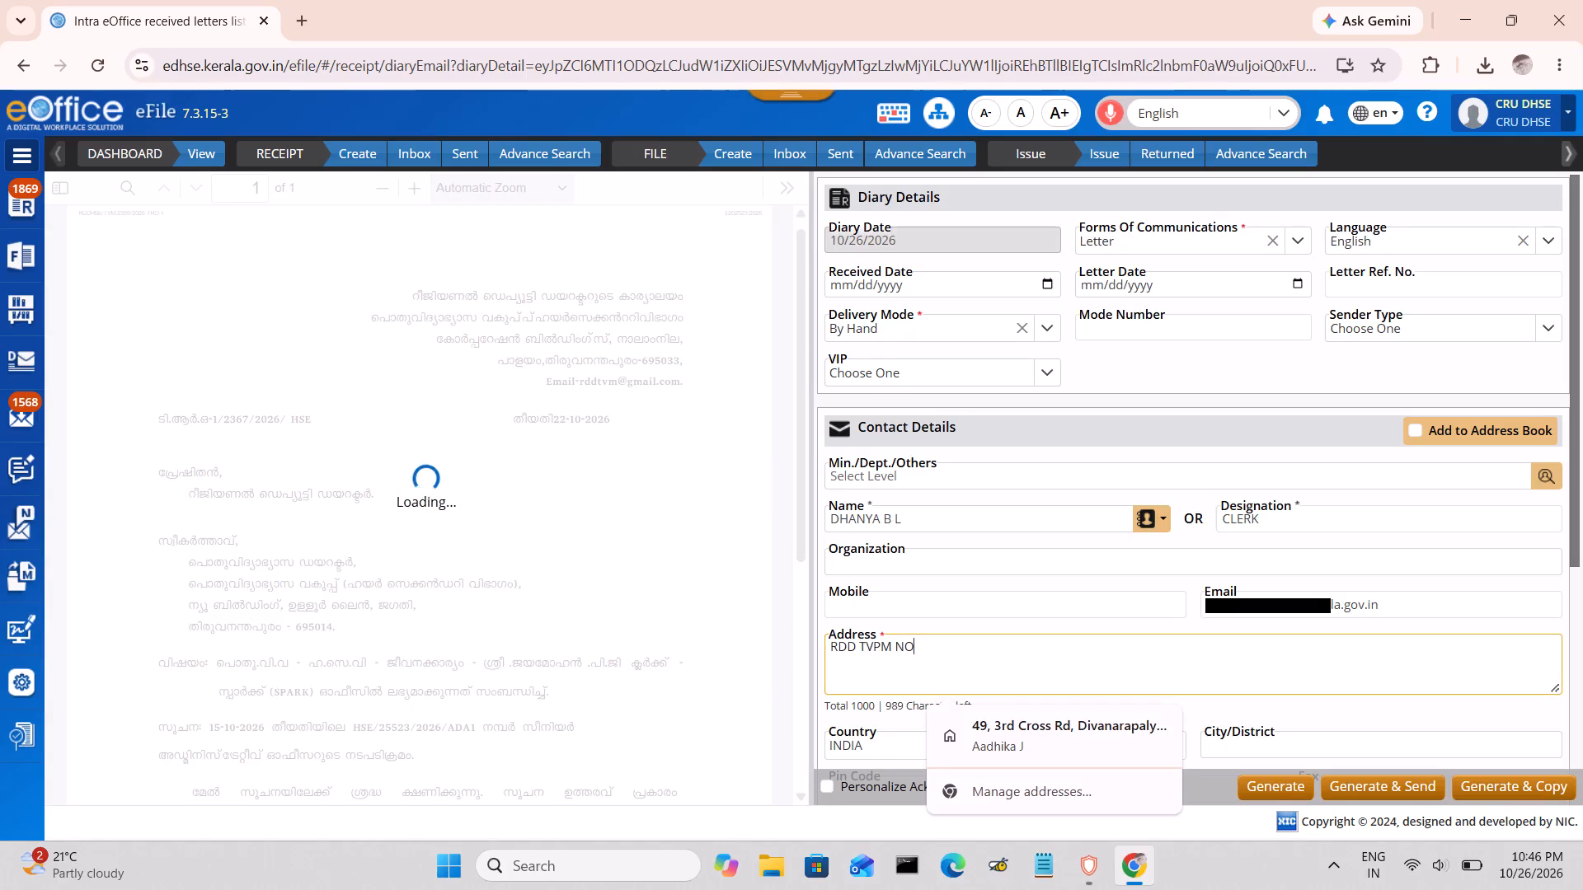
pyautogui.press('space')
pyautogui.scroll(-2, 1080, 609)
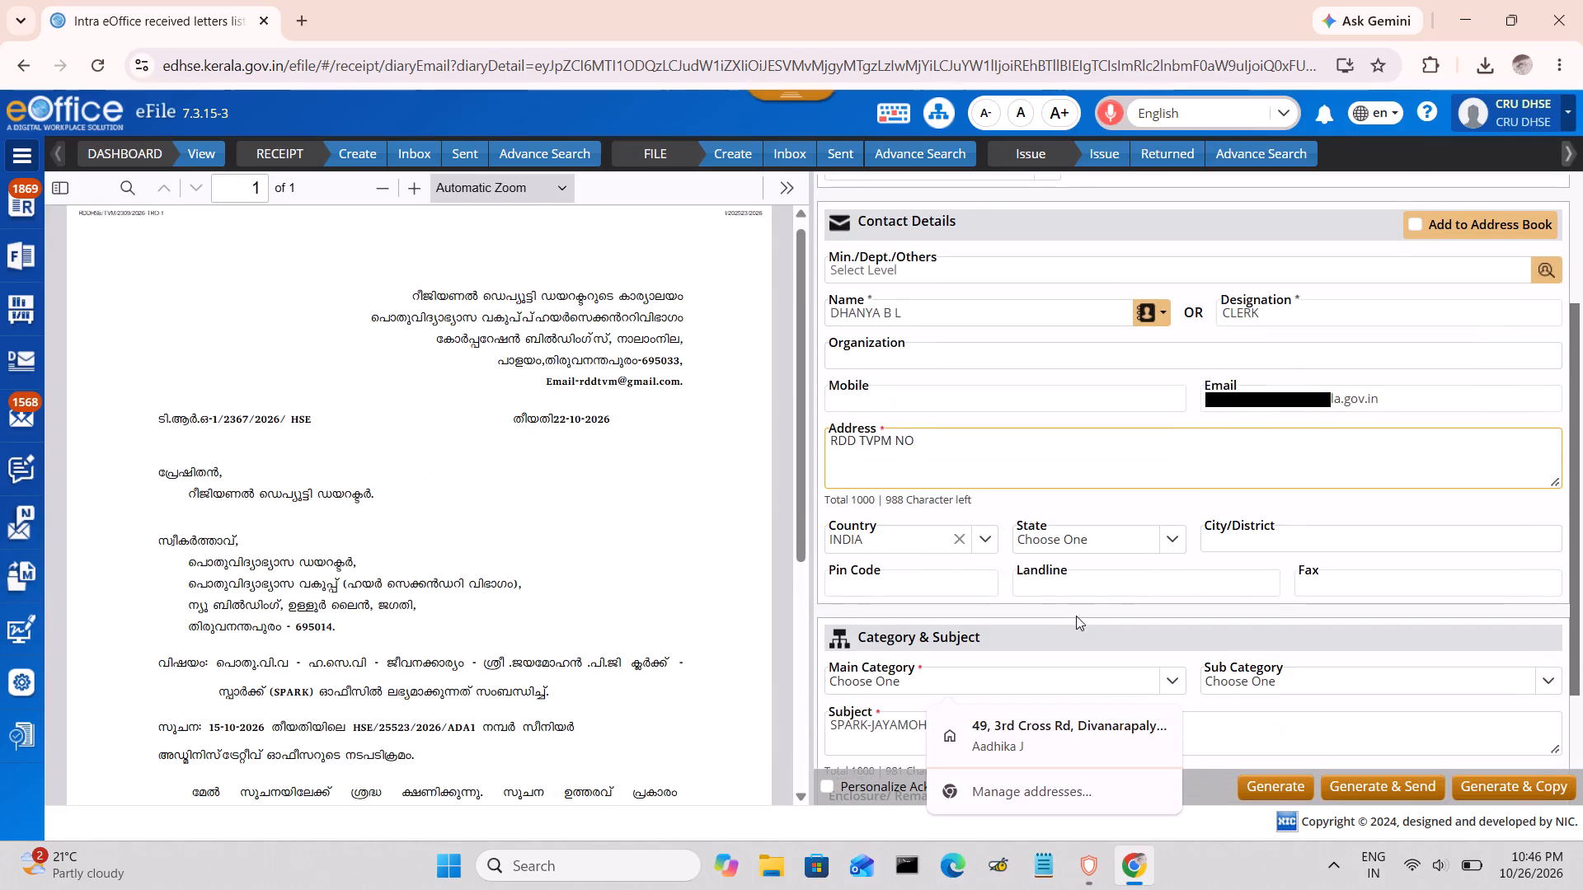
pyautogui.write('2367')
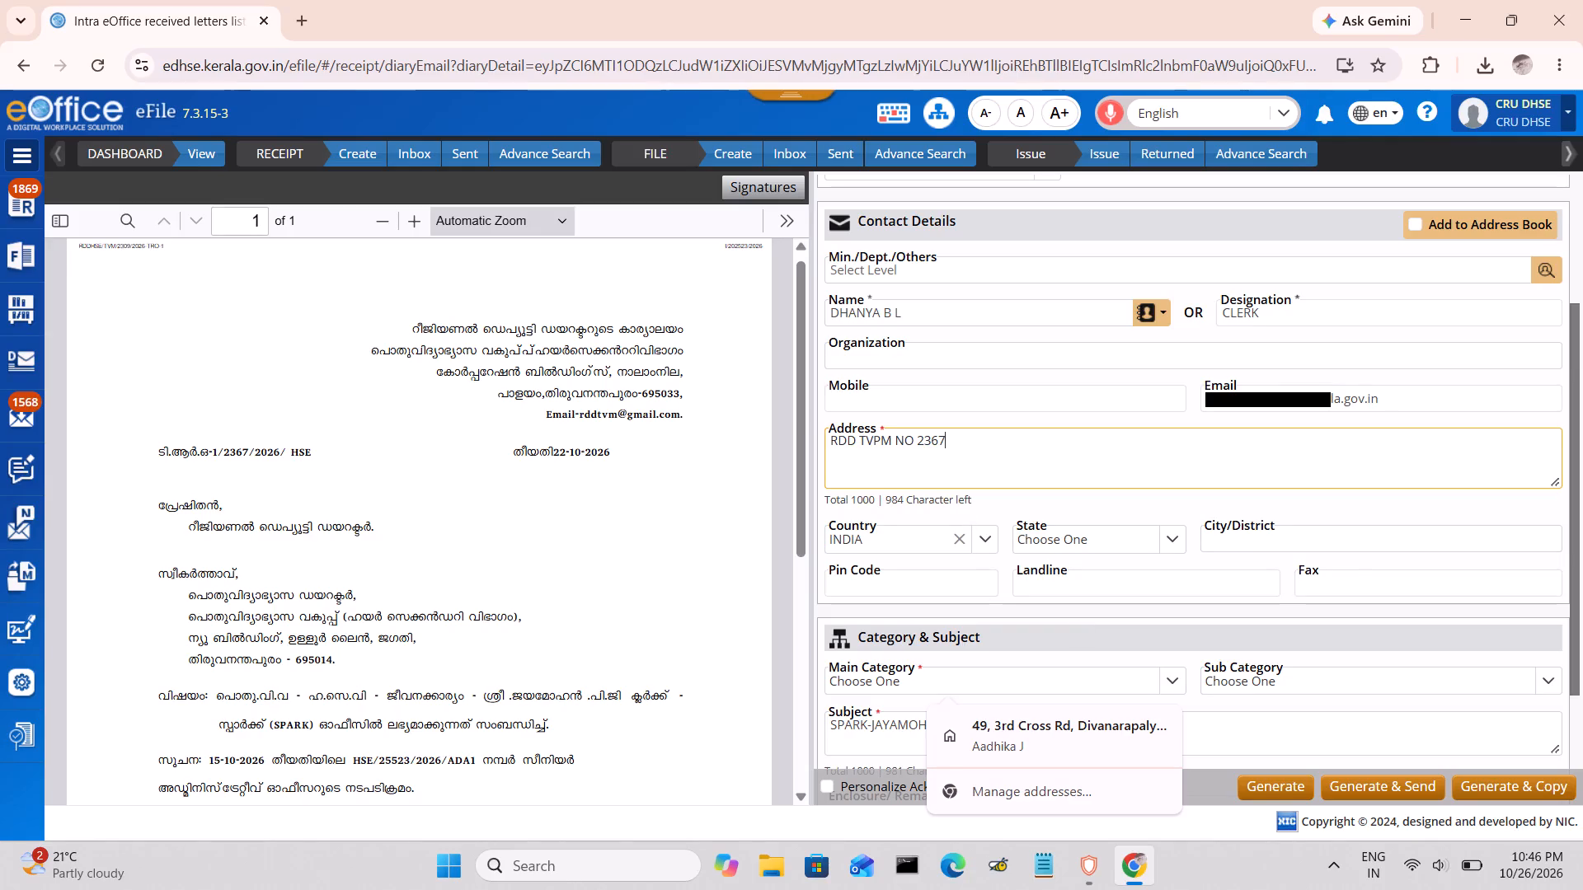
pyautogui.moveTo(951, 438); pyautogui.dragTo(777, 449)
pyautogui.click(1011, 454)
pyautogui.moveTo(981, 440); pyautogui.dragTo(917, 439)
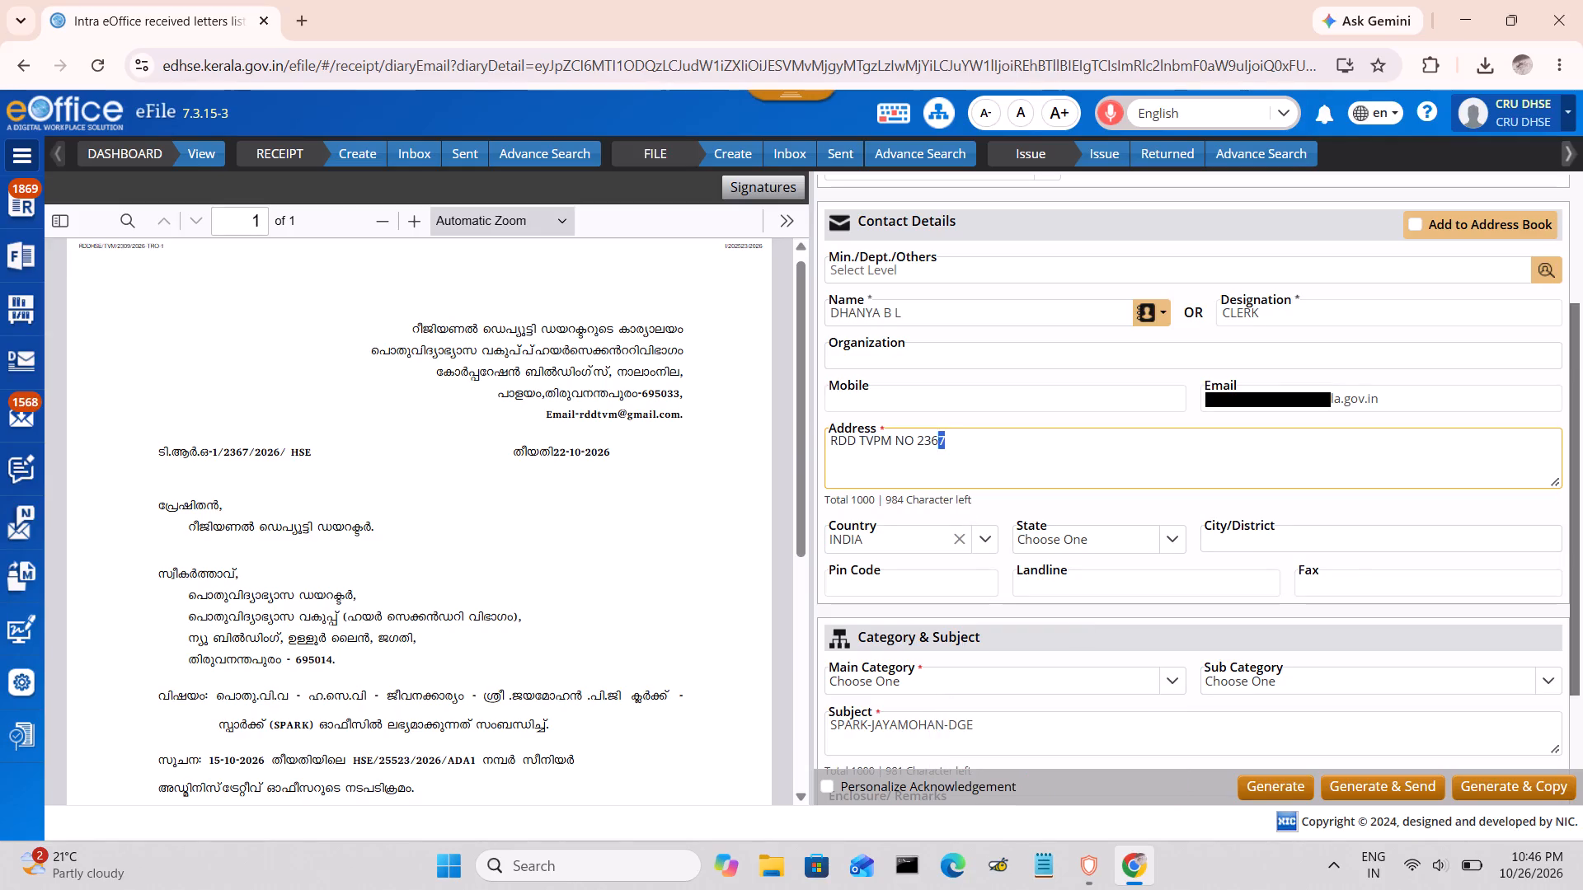
pyautogui.moveTo(917, 439); pyautogui.dragTo(815, 441)
pyautogui.hotkey('ctrl', 'c')
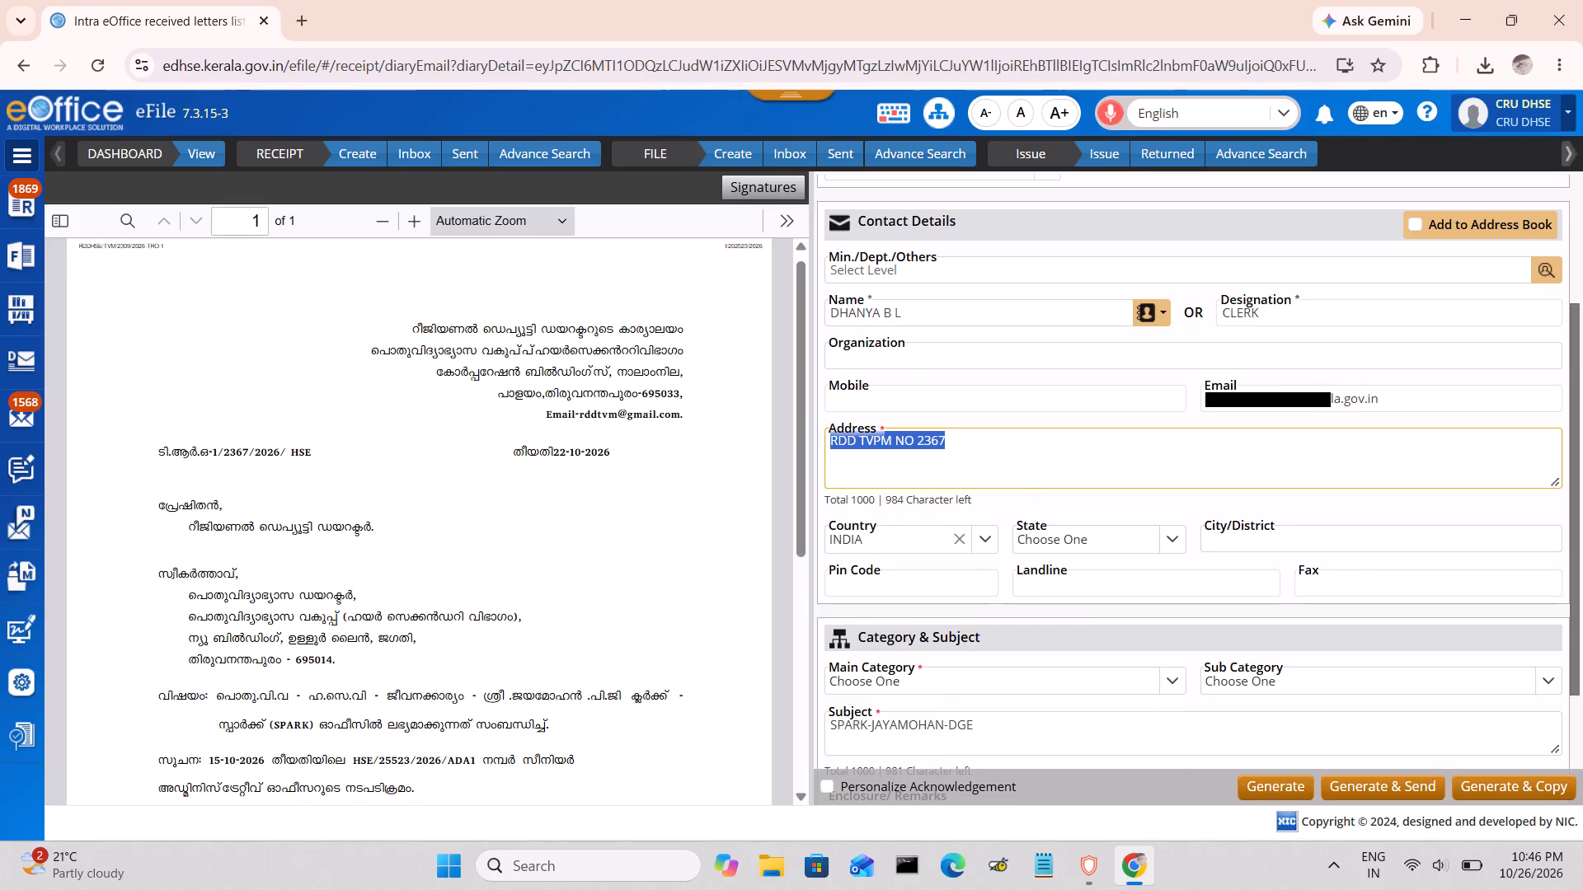
# Set the SPARK letter's main category to General.
pyautogui.scroll(-3, 1087, 538)
pyautogui.click(869, 508)
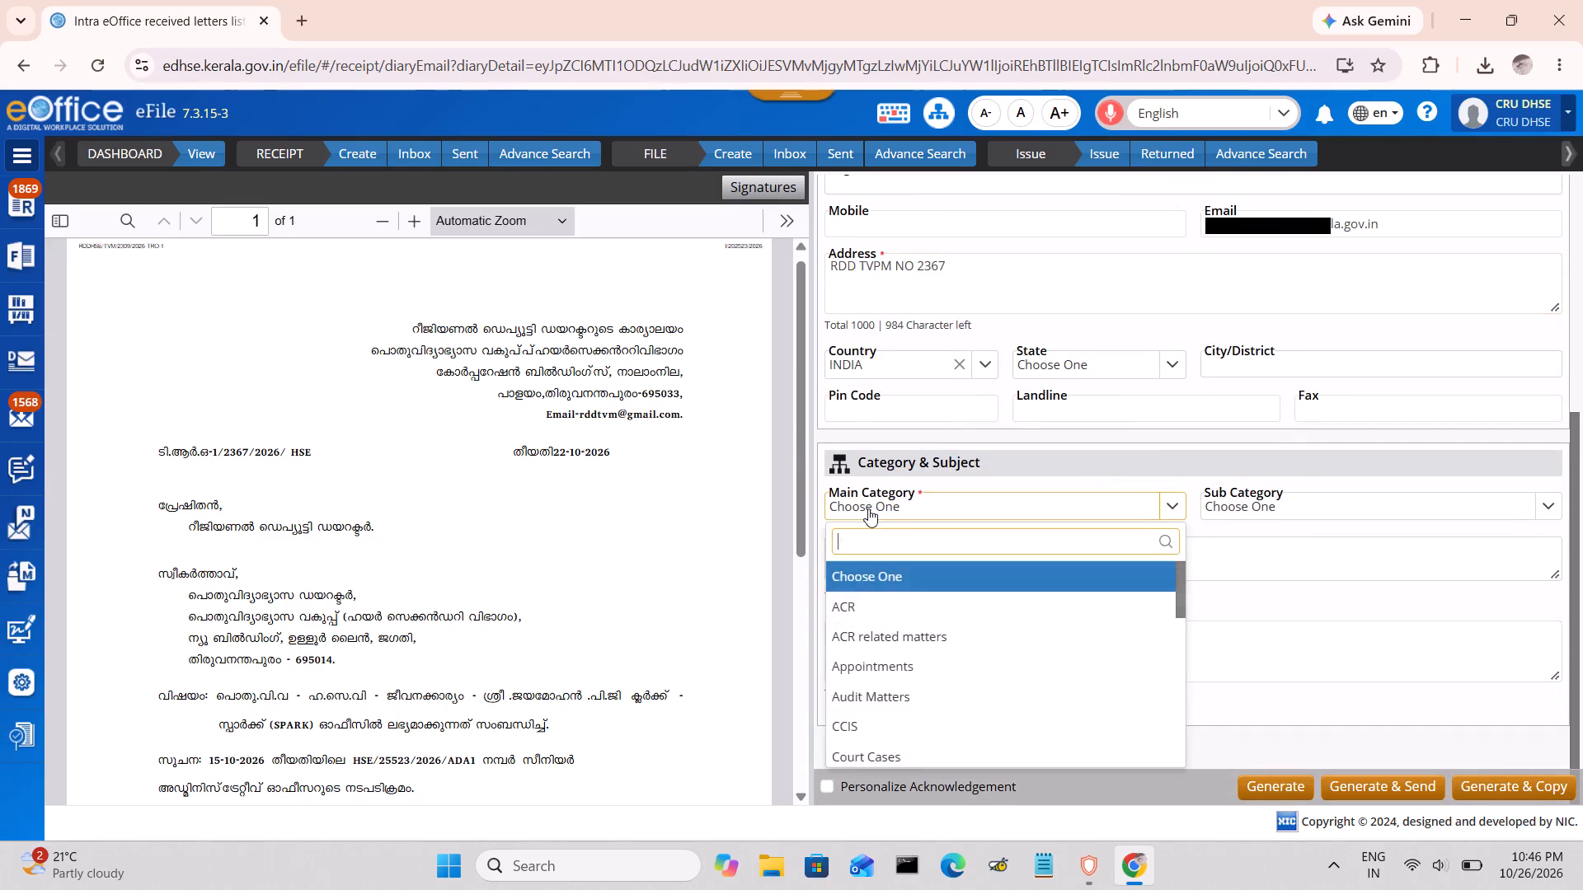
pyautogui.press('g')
pyautogui.click(854, 570)
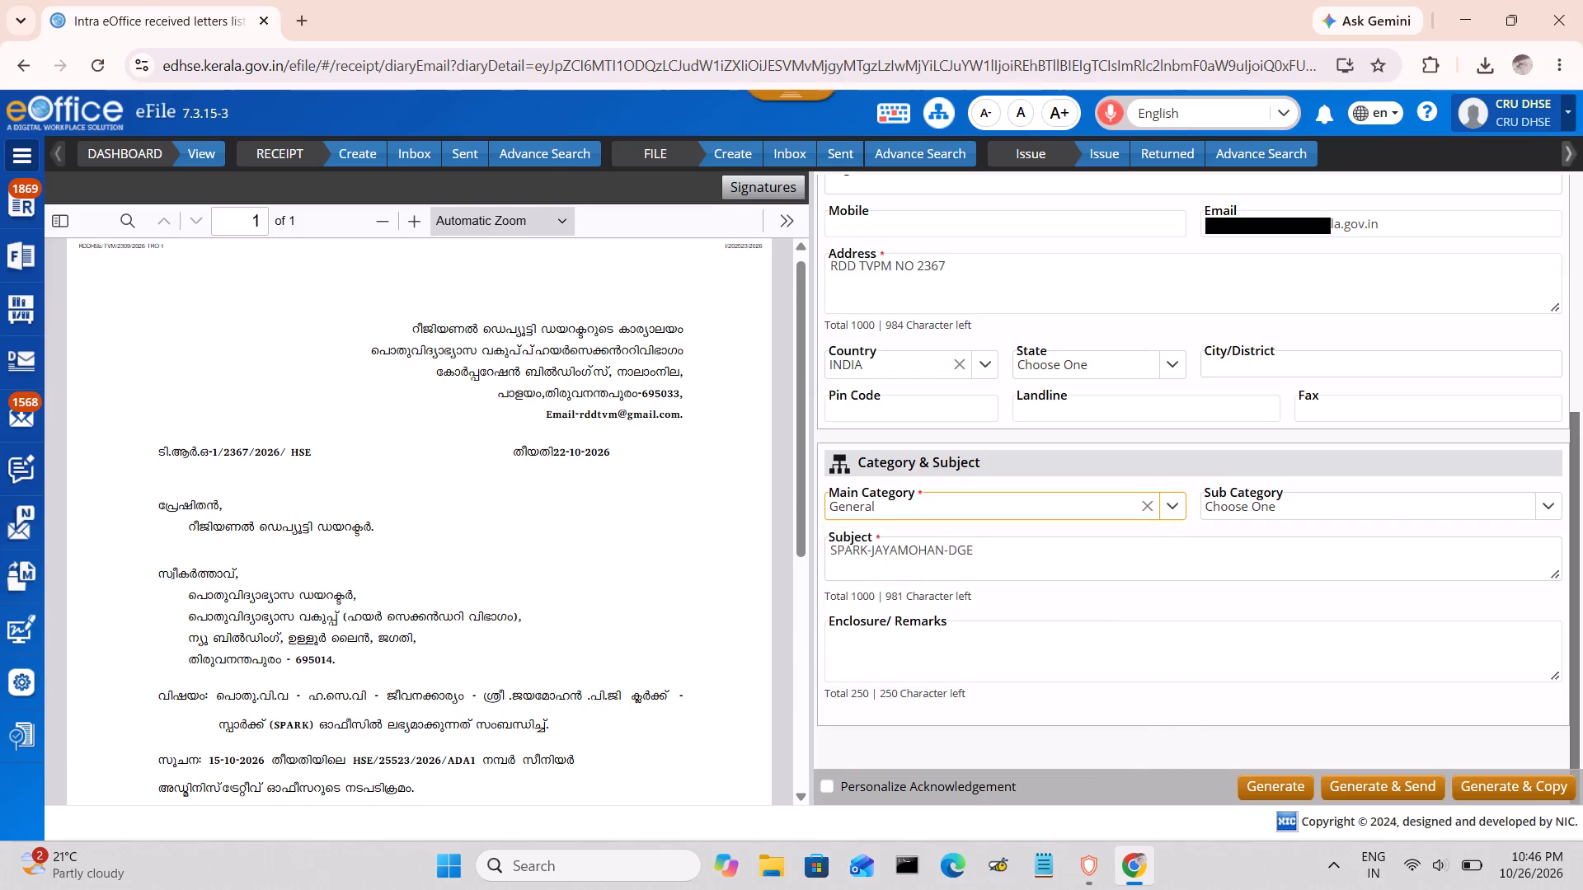
# Extend the existing subject with "- RDD TVPM NO 2367", reusing the copied address.
pyautogui.click(988, 541)
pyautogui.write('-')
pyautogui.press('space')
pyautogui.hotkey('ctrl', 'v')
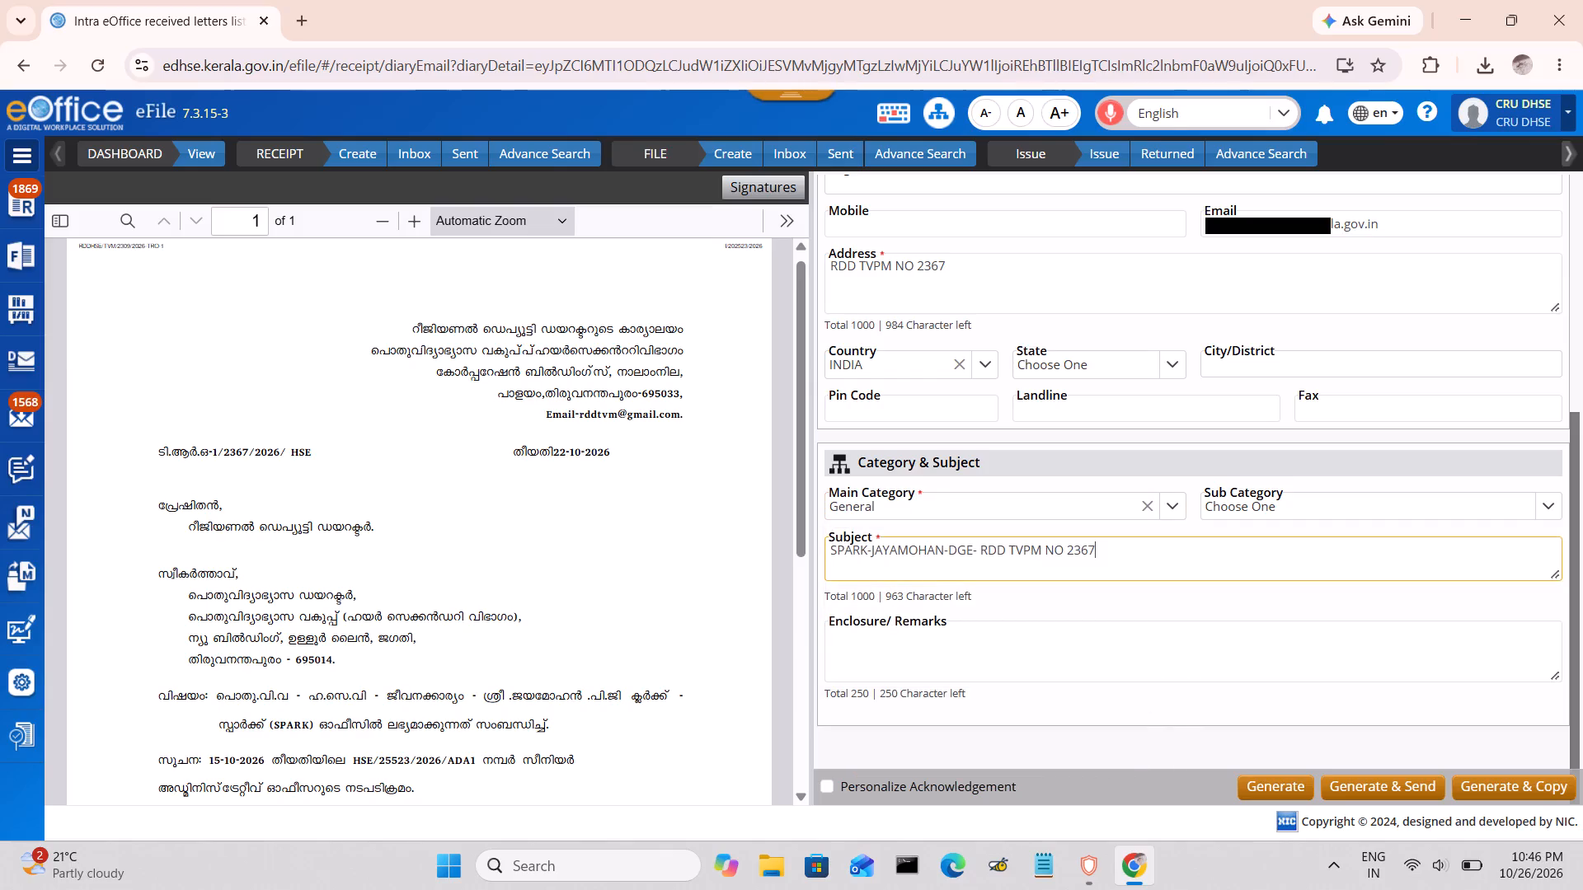
# Generate the receipt for the SPARK letter and send it to the SS (AD A) in DHSE Administration (A).
pyautogui.click(1377, 780)
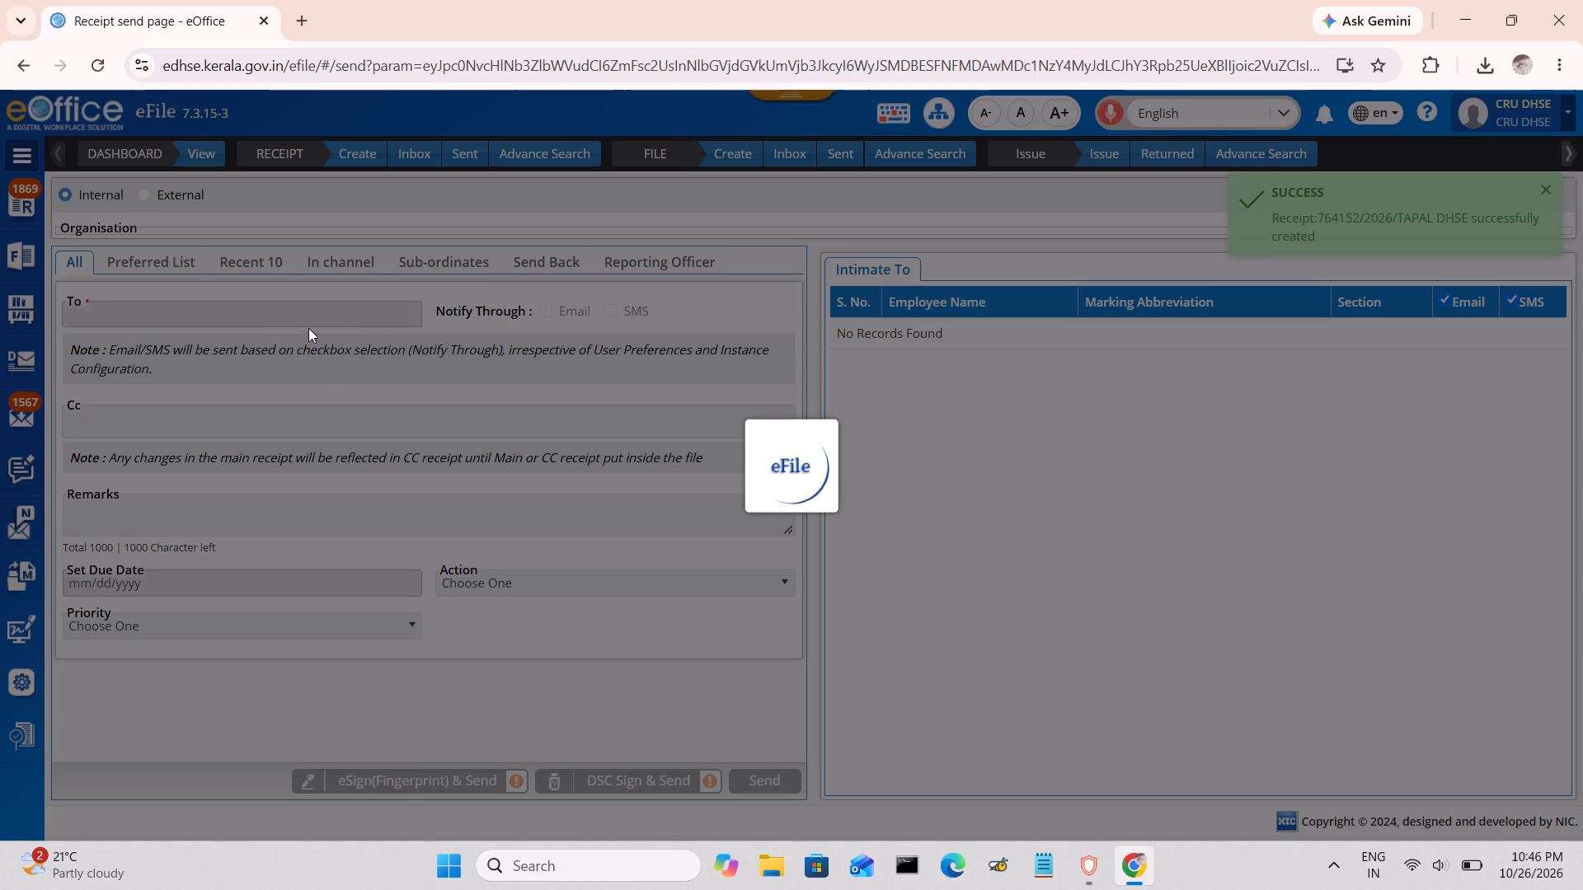
pyautogui.click(320, 319)
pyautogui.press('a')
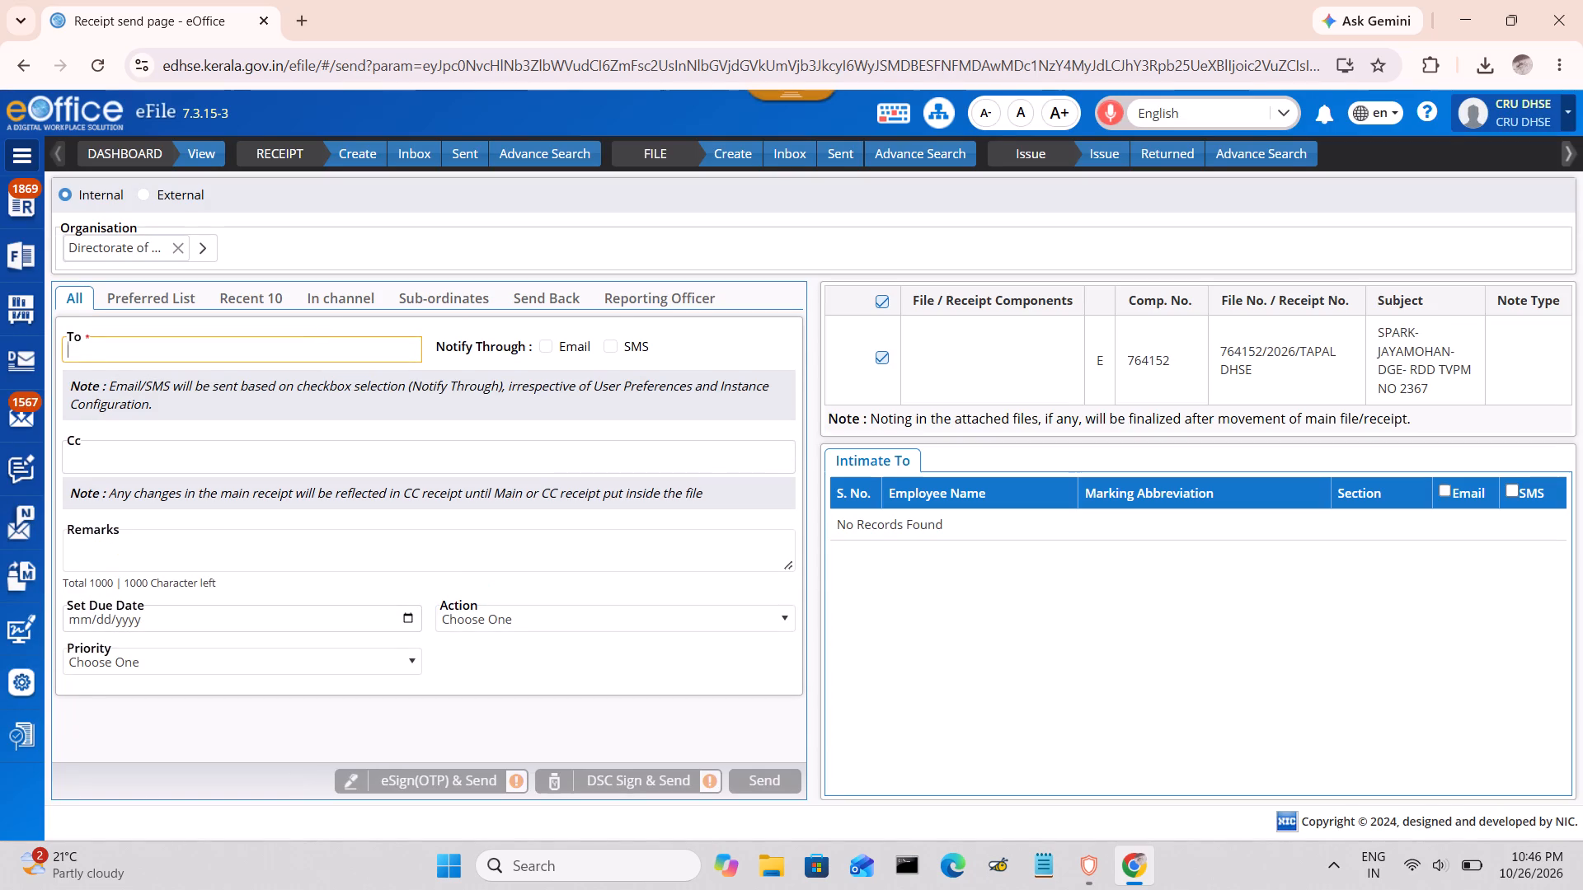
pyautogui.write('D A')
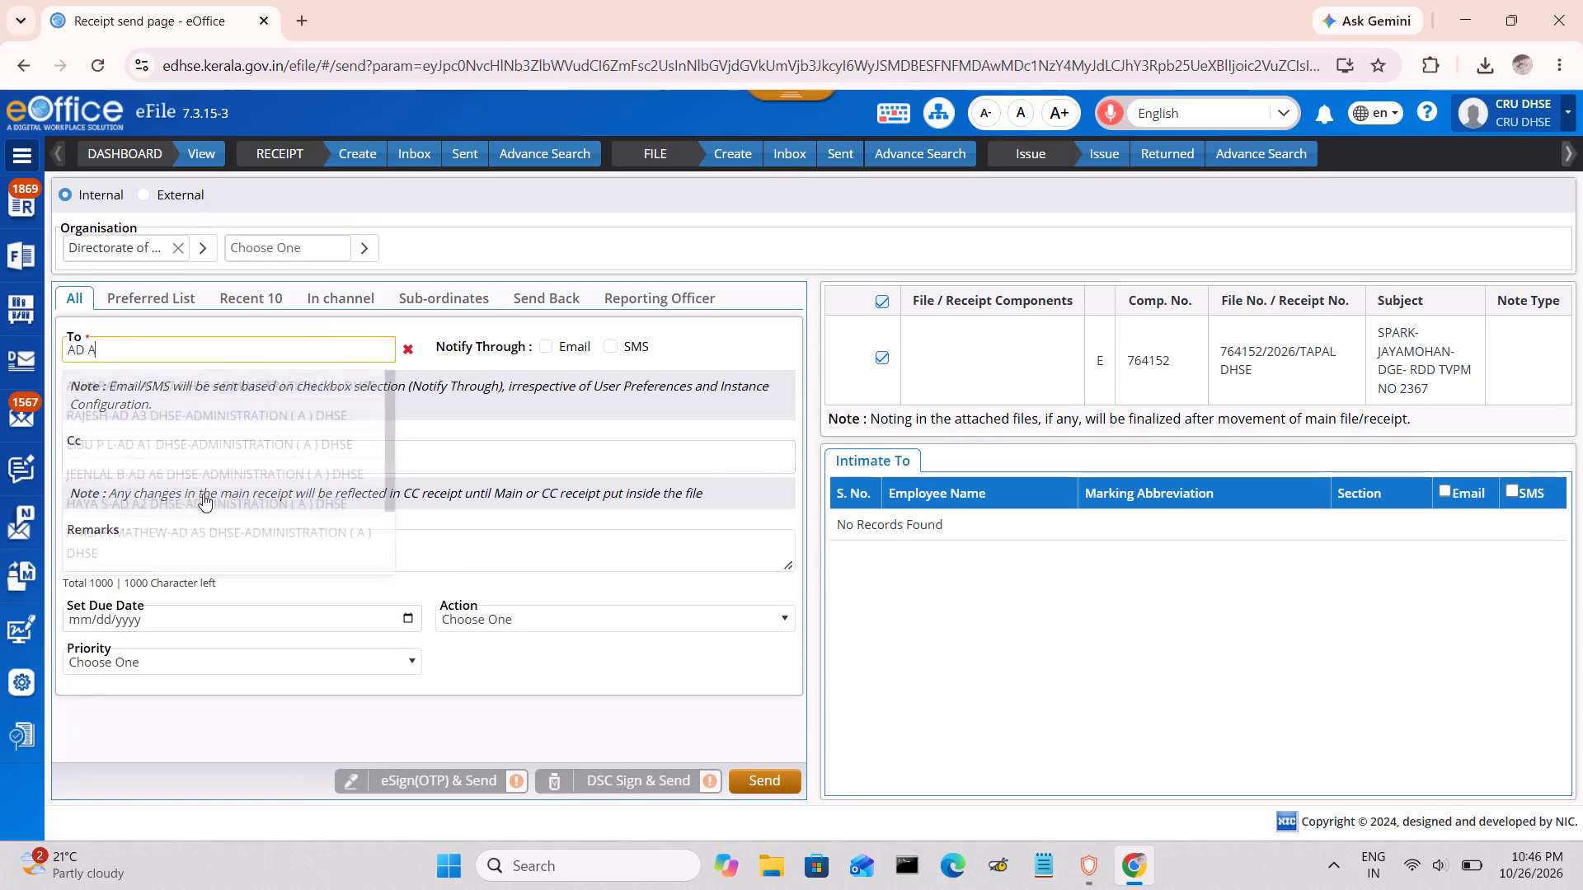
pyautogui.scroll(-4, 124, 503)
pyautogui.click(105, 531)
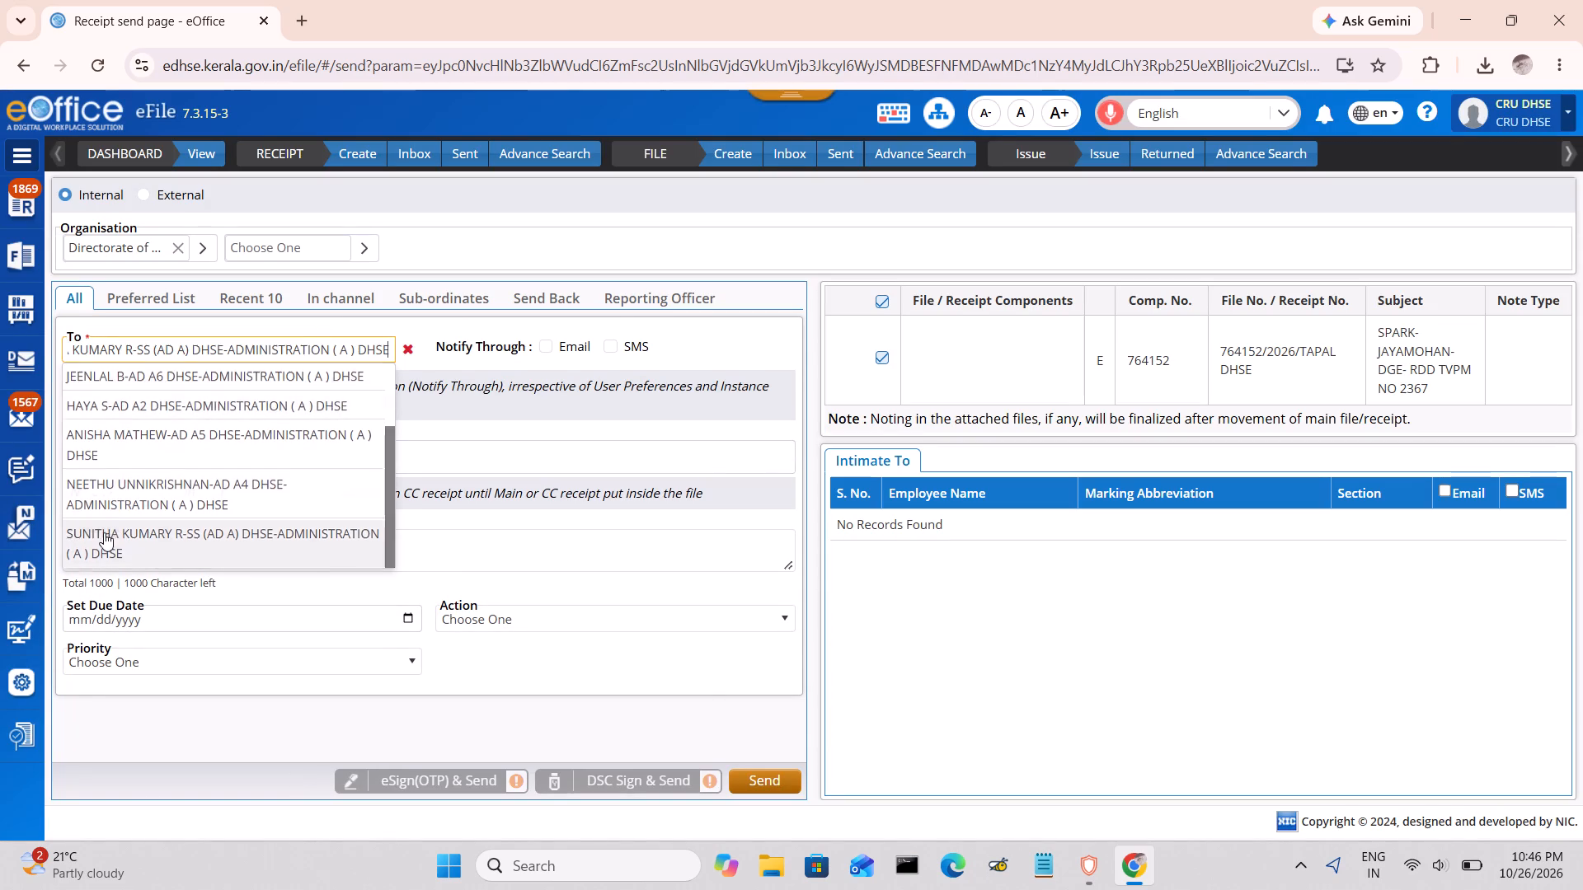
pyautogui.click(750, 779)
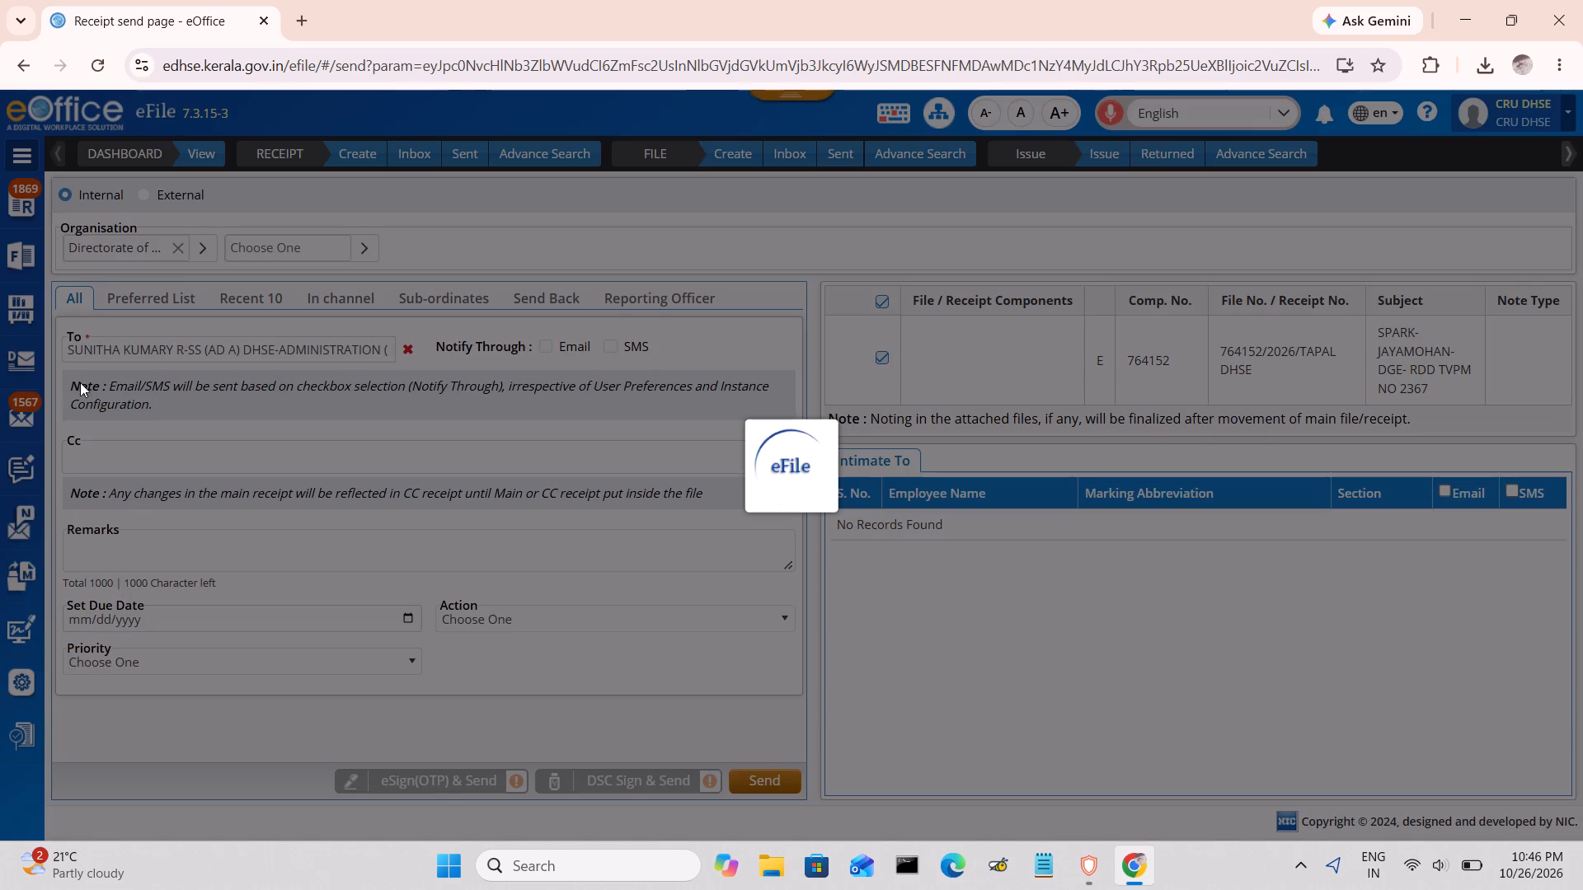
# Return to the Intra eOffice letters and start diarising the joining report DIS/282162/2026 with its received PDF.
pyautogui.click(20, 415)
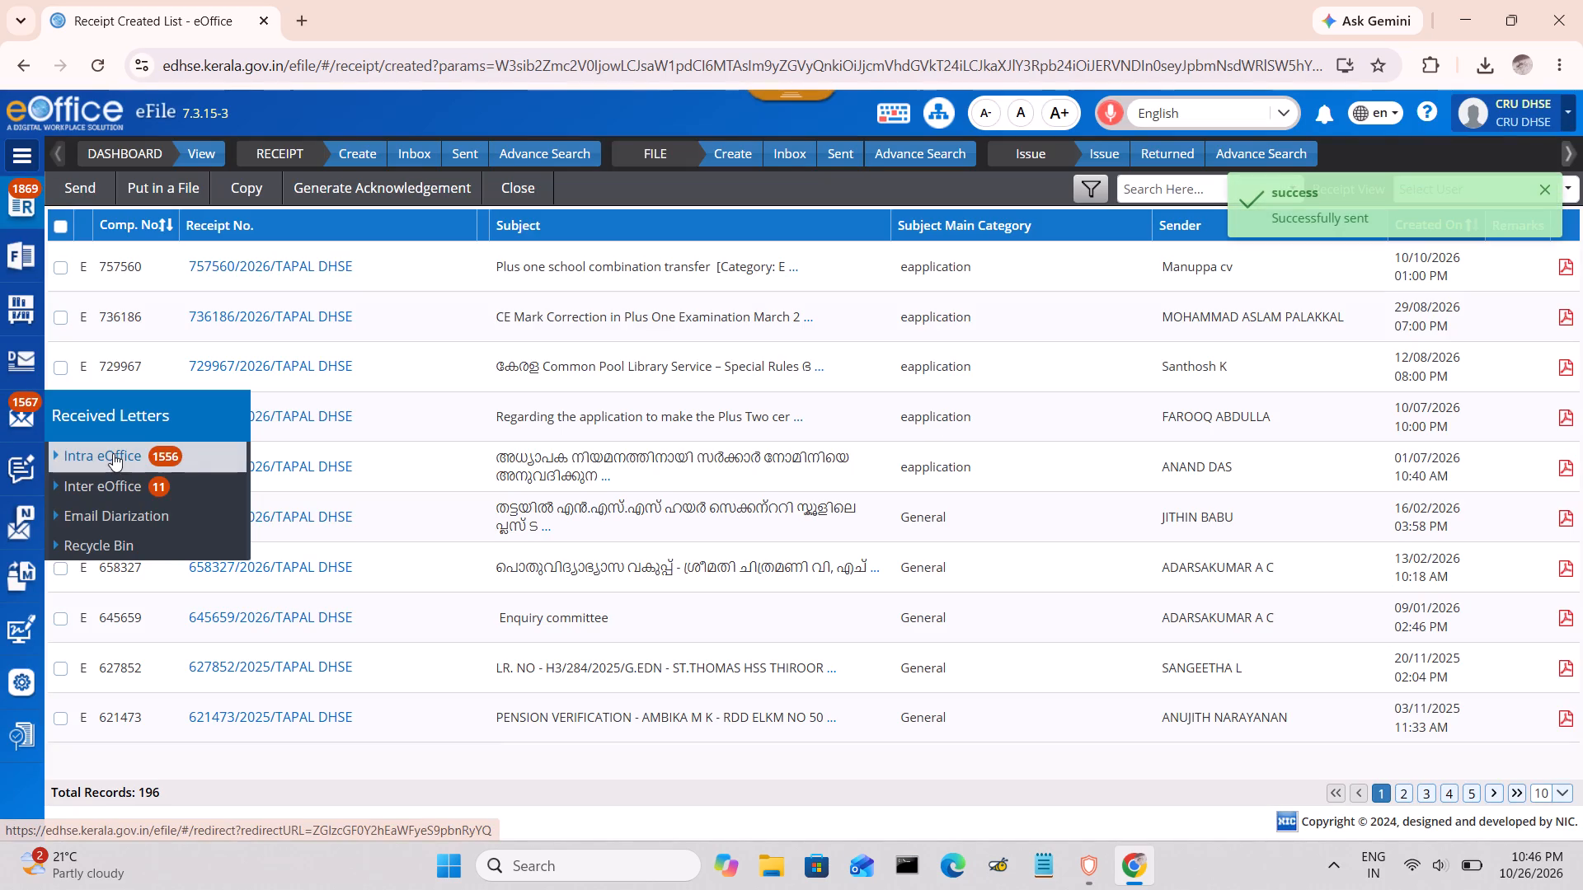
pyautogui.click(124, 455)
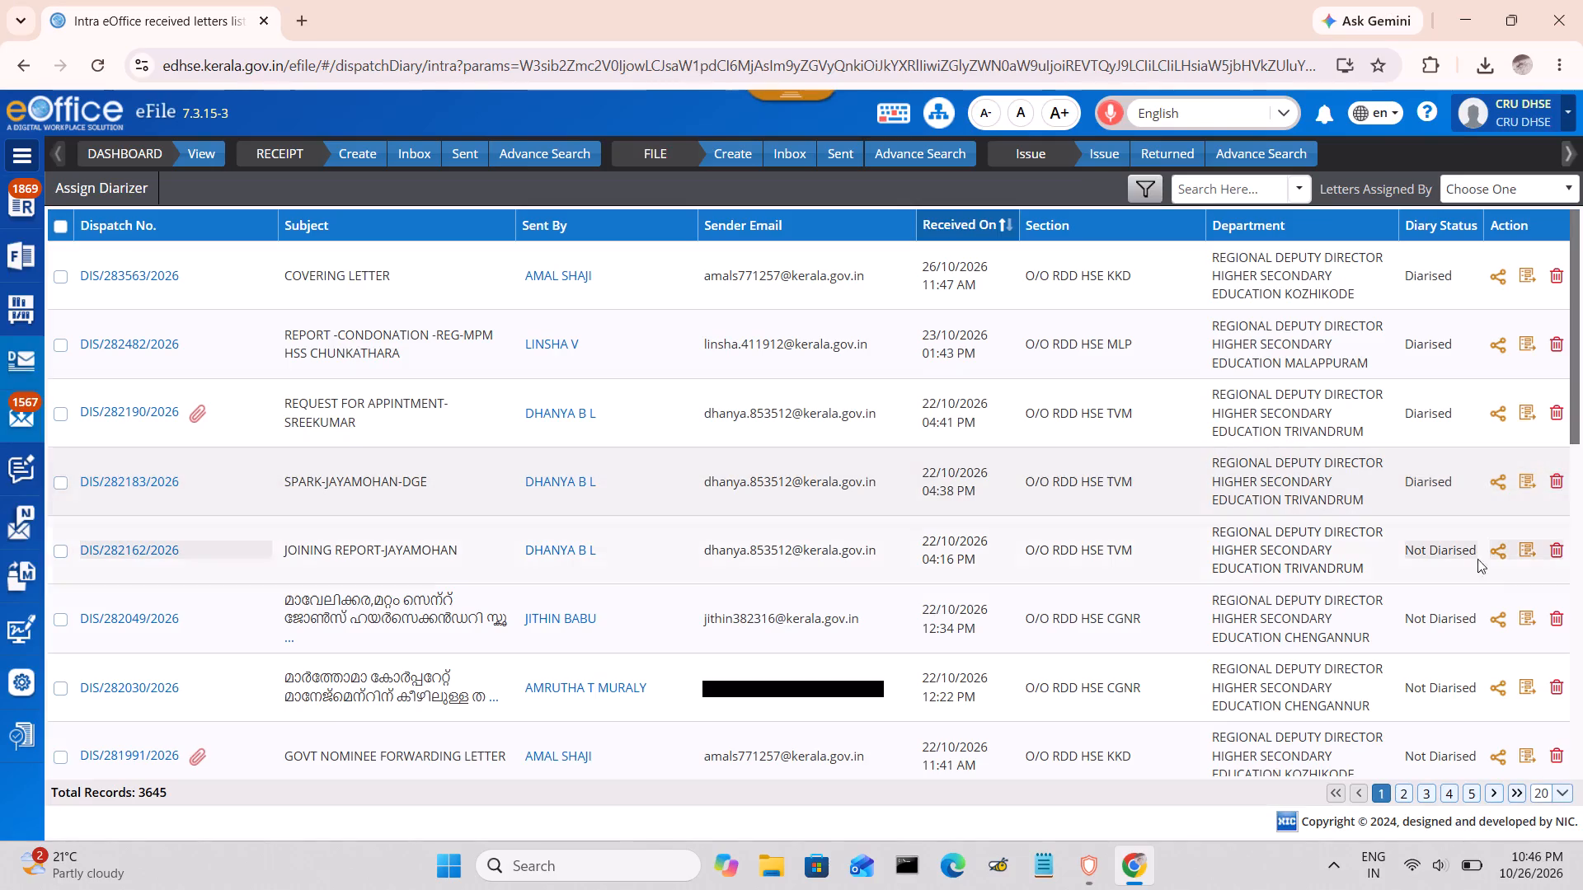
pyautogui.click(1522, 552)
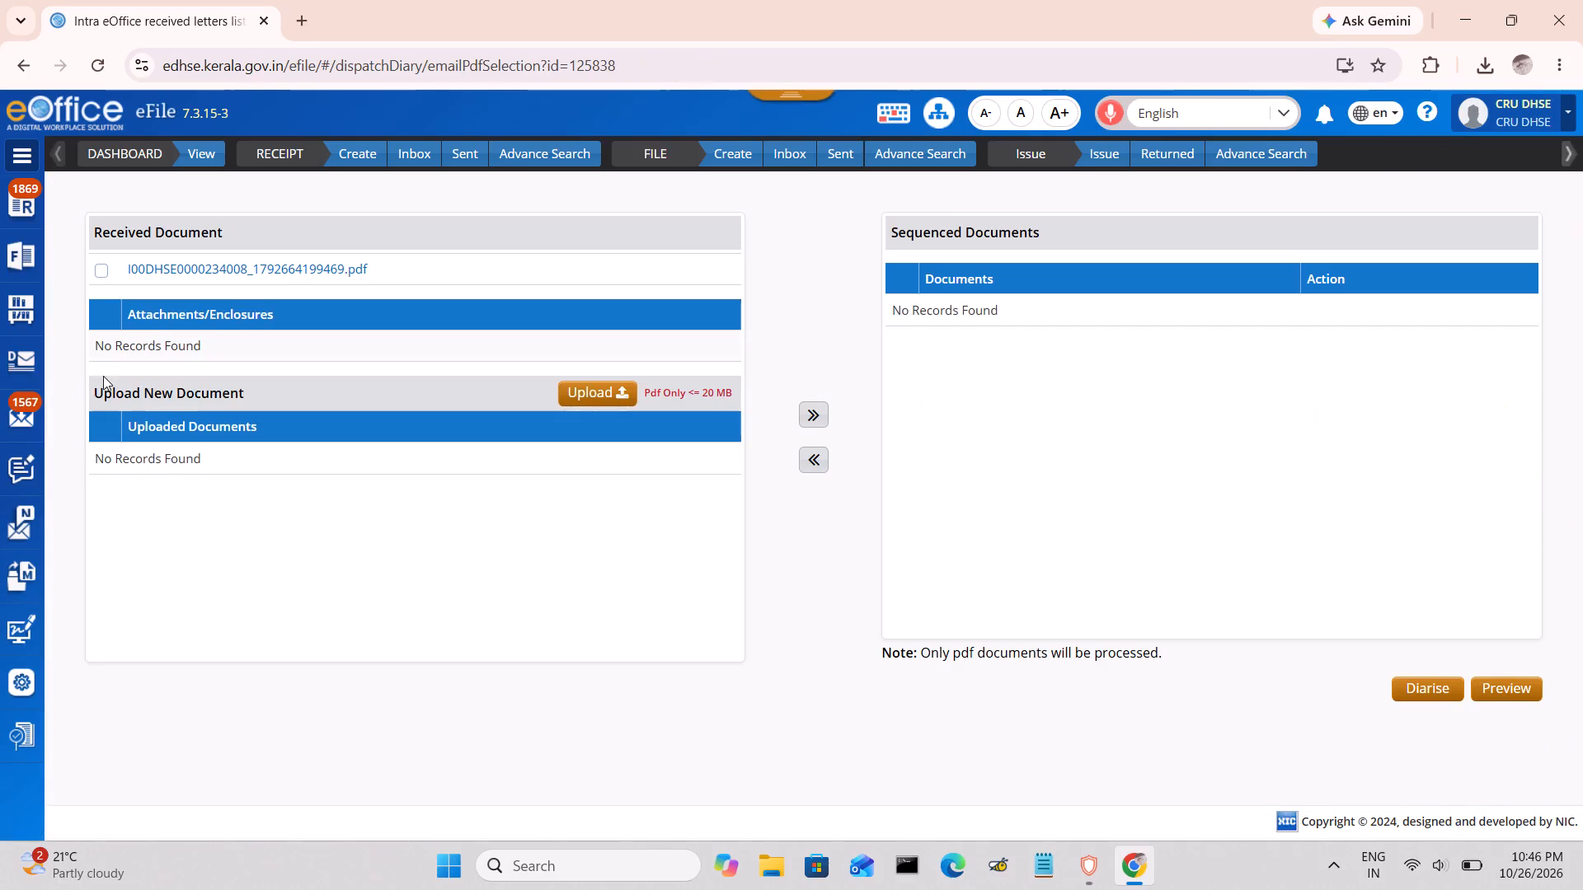
pyautogui.click(101, 266)
pyautogui.click(820, 421)
pyautogui.click(1435, 680)
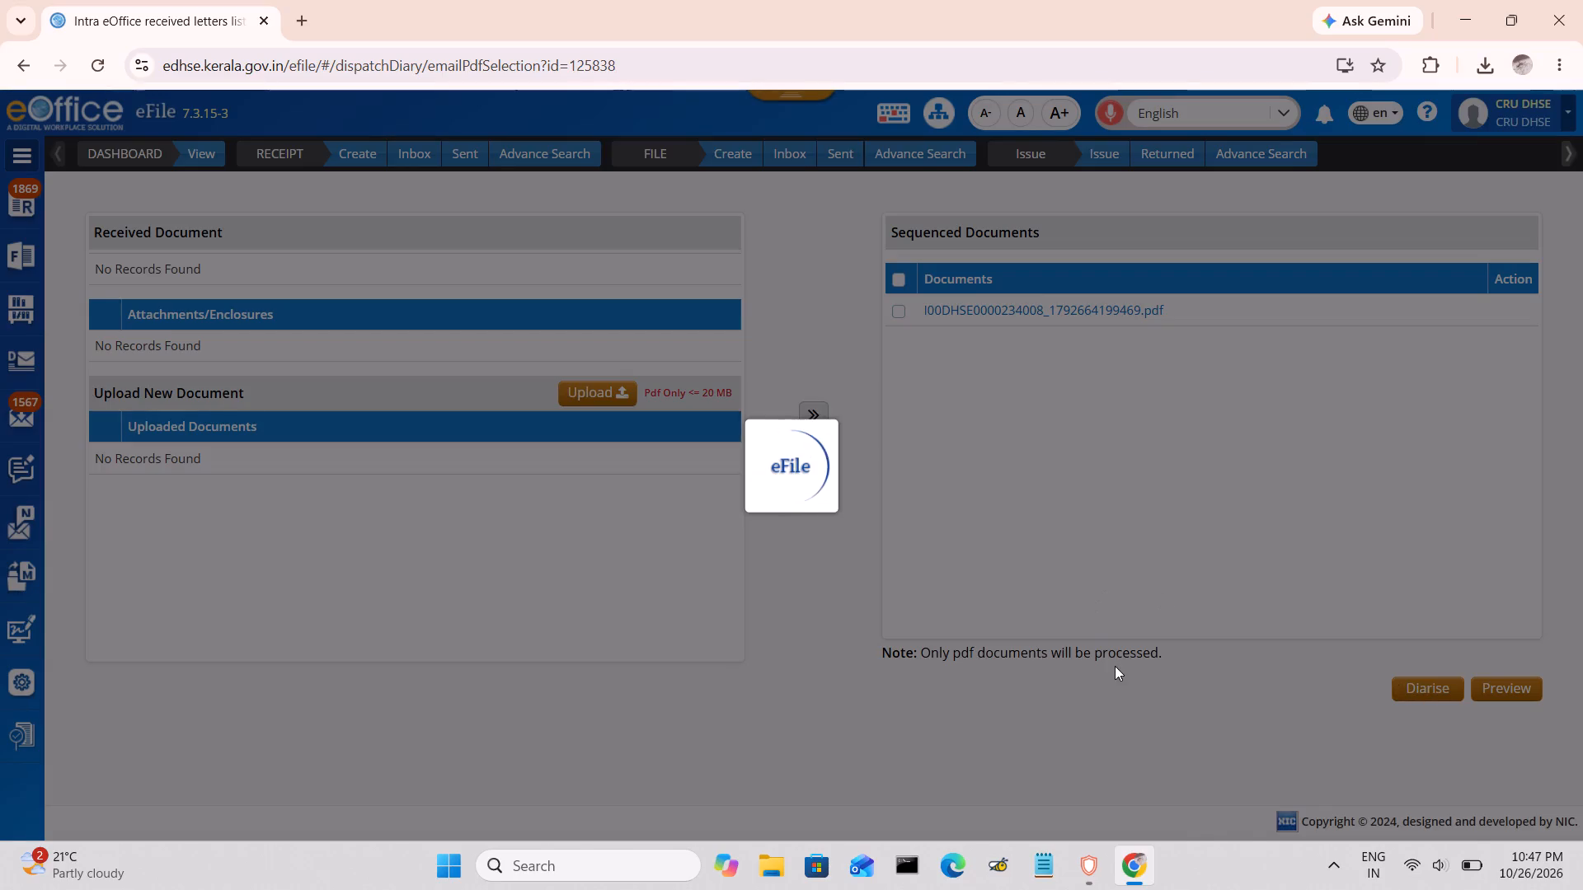
# Fill the sender address with the copied "RDD TVPM NO 2367" text.
pyautogui.click(1011, 660)
pyautogui.hotkey('ctrl', 'v')
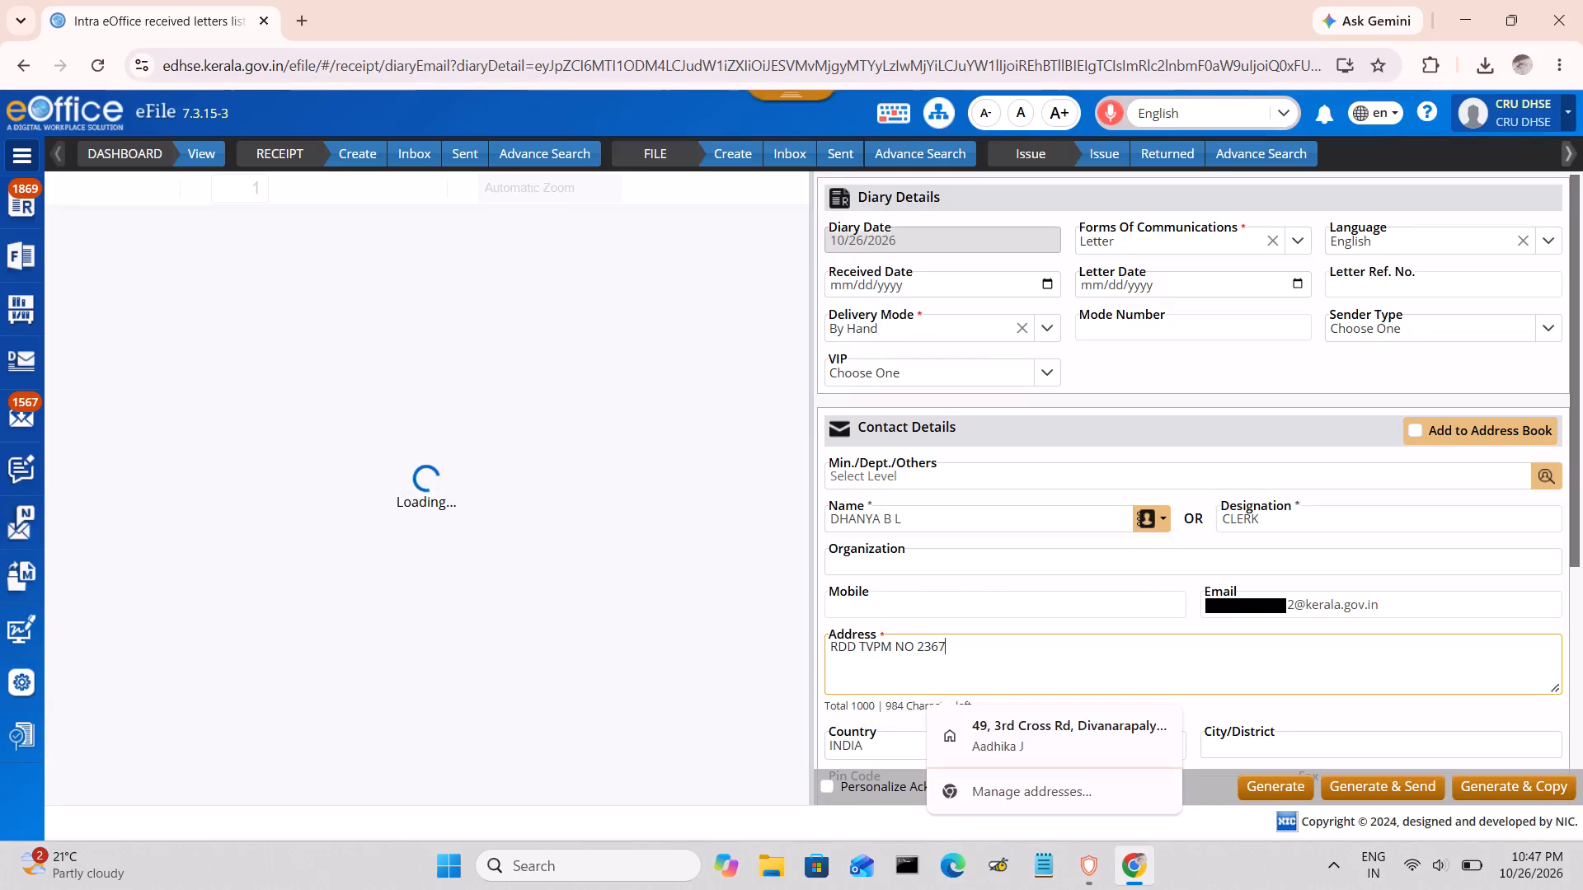
# Set the joining report's main category to General.
pyautogui.scroll(-4, 998, 672)
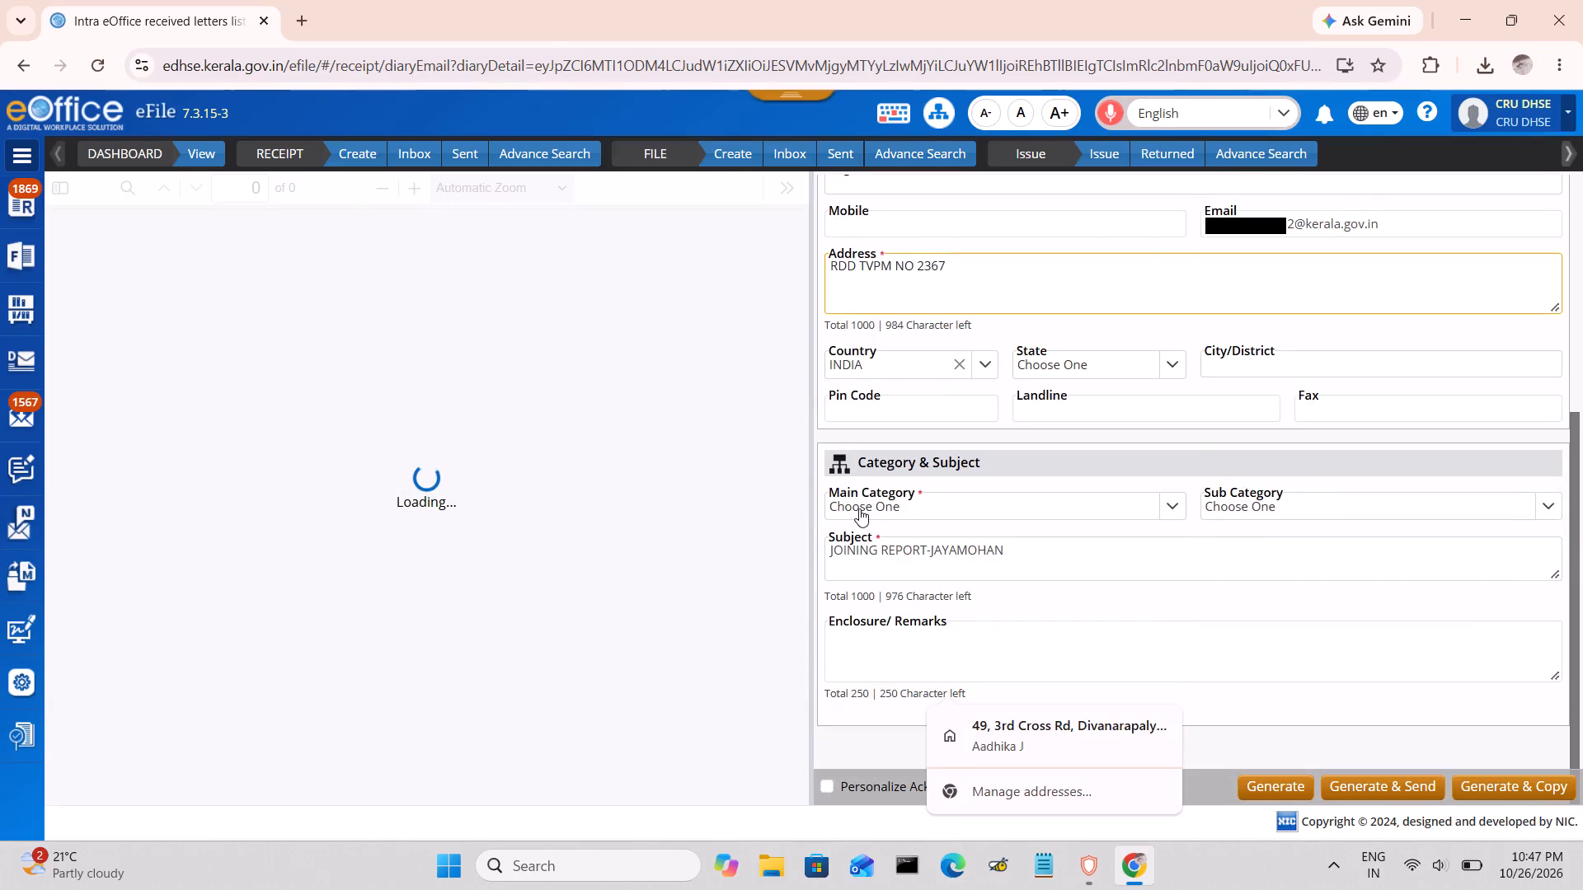
pyautogui.click(859, 508)
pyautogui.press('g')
pyautogui.click(857, 583)
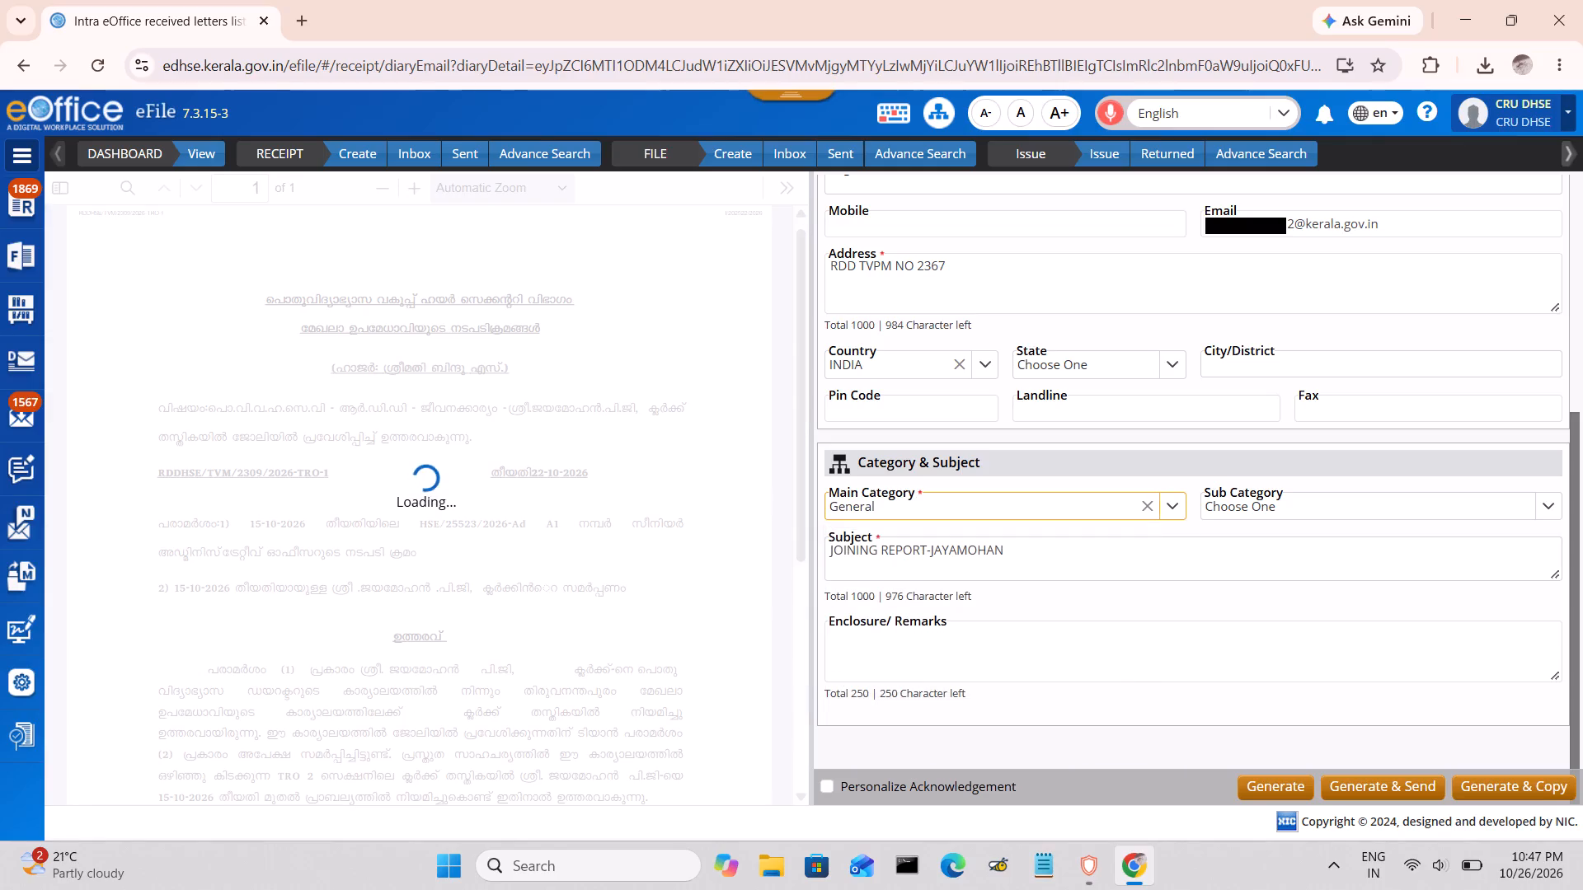
# Extend the existing subject with "- RDD TVPM NO 2309", reusing the copied text and correcting its number.
pyautogui.click(1002, 555)
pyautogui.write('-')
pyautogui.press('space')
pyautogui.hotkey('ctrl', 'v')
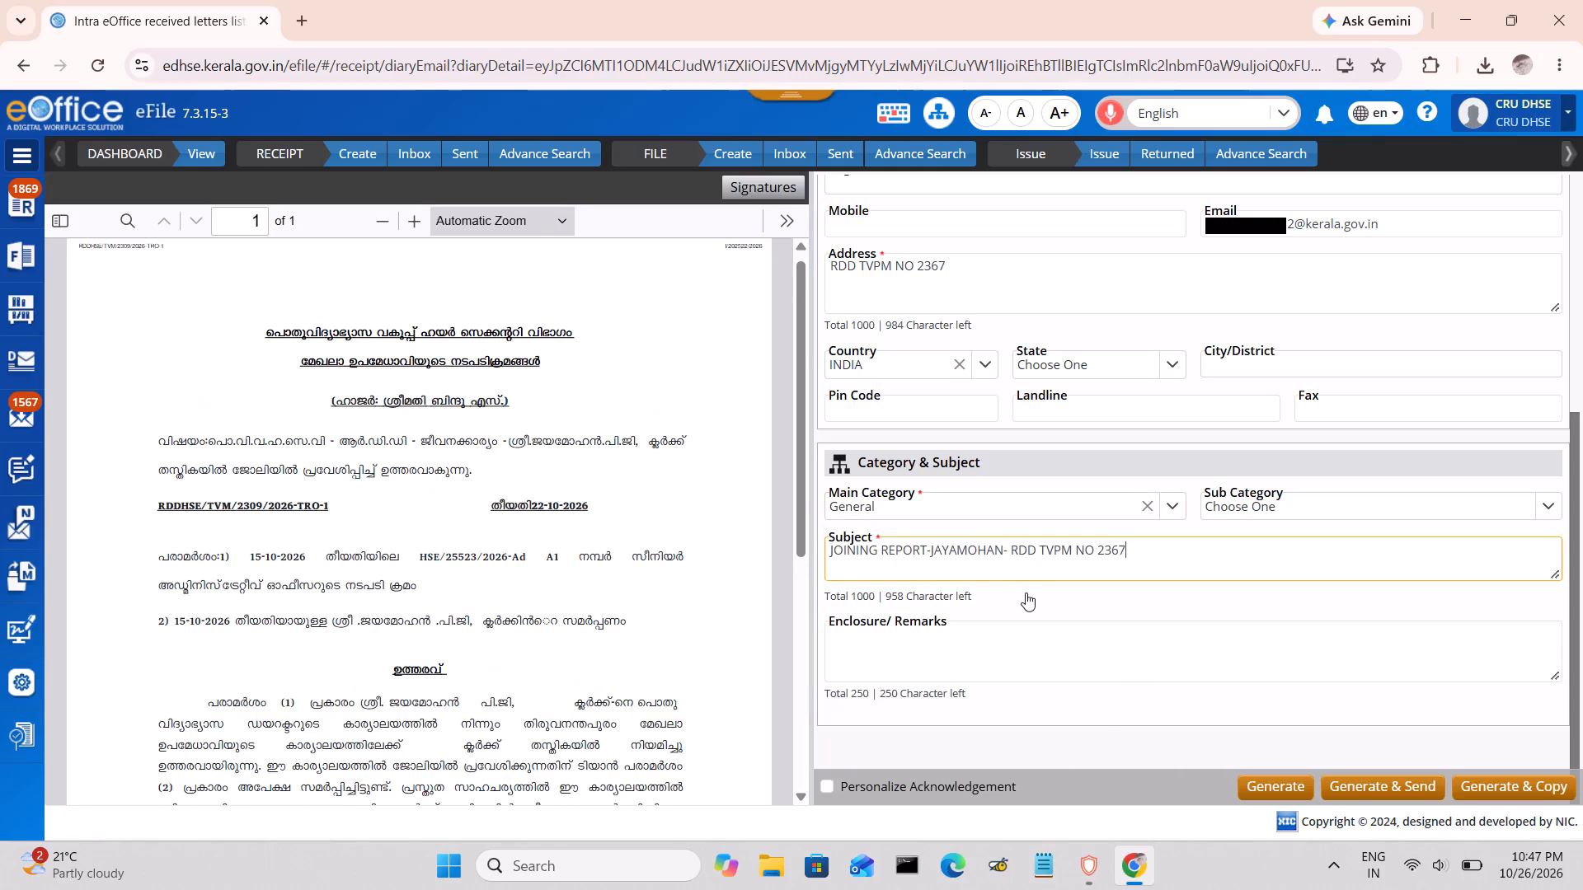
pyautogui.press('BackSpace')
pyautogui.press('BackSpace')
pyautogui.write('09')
# Correct the number in the sender address so it reads "RDD TVPM NO 2309".
pyautogui.click(975, 278)
pyautogui.press('BackSpace')
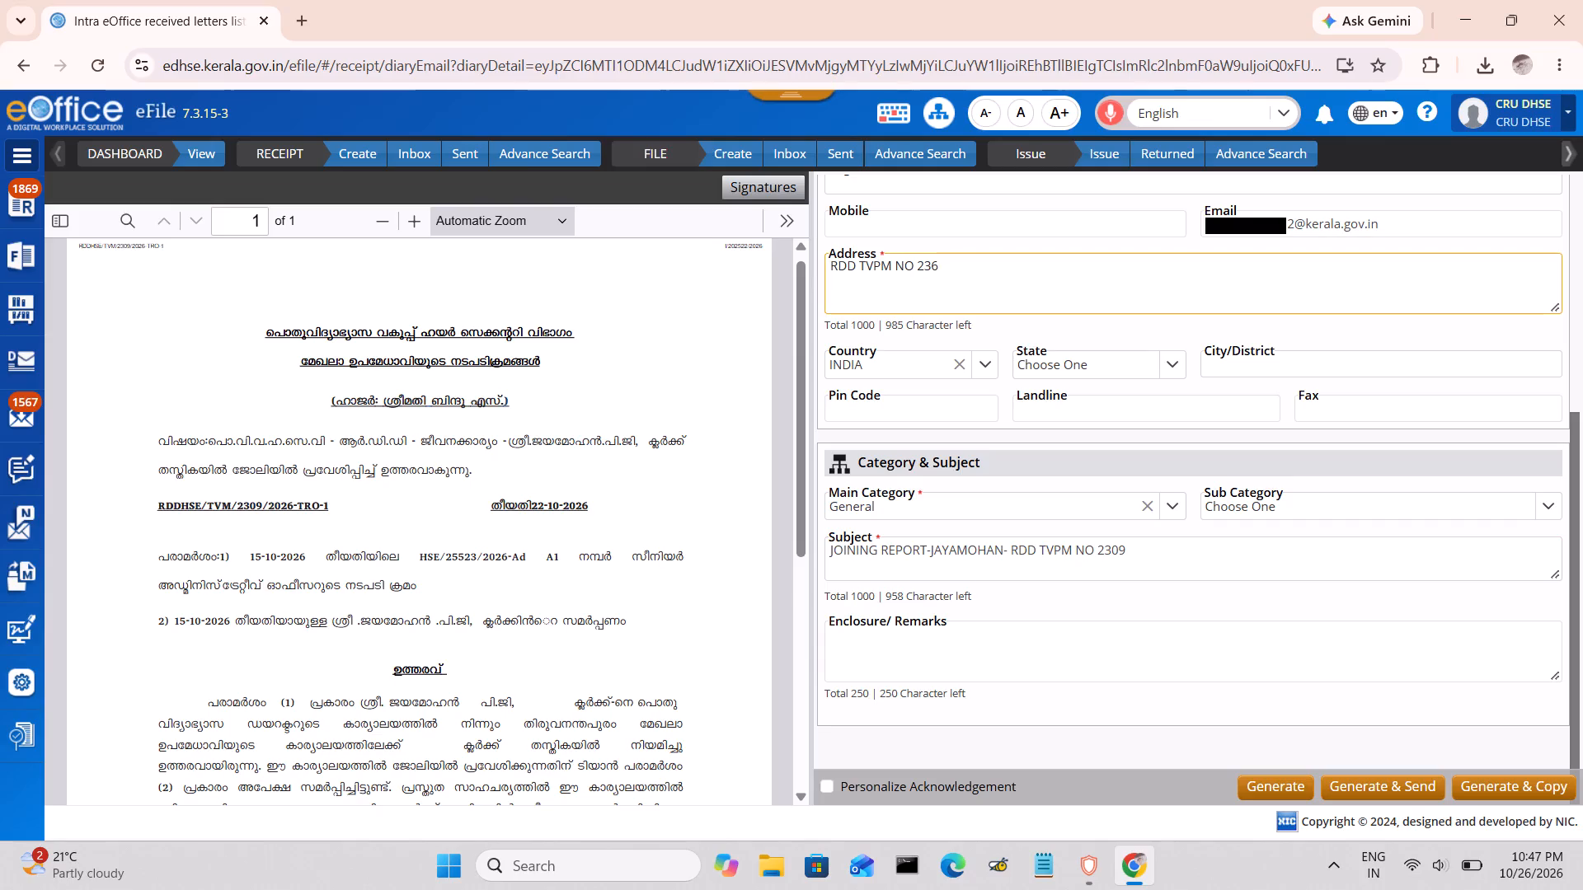
pyautogui.press('BackSpace')
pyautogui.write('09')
# Generate the joining report's receipt and send it to the SS (AD A) in DHSE-ADMINISTRATION ( A ) DHSE.
pyautogui.click(1403, 795)
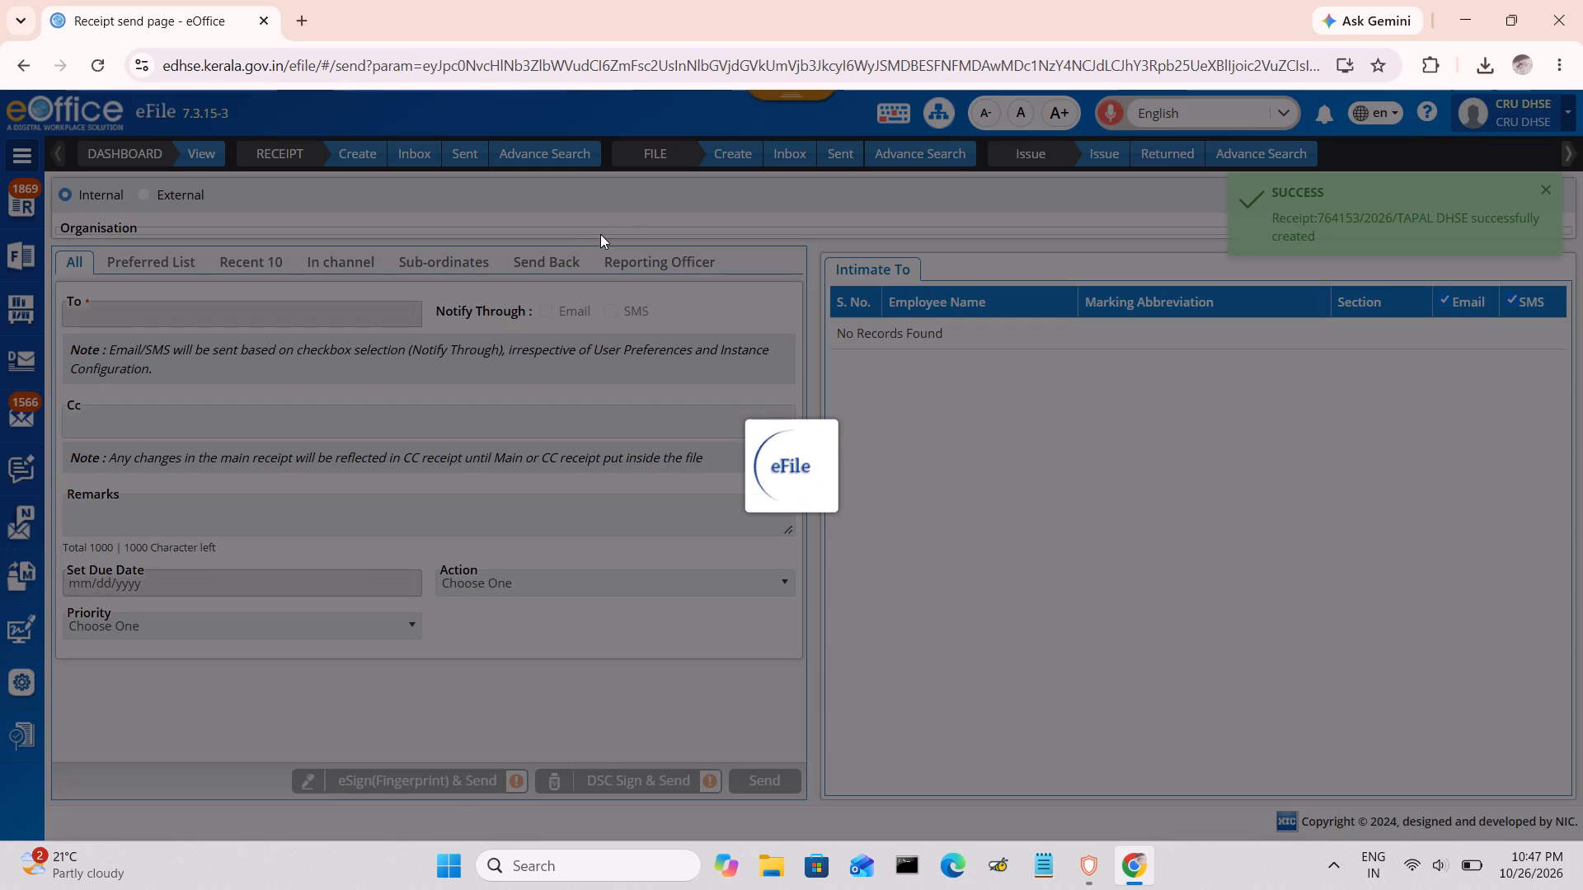
pyautogui.click(148, 341)
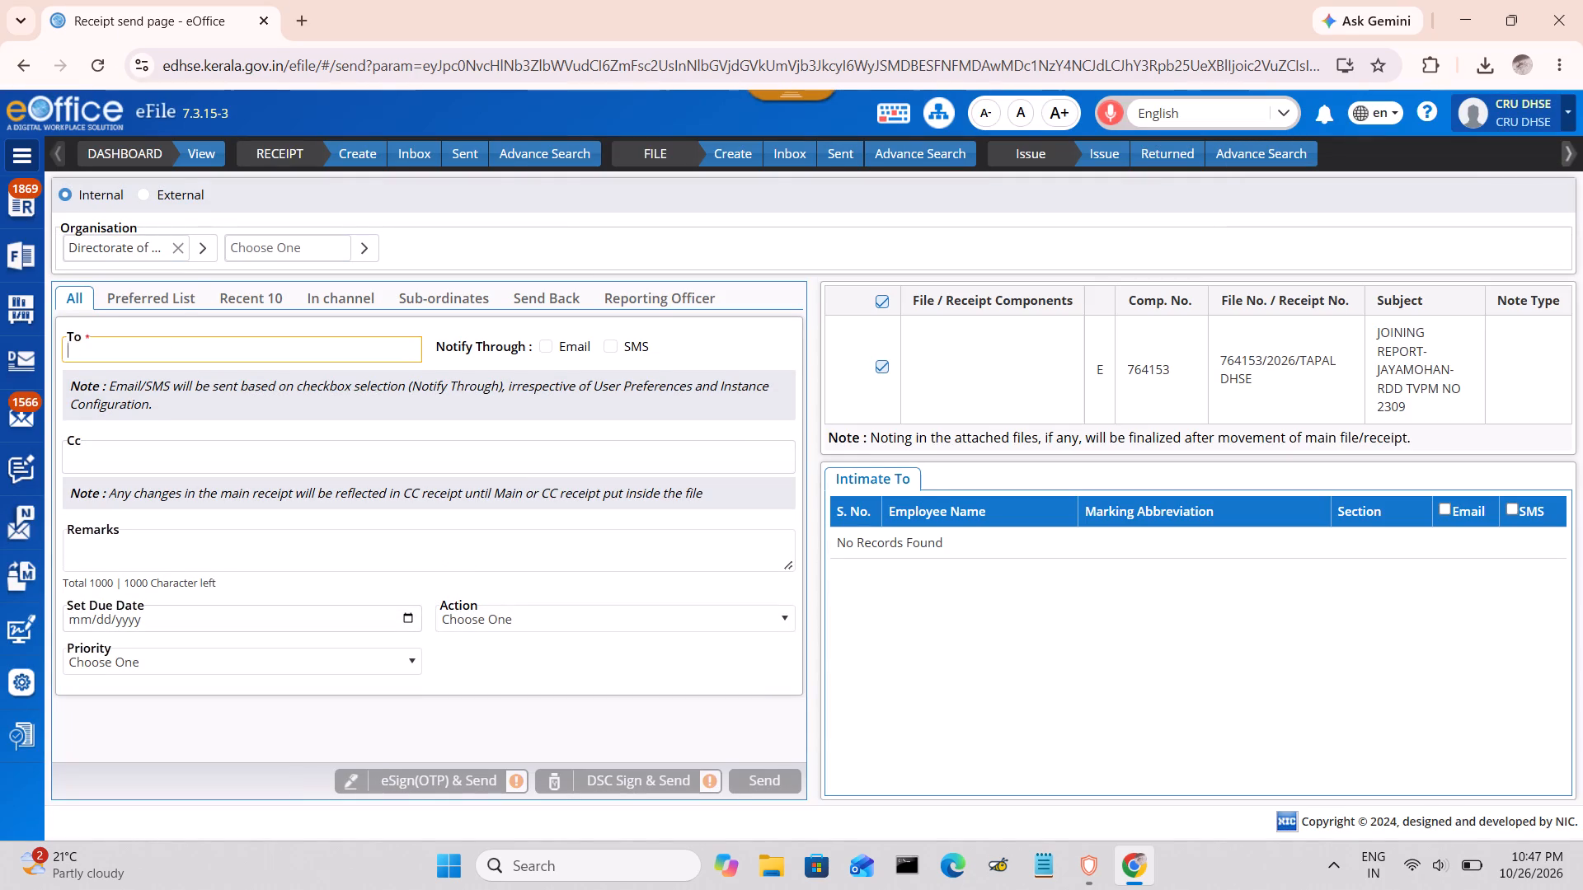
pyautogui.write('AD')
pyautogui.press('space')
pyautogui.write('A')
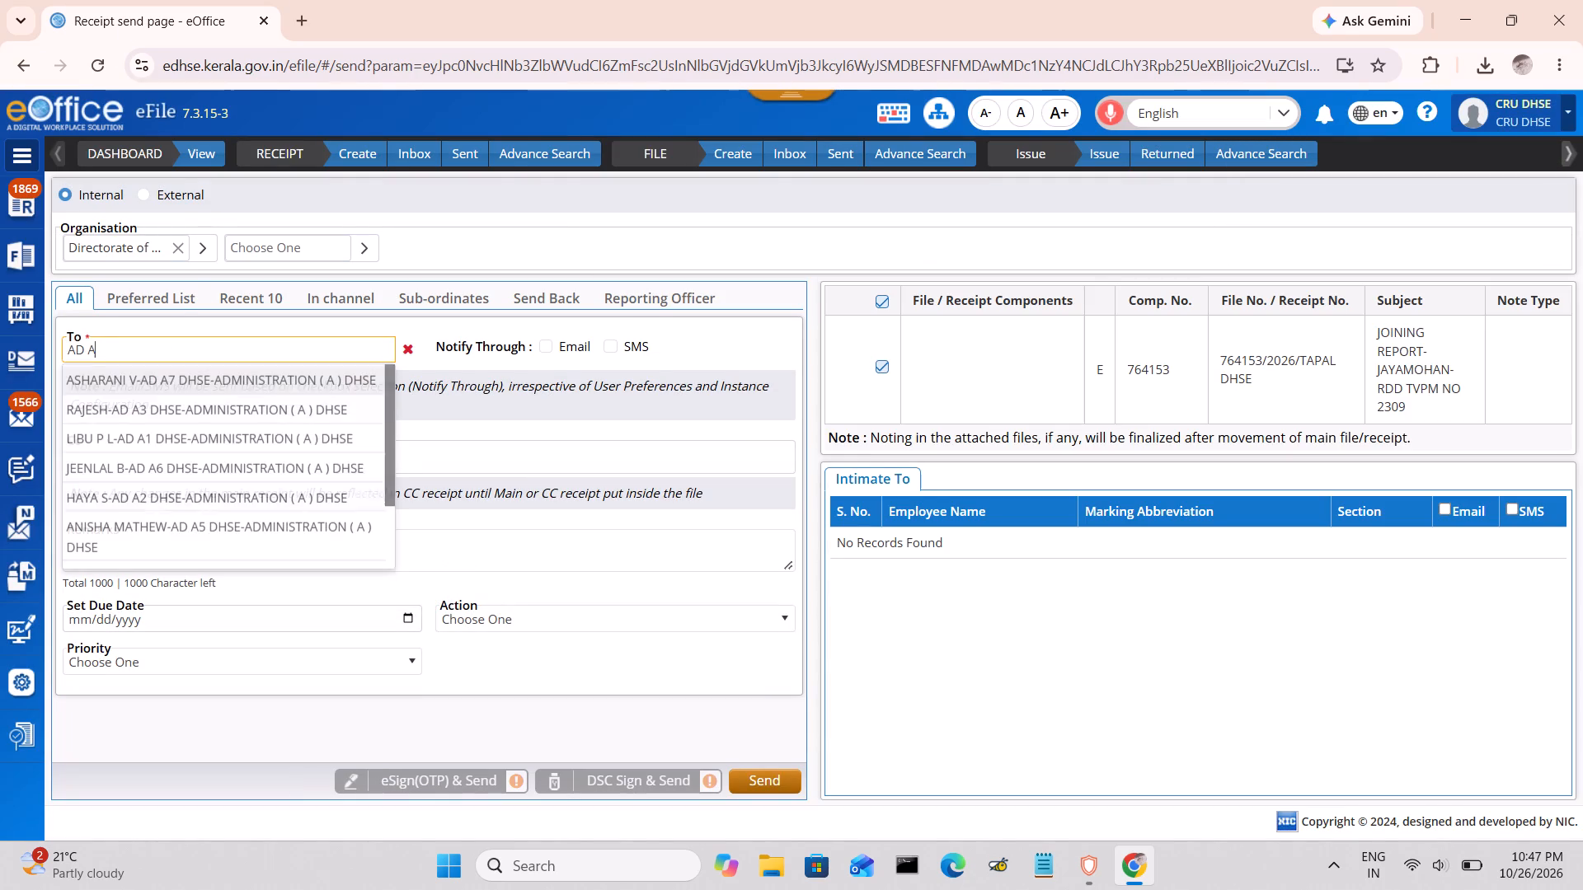
pyautogui.scroll(-4, 151, 447)
pyautogui.click(111, 527)
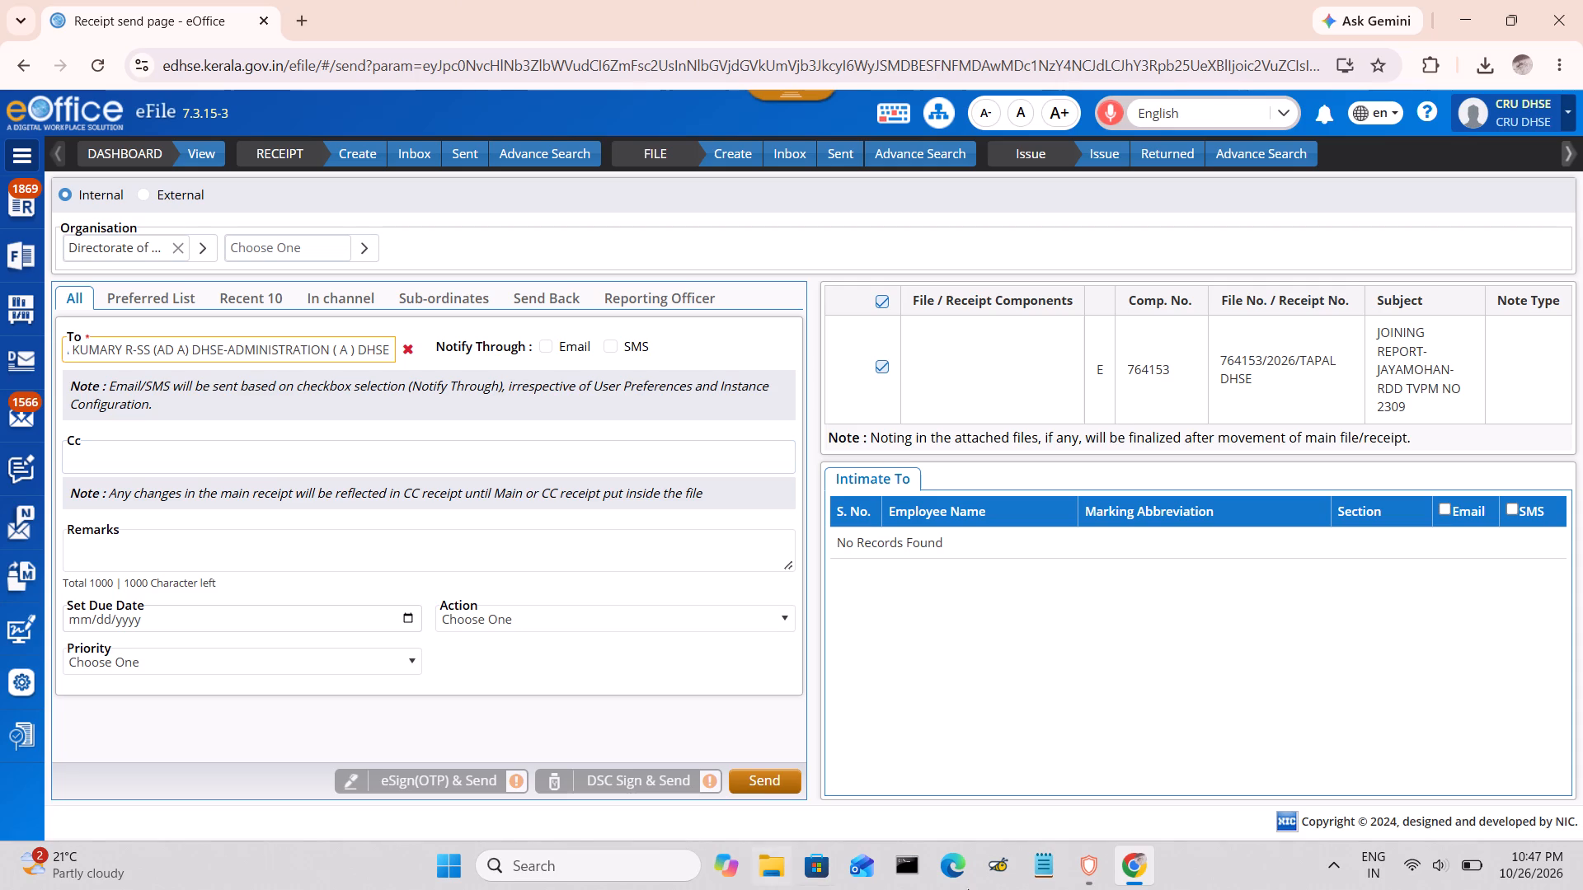
pyautogui.click(766, 783)
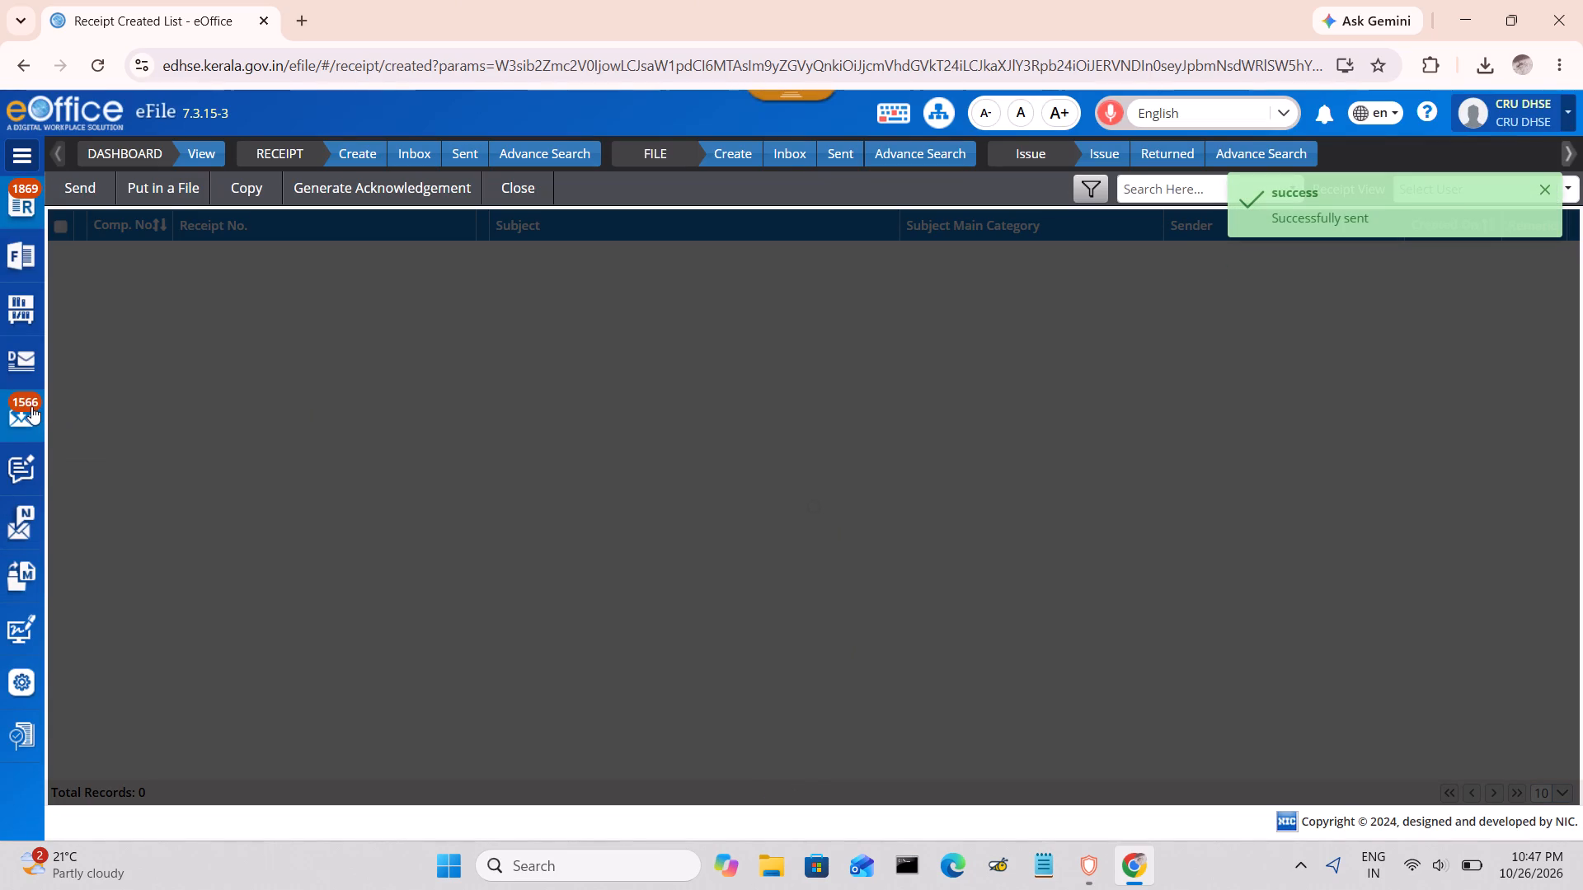
# Move the undiarised Intra eOffice letters DIS/282049/2026 and DIS/282030/2026 from RDD HSE CGNR to the Recycle Bin.
pyautogui.click(25, 407)
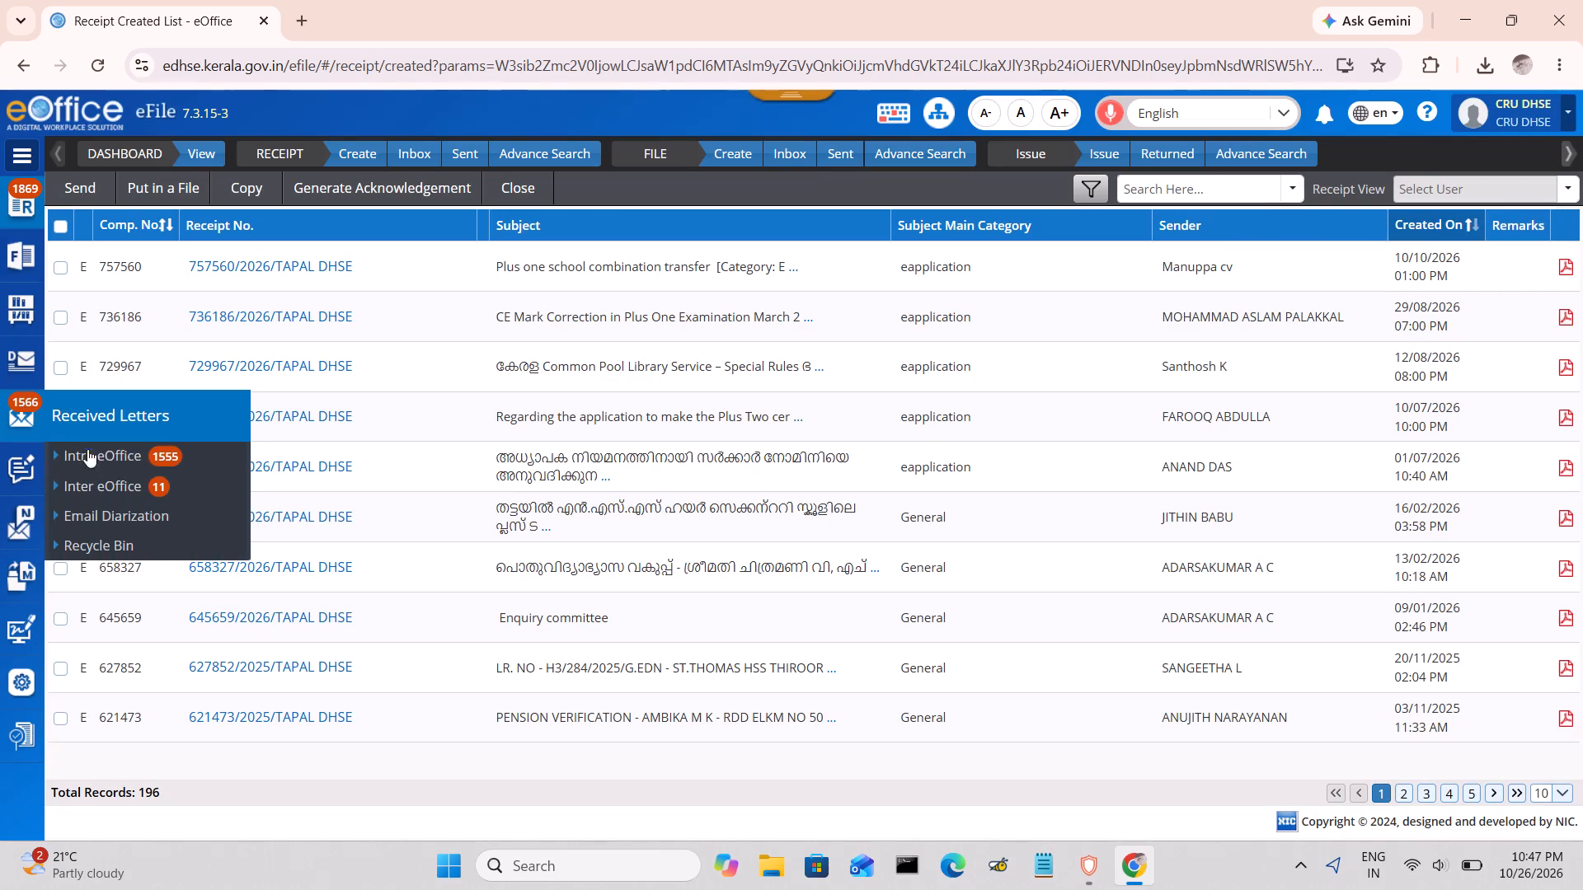
pyautogui.click(98, 460)
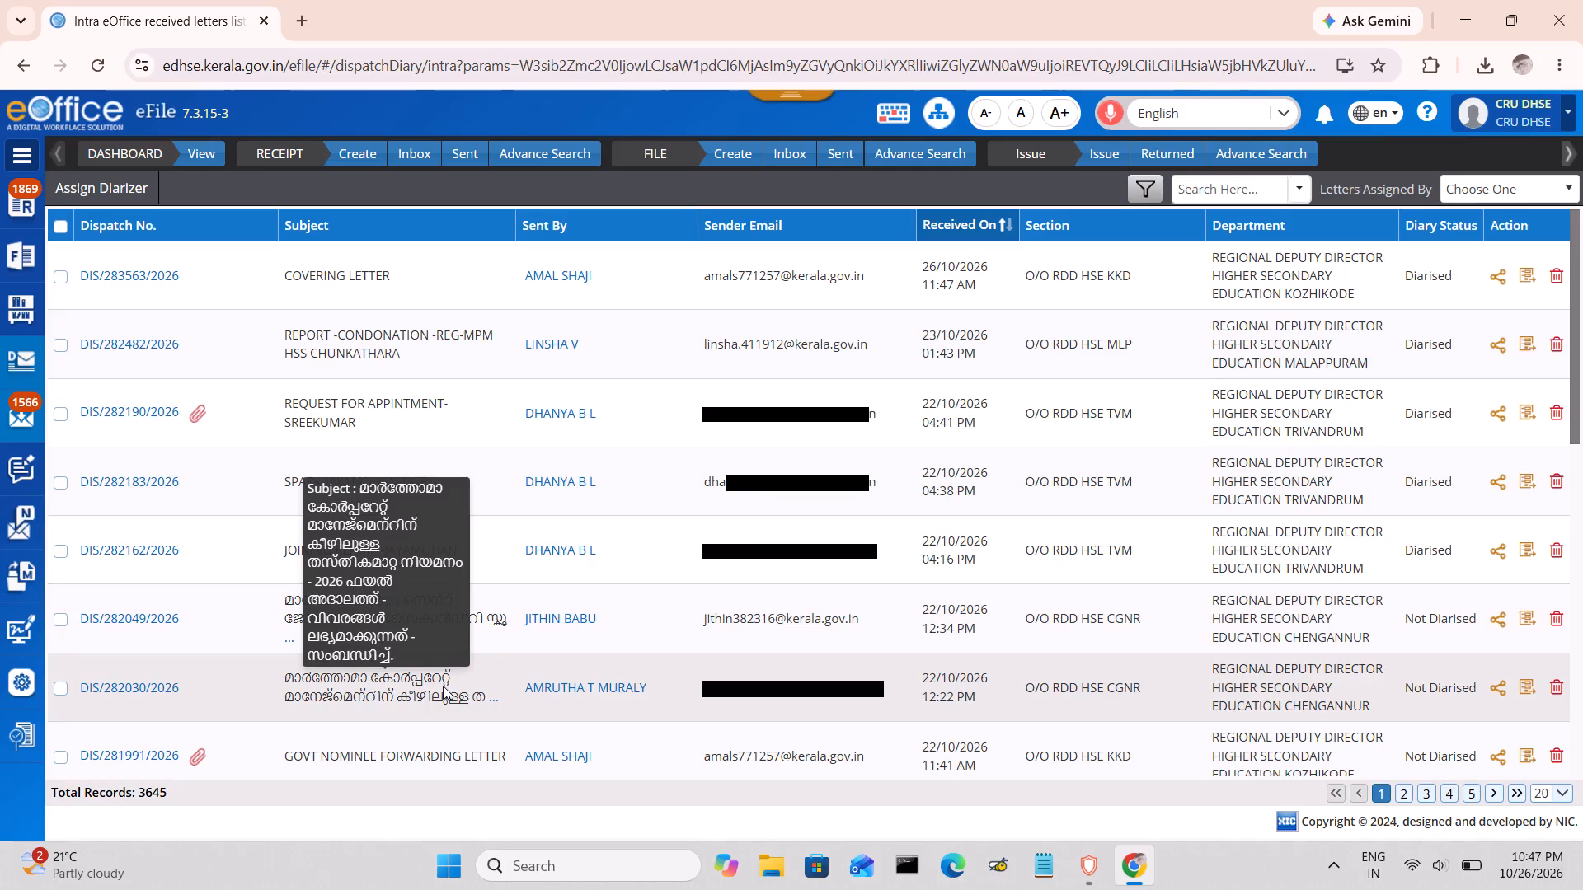
pyautogui.click(1552, 620)
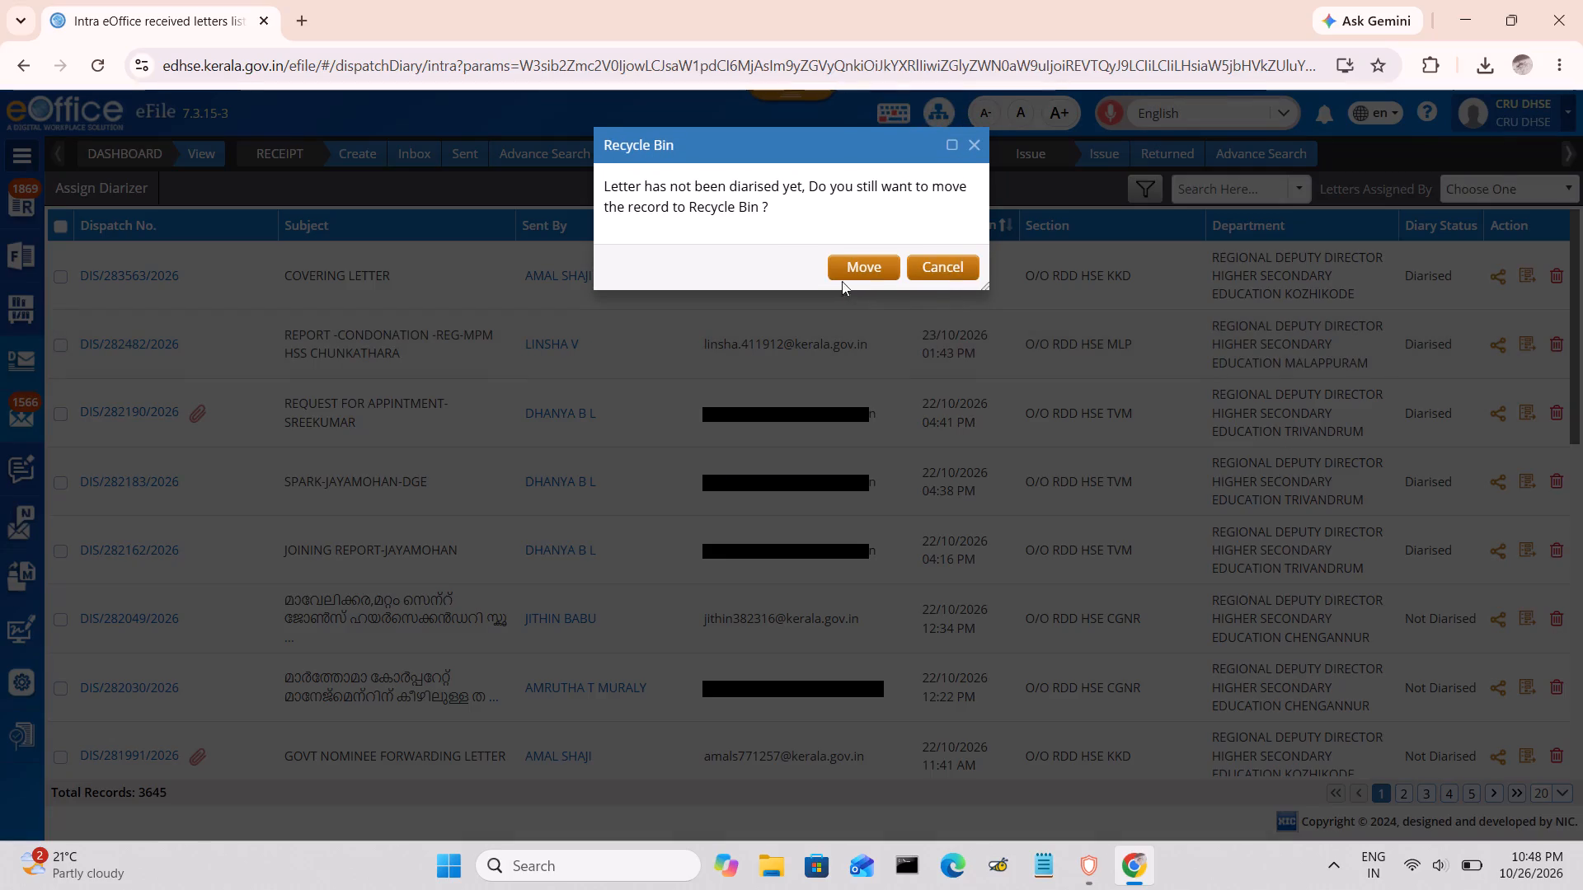
pyautogui.click(840, 263)
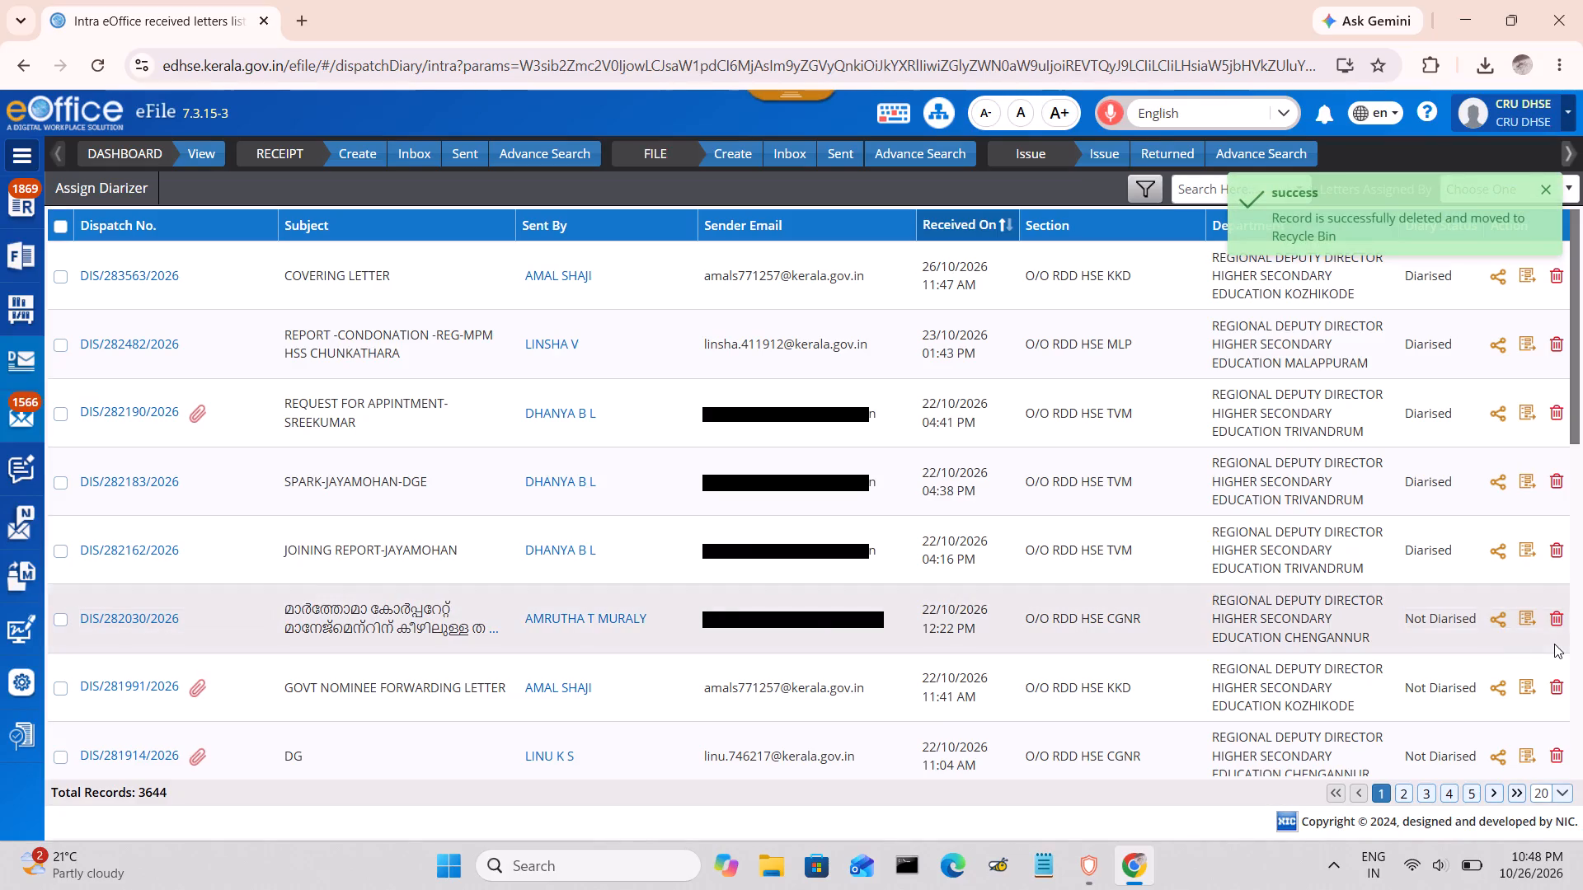
pyautogui.click(1556, 619)
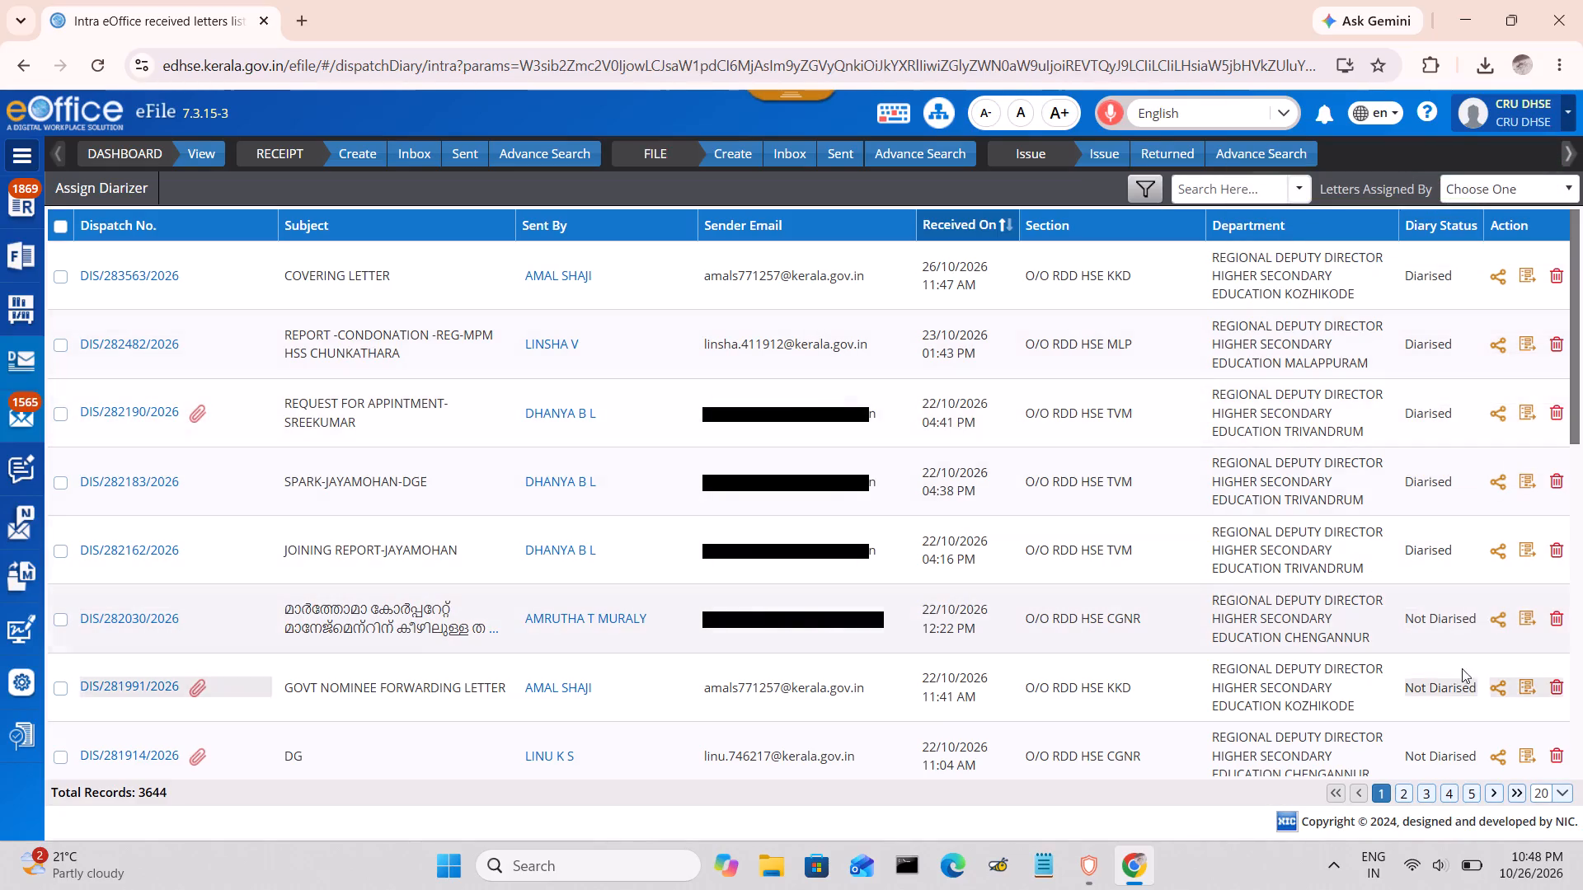
pyautogui.click(873, 261)
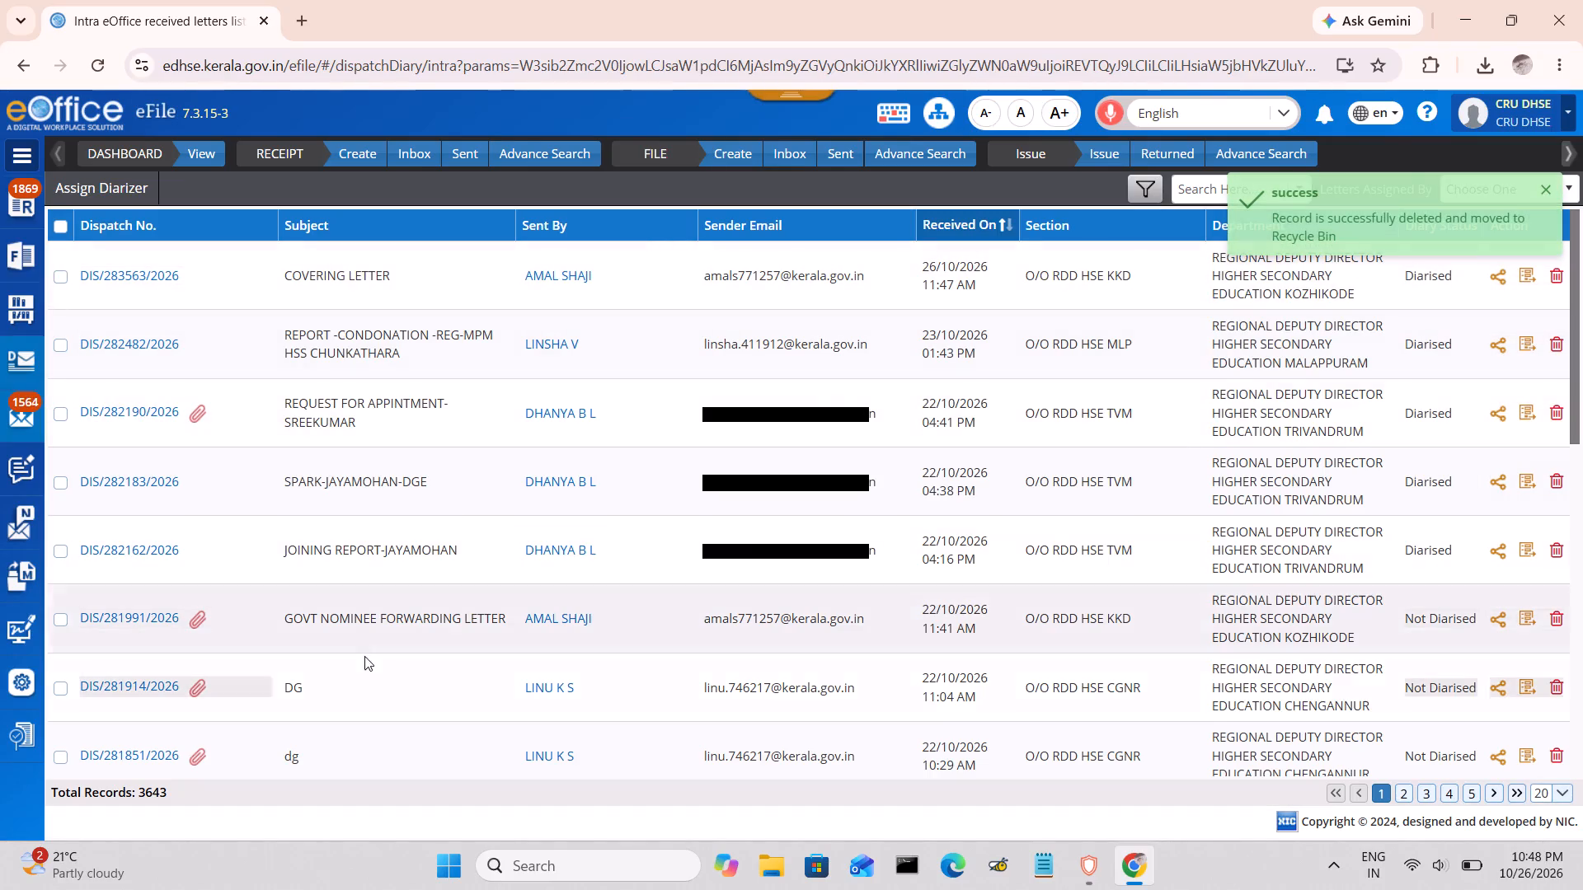
# Diarise letter DIS/281991/2026, sequencing its received document followed by the govt Nominee.pdf attachment.
pyautogui.click(1527, 620)
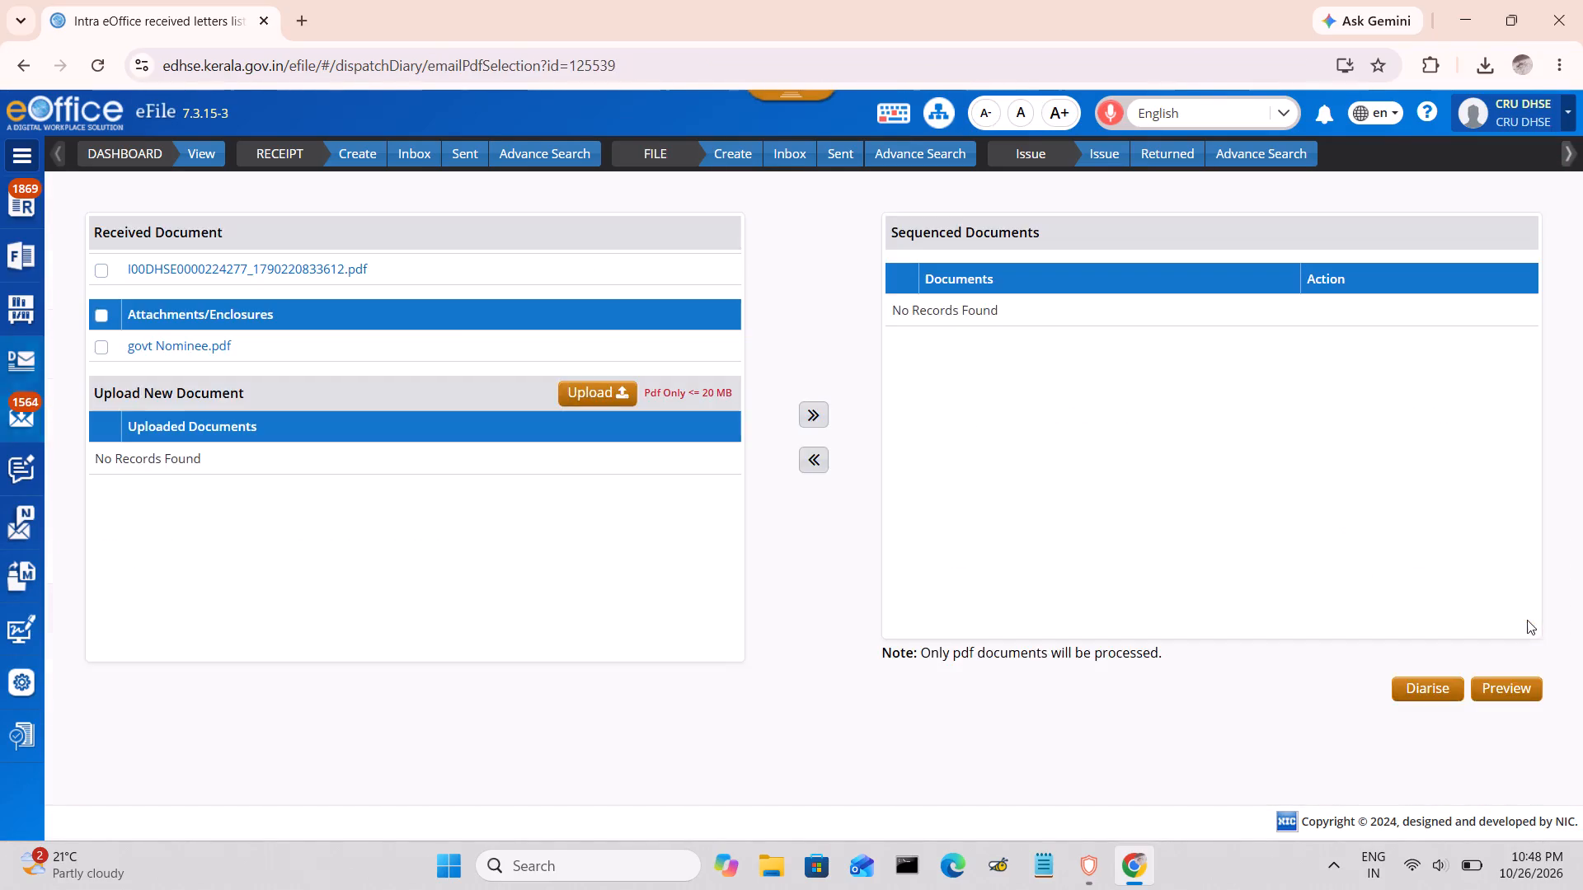
pyautogui.click(106, 265)
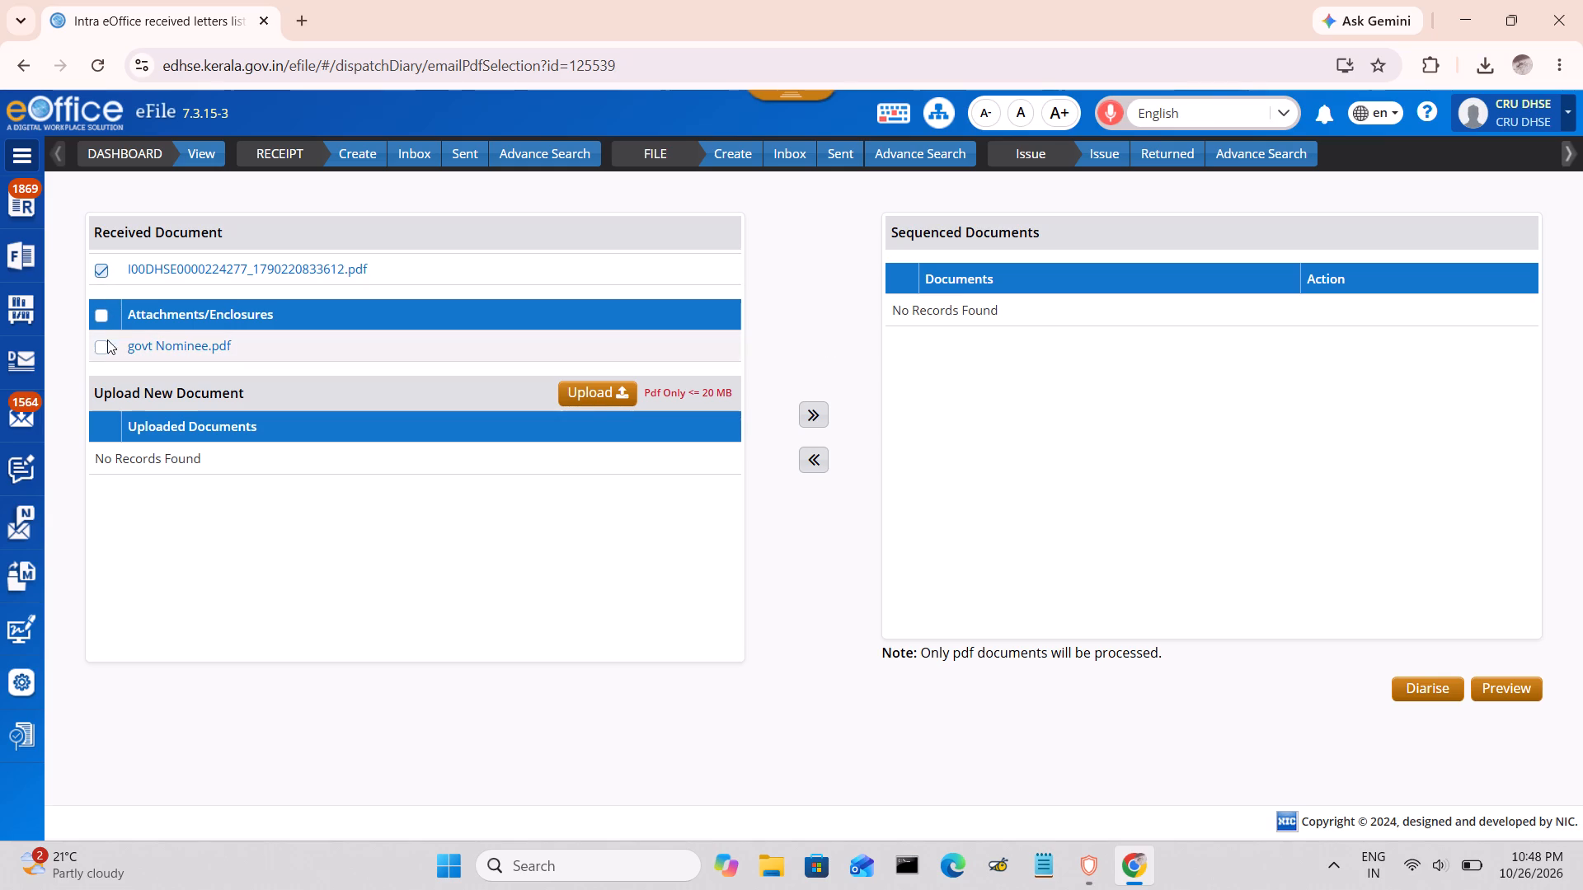
pyautogui.click(105, 348)
pyautogui.click(815, 415)
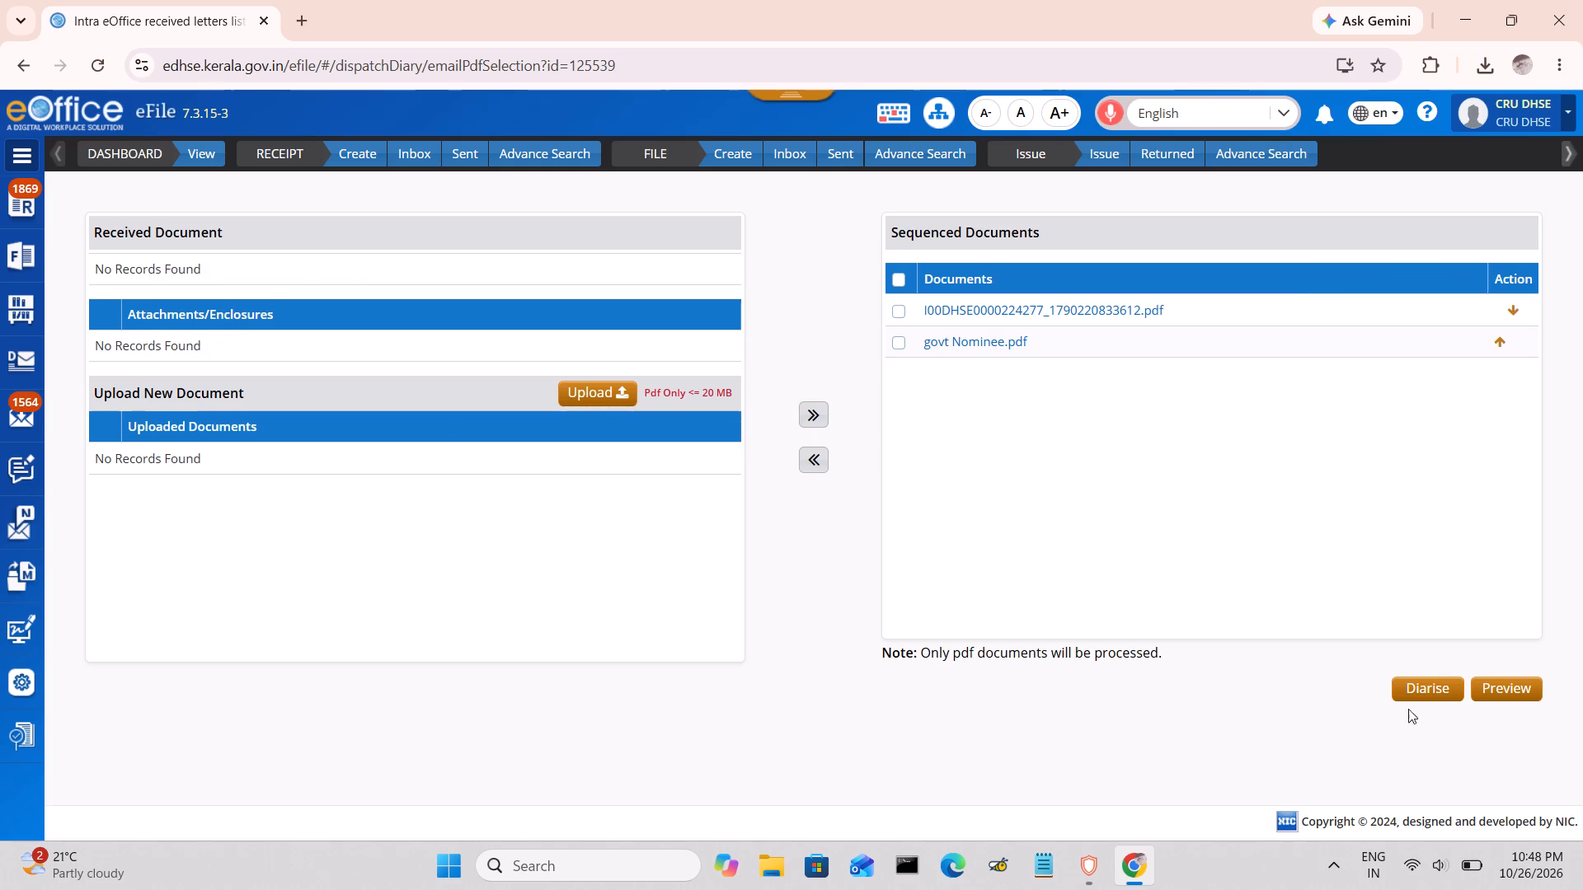
pyautogui.click(1443, 693)
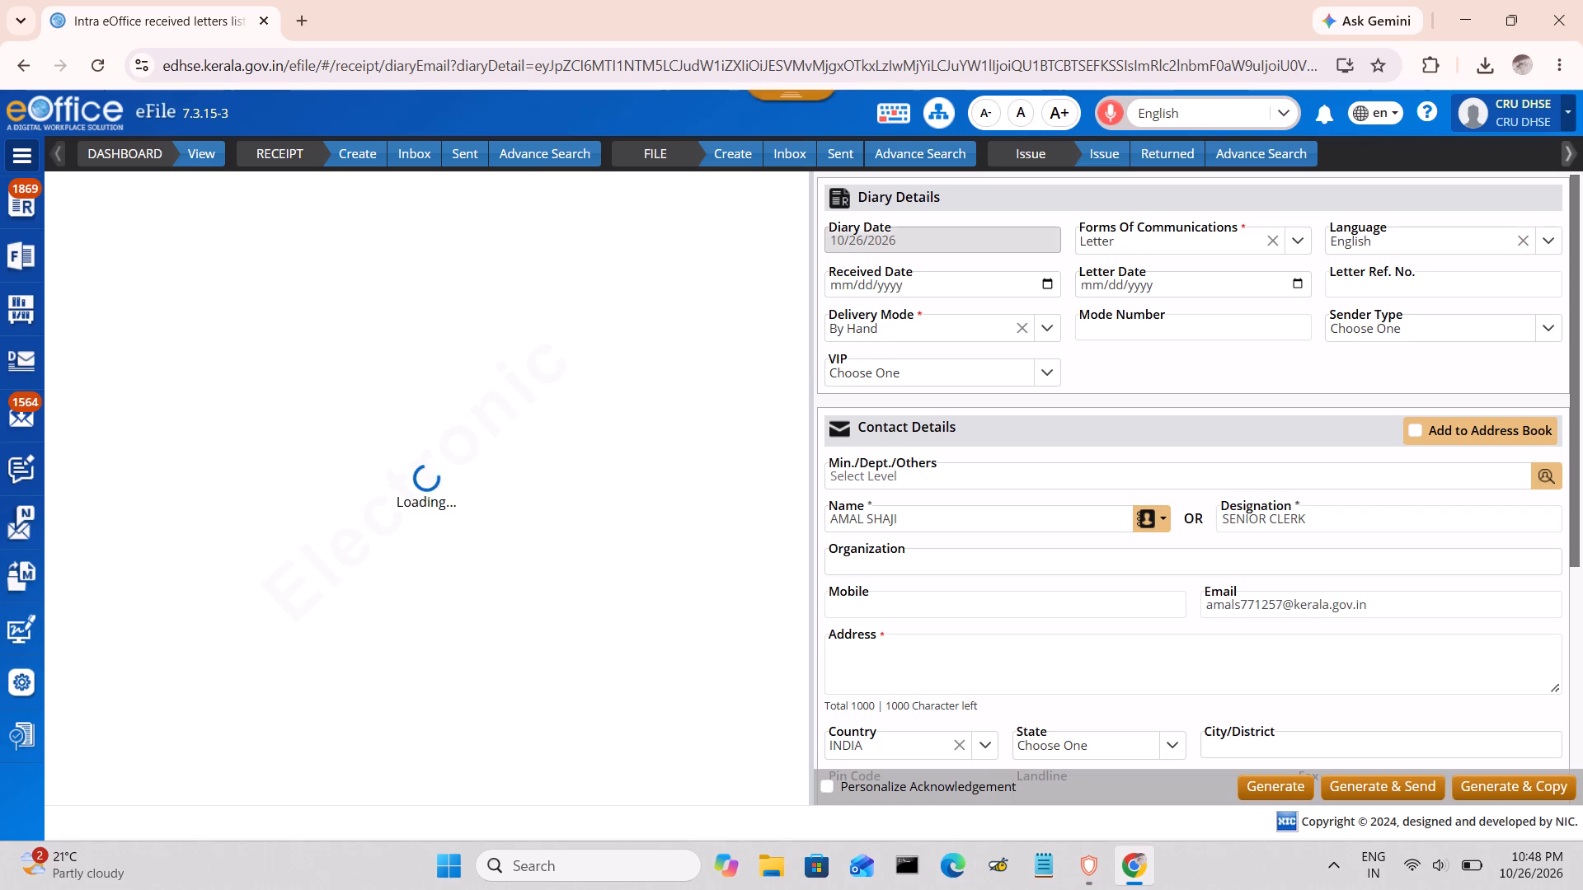
# Start the sender address with "RDD KKD NO" and set the main category to General.
pyautogui.click(909, 677)
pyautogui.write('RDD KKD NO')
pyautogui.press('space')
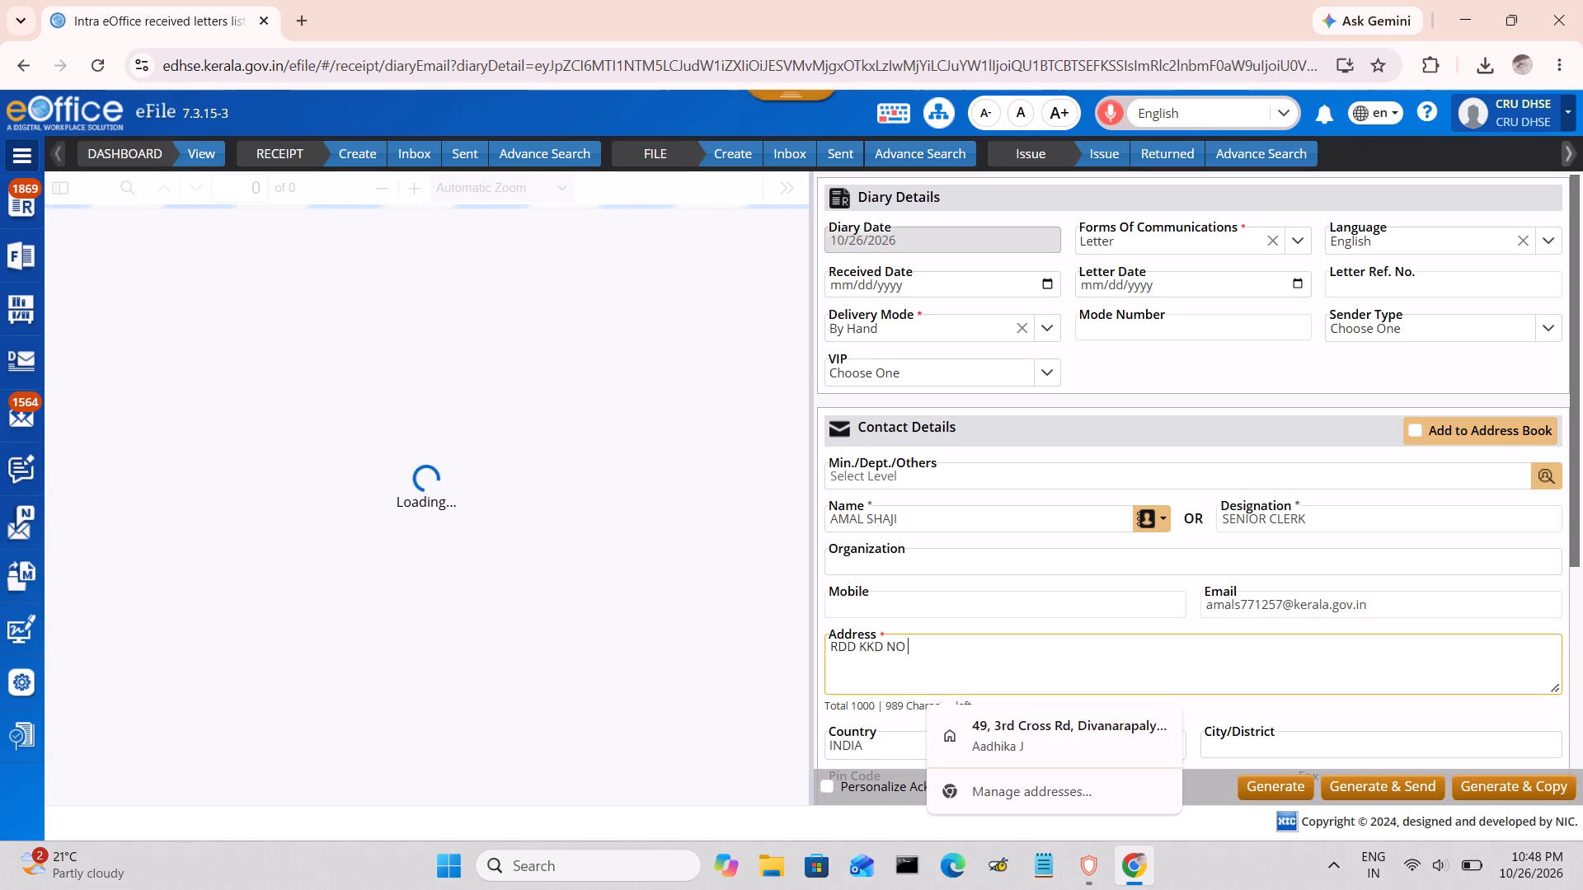
pyautogui.scroll(-4, 945, 609)
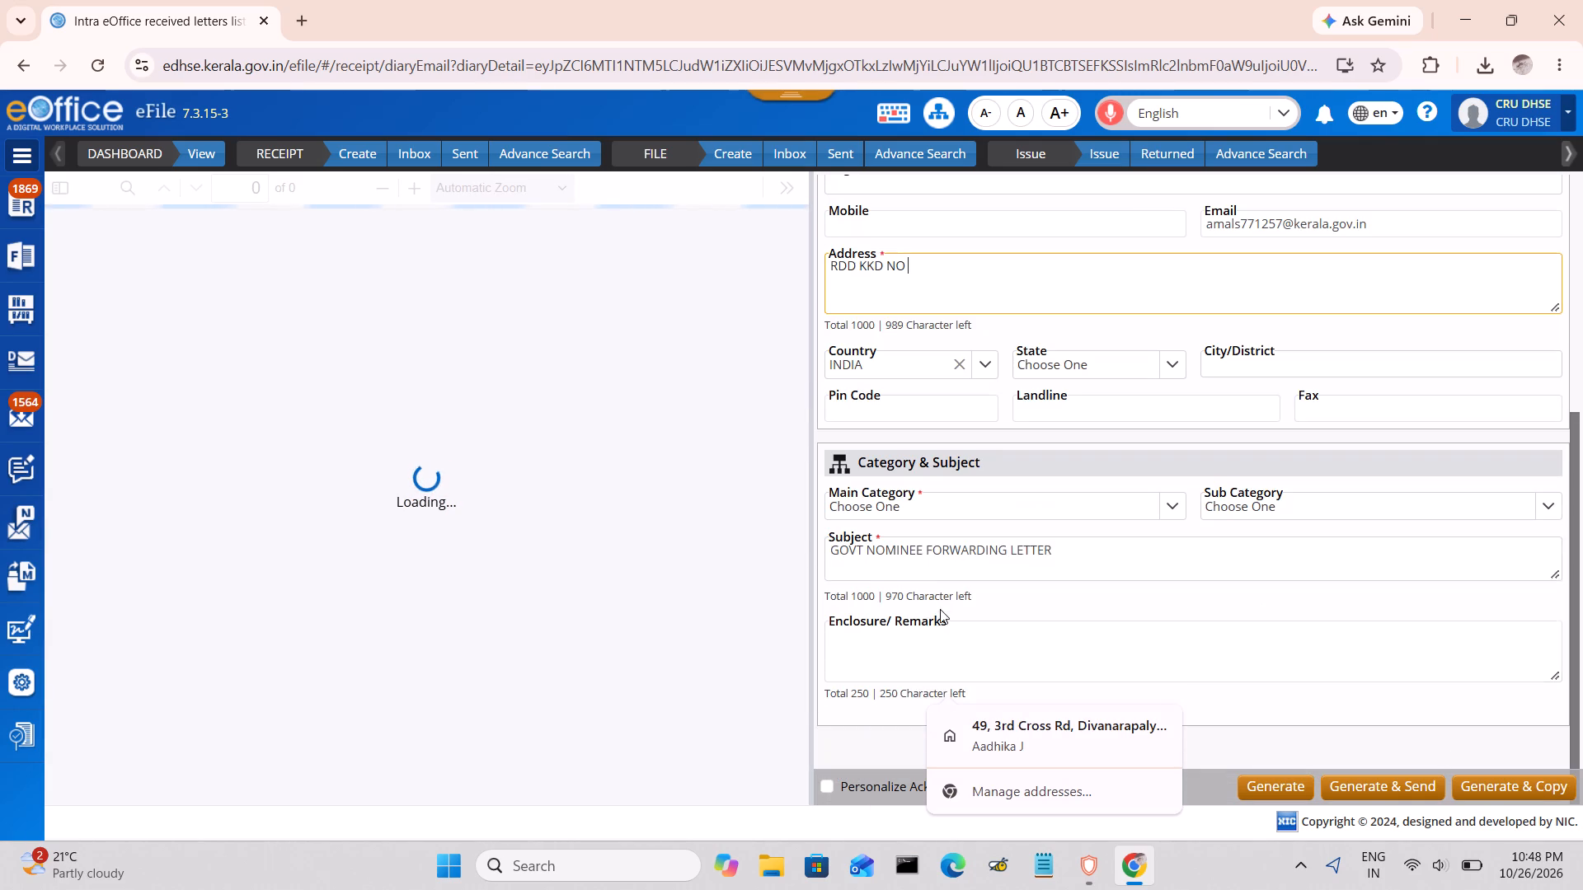
pyautogui.click(844, 504)
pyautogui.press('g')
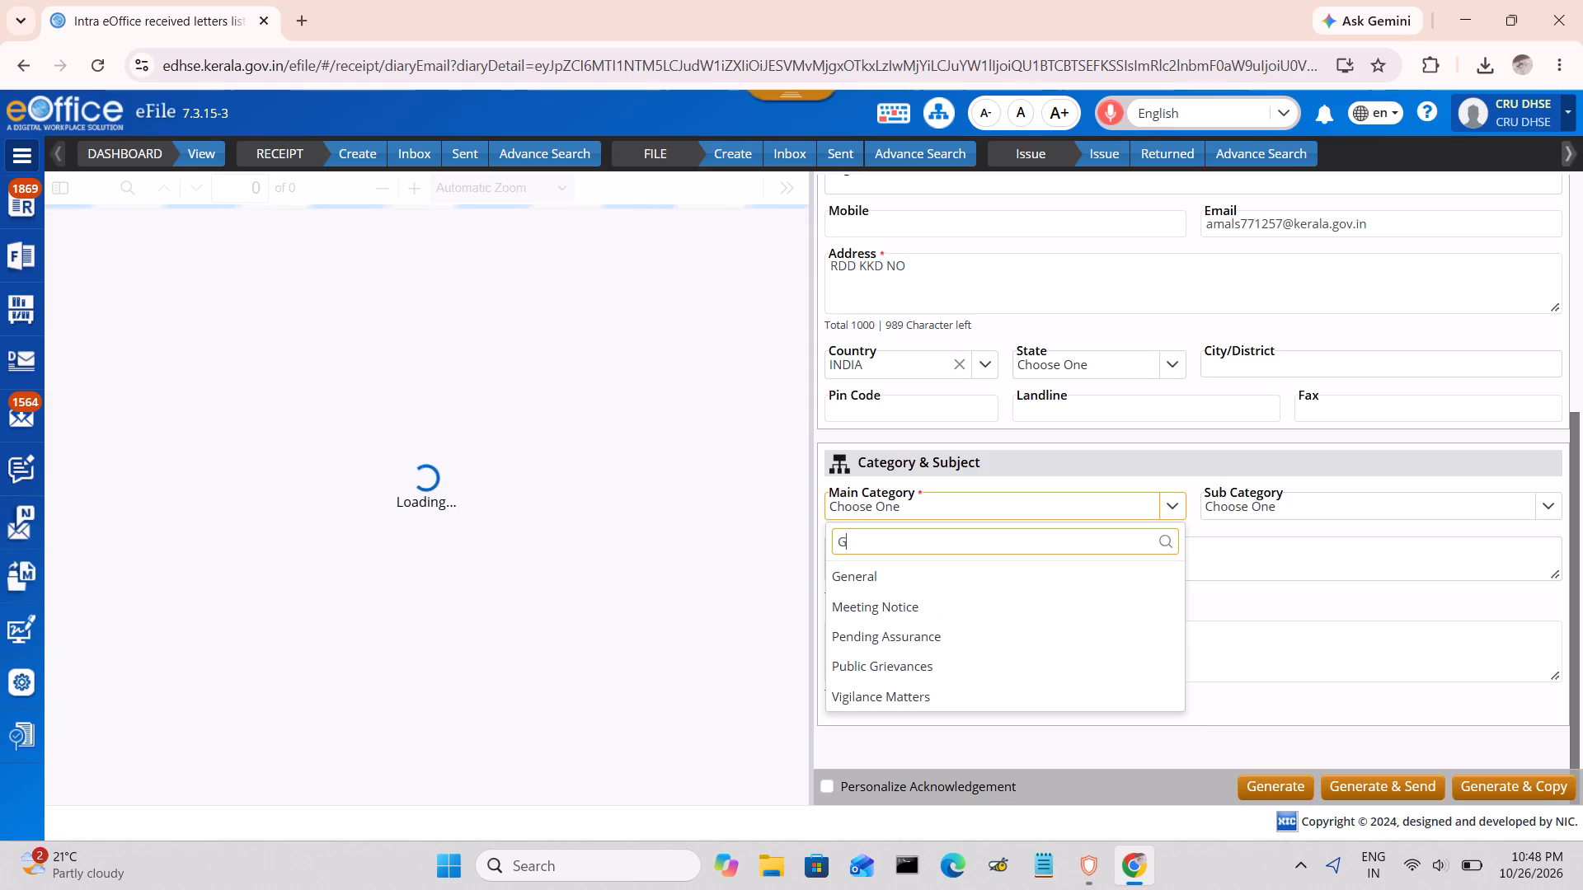
pyautogui.click(856, 572)
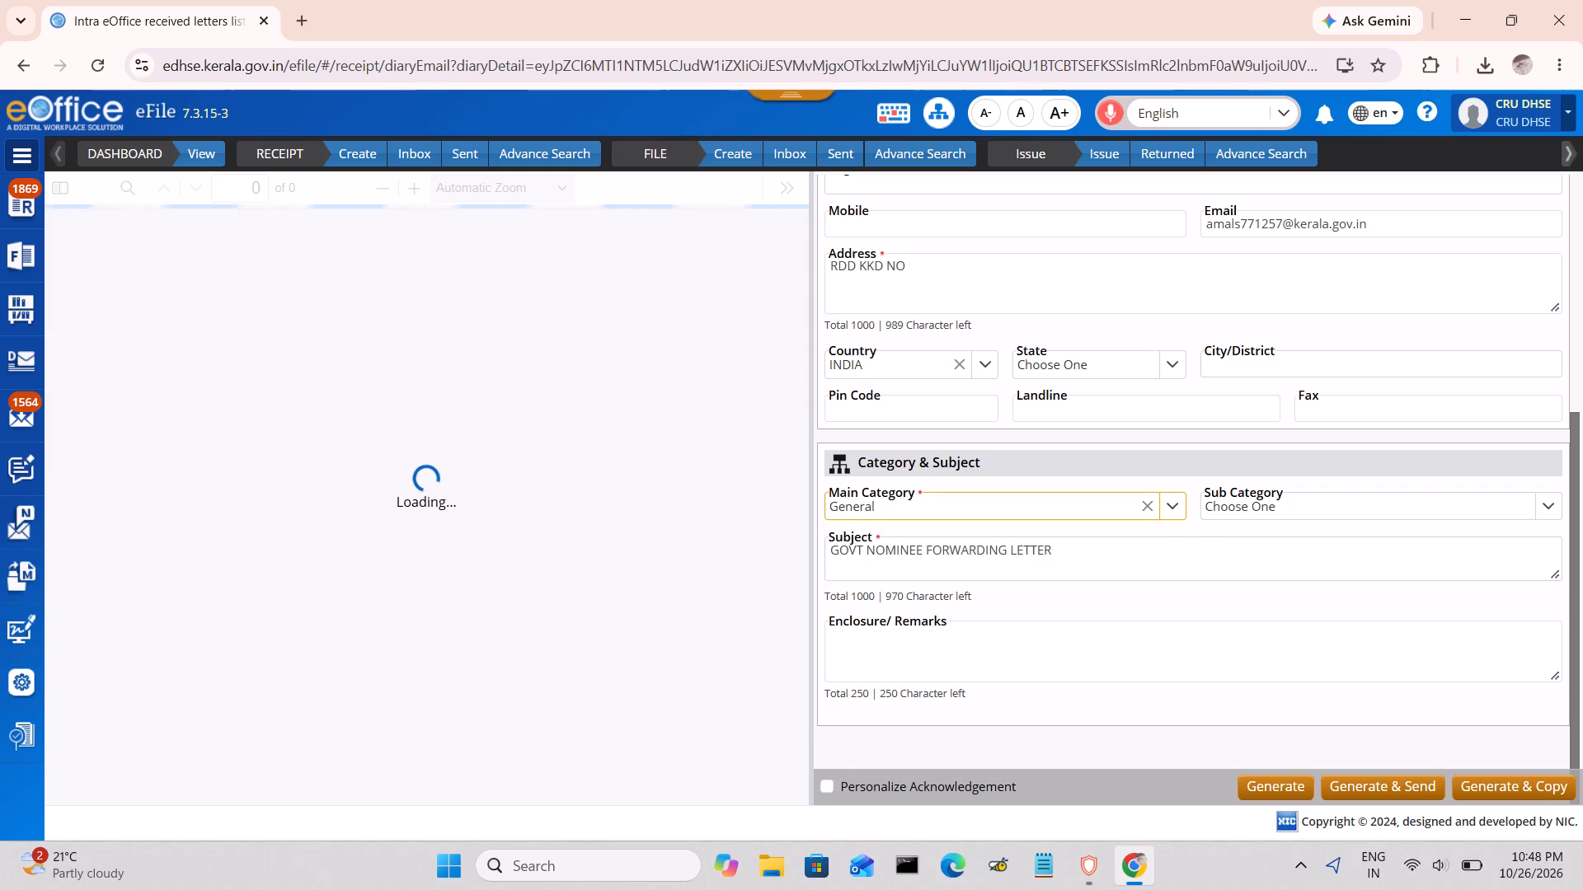
# Replace "FORWARDING LETTER" in the subject so it reads "GOVT NOMINEE SN HSS POOTHADI WYD -".
pyautogui.moveTo(929, 544); pyautogui.dragTo(1126, 547)
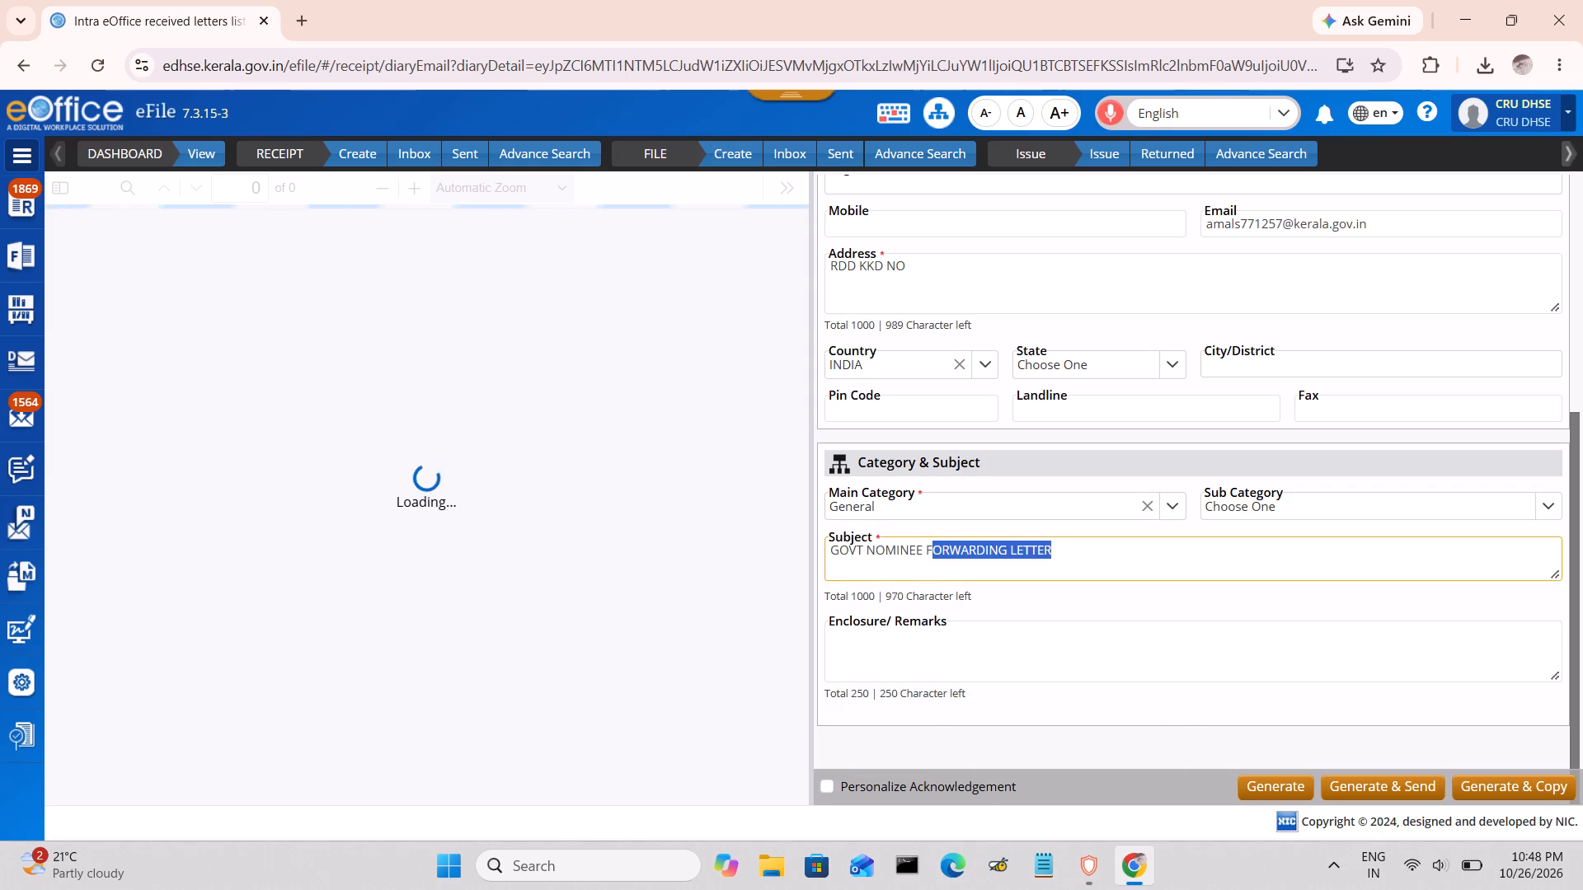
pyautogui.moveTo(1126, 547); pyautogui.dragTo(1130, 547)
pyautogui.press('BackSpace')
pyautogui.press('BackSpace')
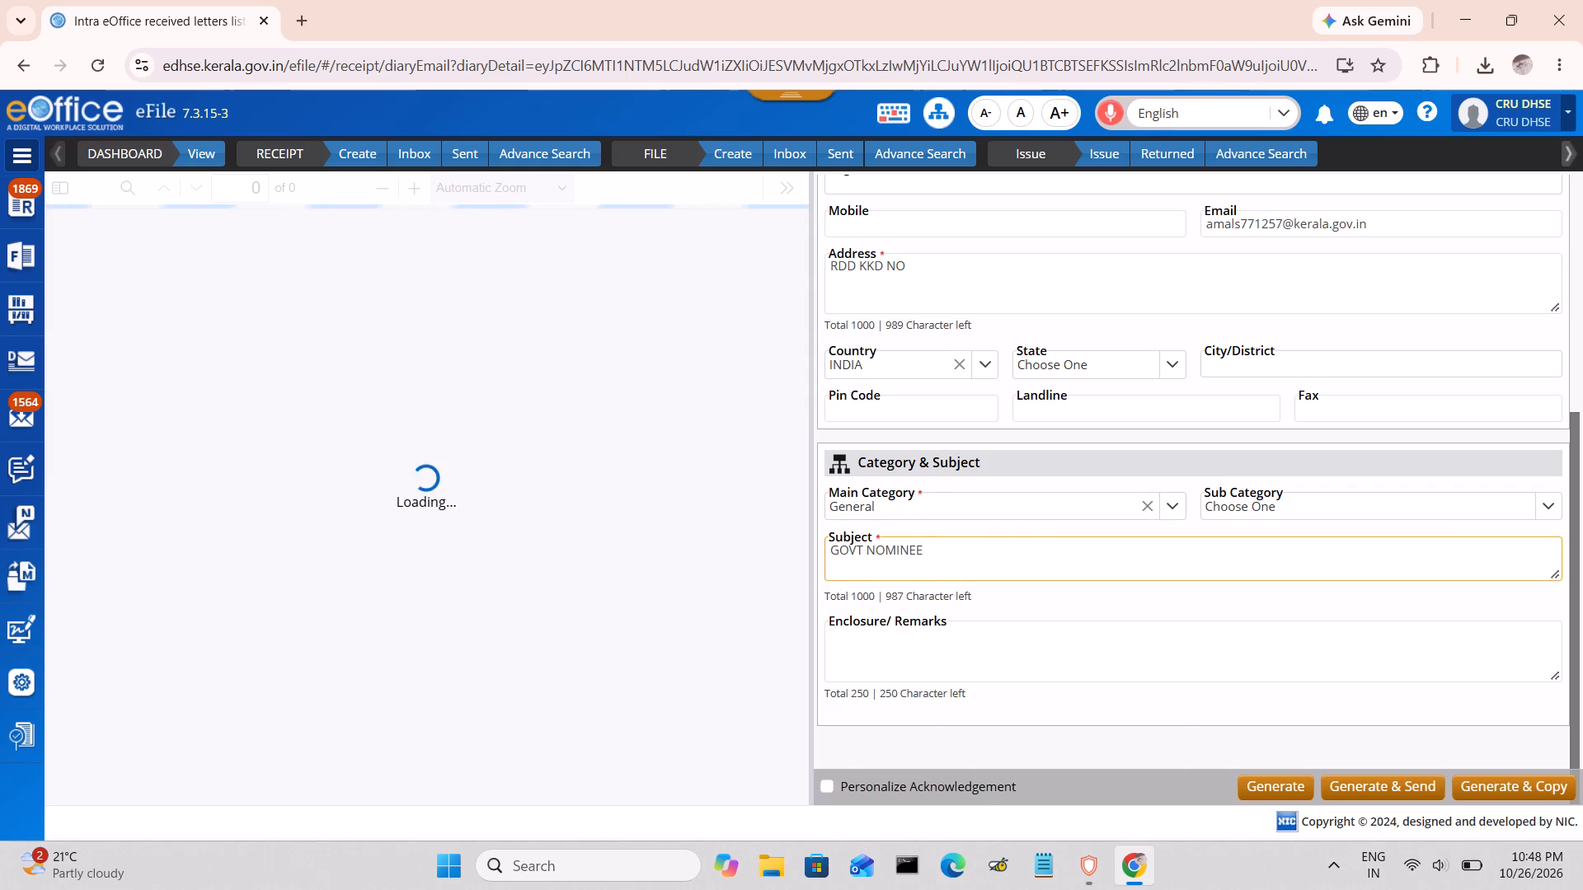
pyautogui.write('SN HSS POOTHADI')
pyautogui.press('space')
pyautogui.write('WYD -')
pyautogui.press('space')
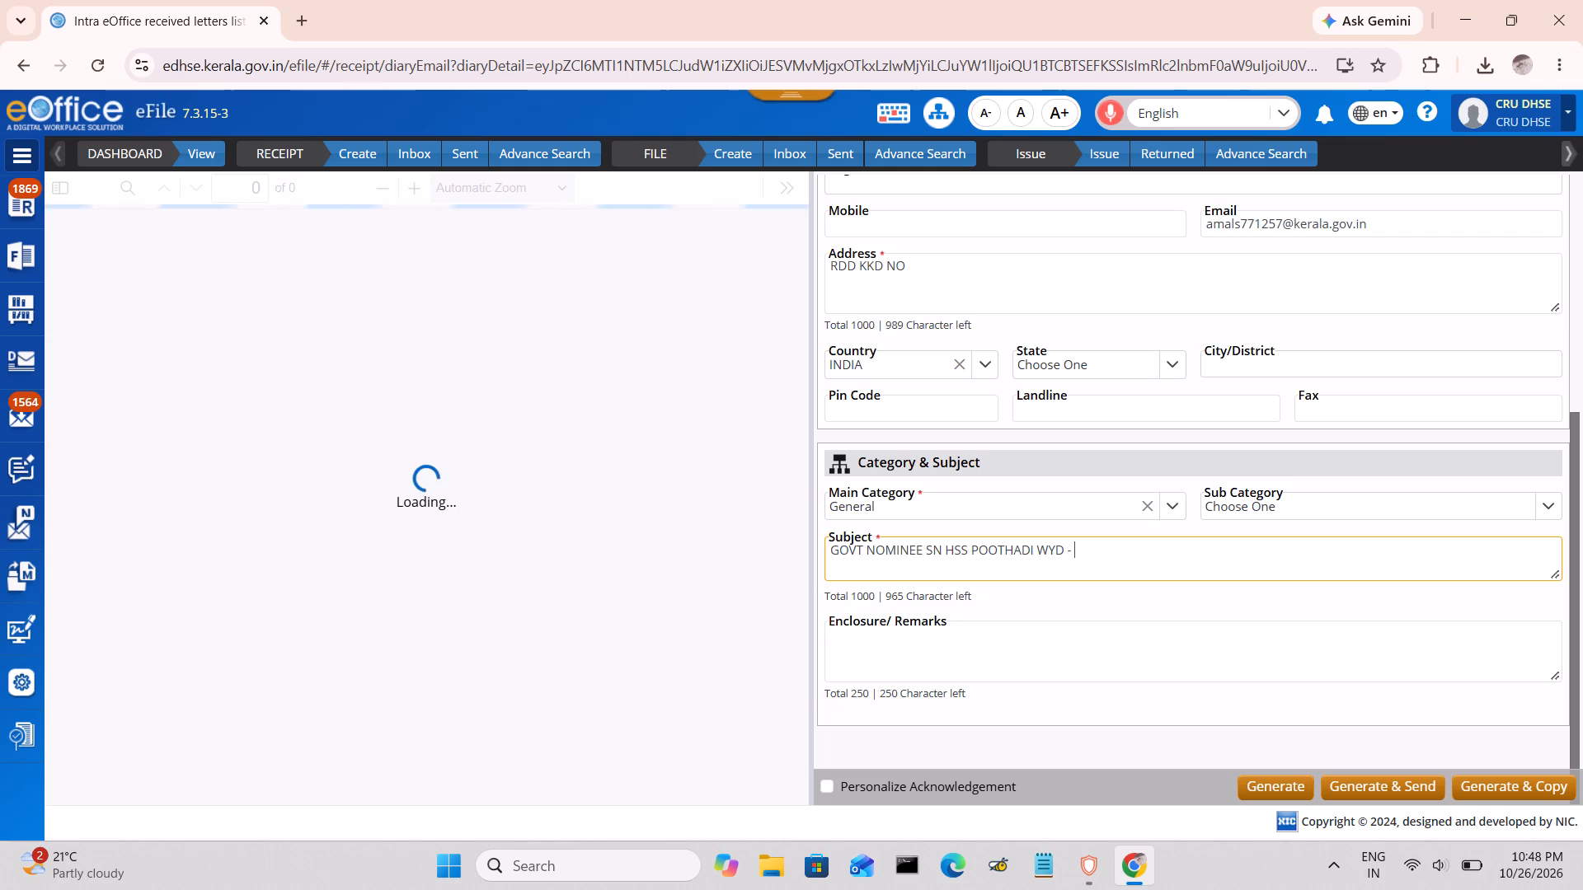
pyautogui.click(627, 437)
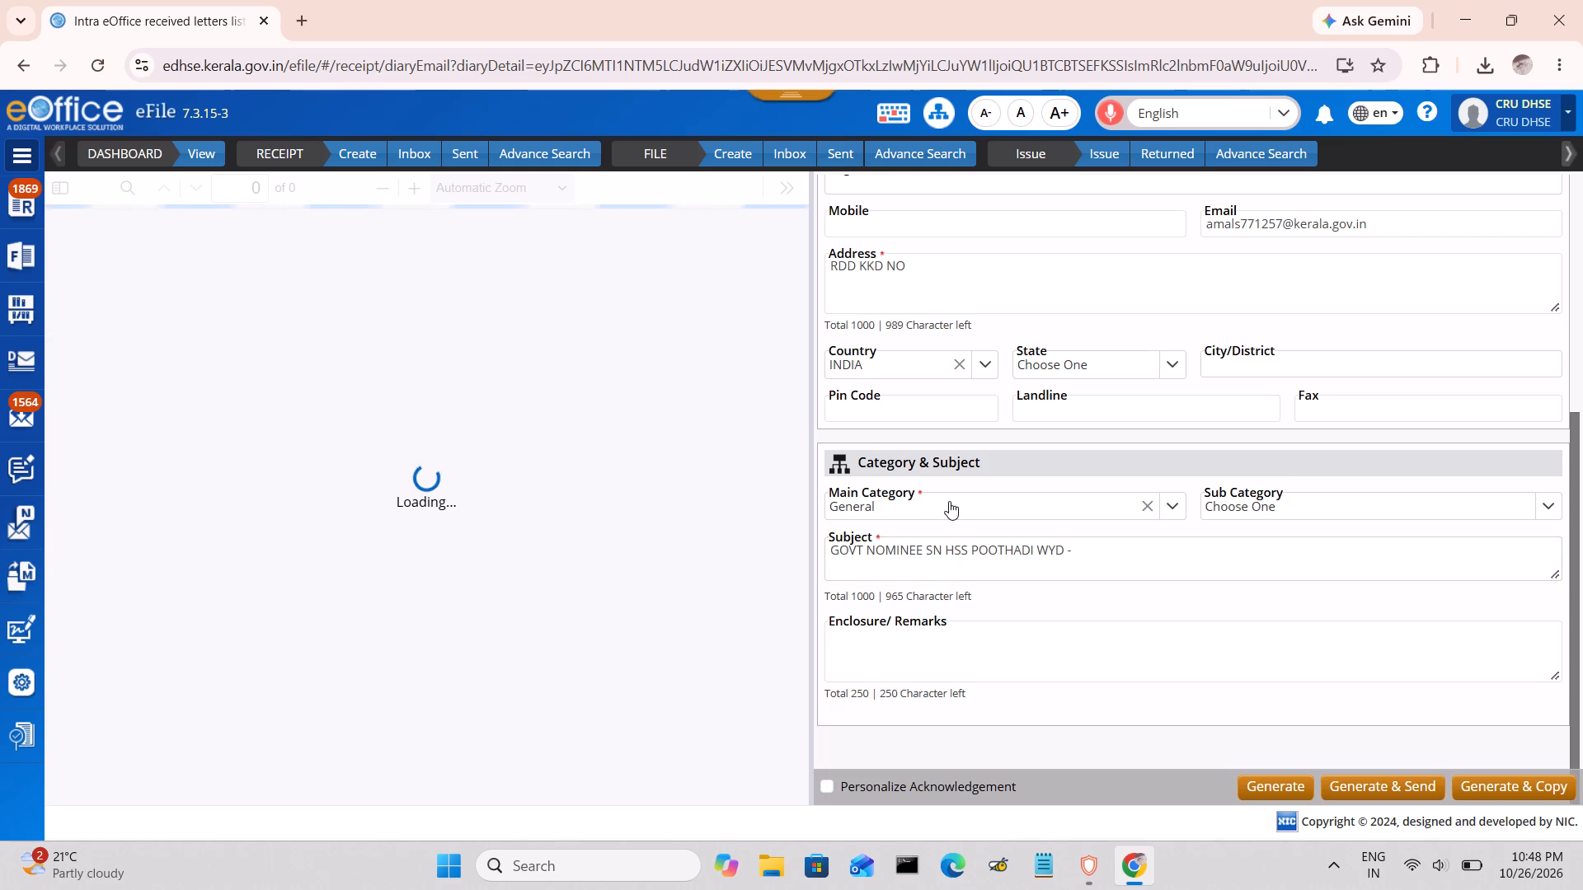
pyautogui.click(949, 500)
pyautogui.click(951, 499)
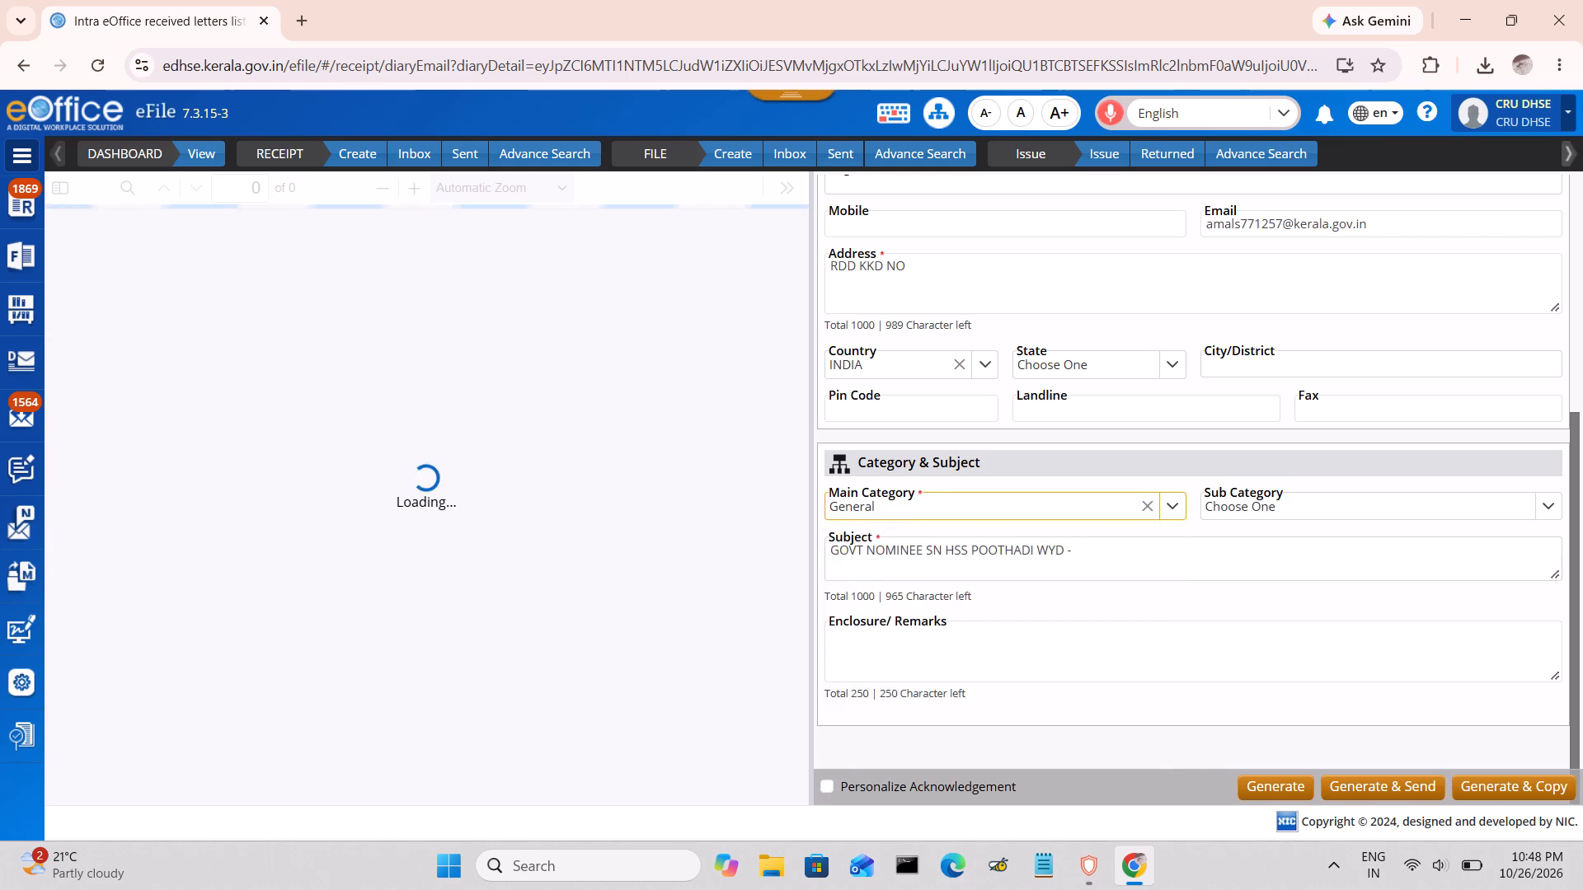
pyautogui.click(1087, 553)
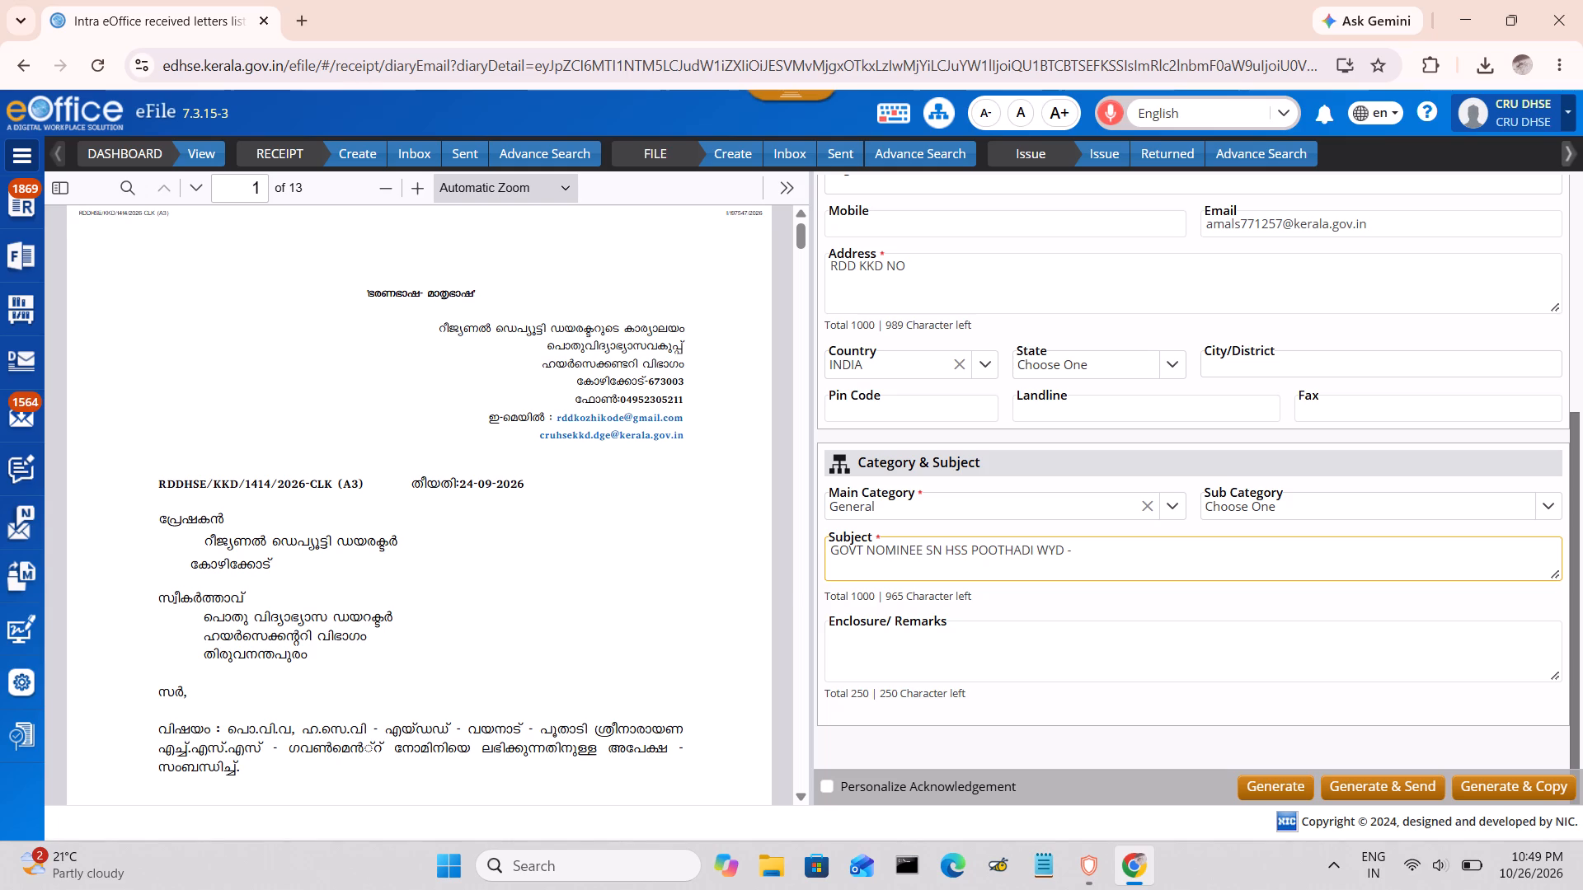
# Complete the sender address as "RDD KKD NO 1414" and append a copy of that text to the subject.
pyautogui.click(943, 272)
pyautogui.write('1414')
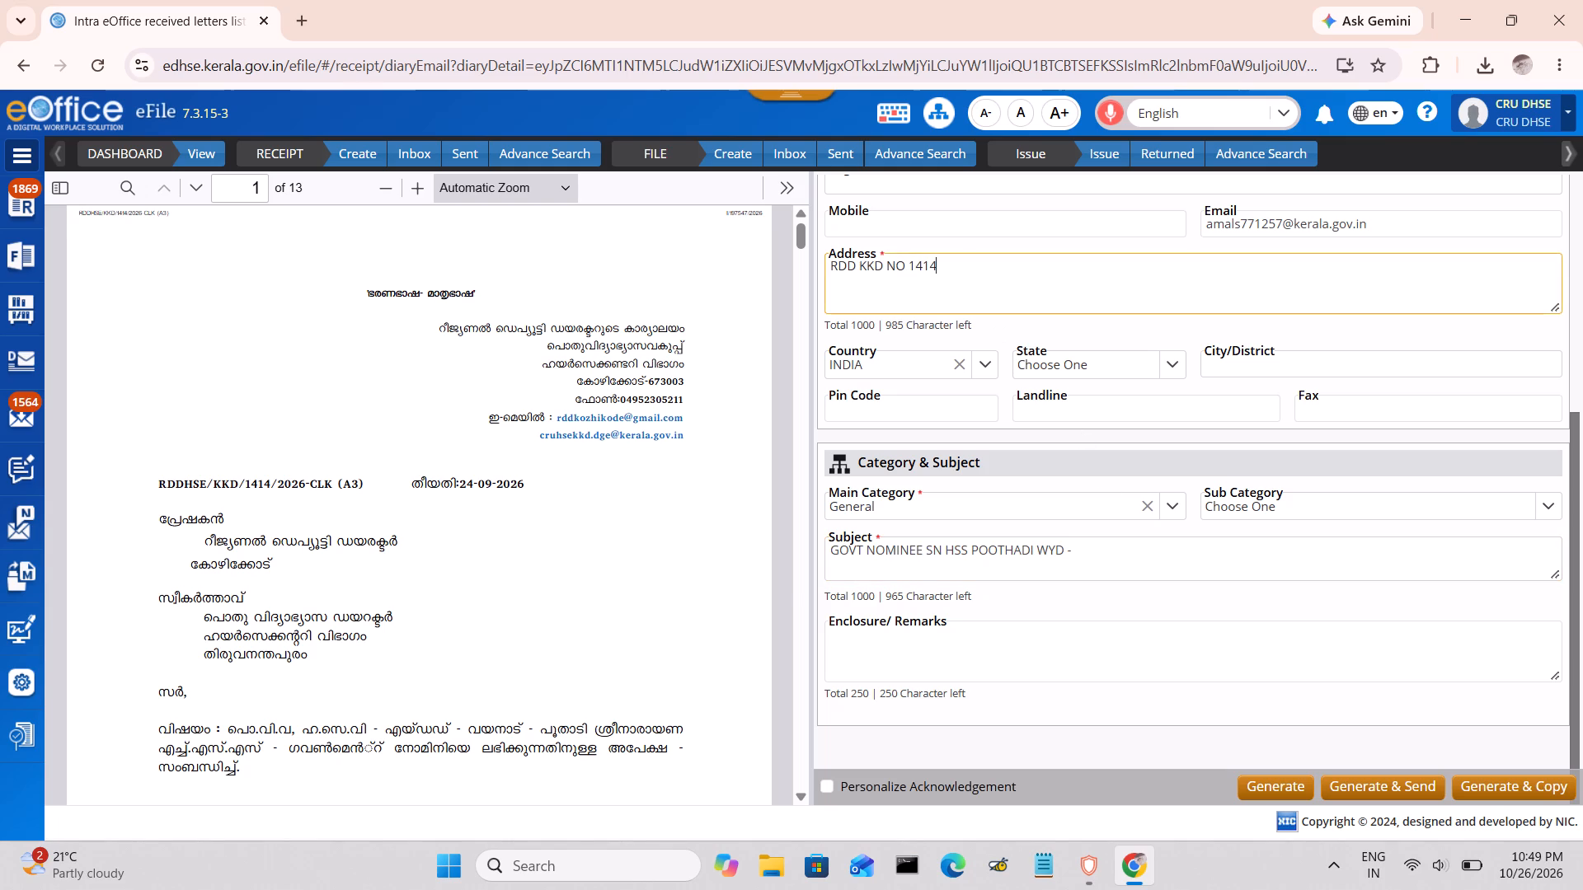
pyautogui.moveTo(958, 260); pyautogui.dragTo(832, 251)
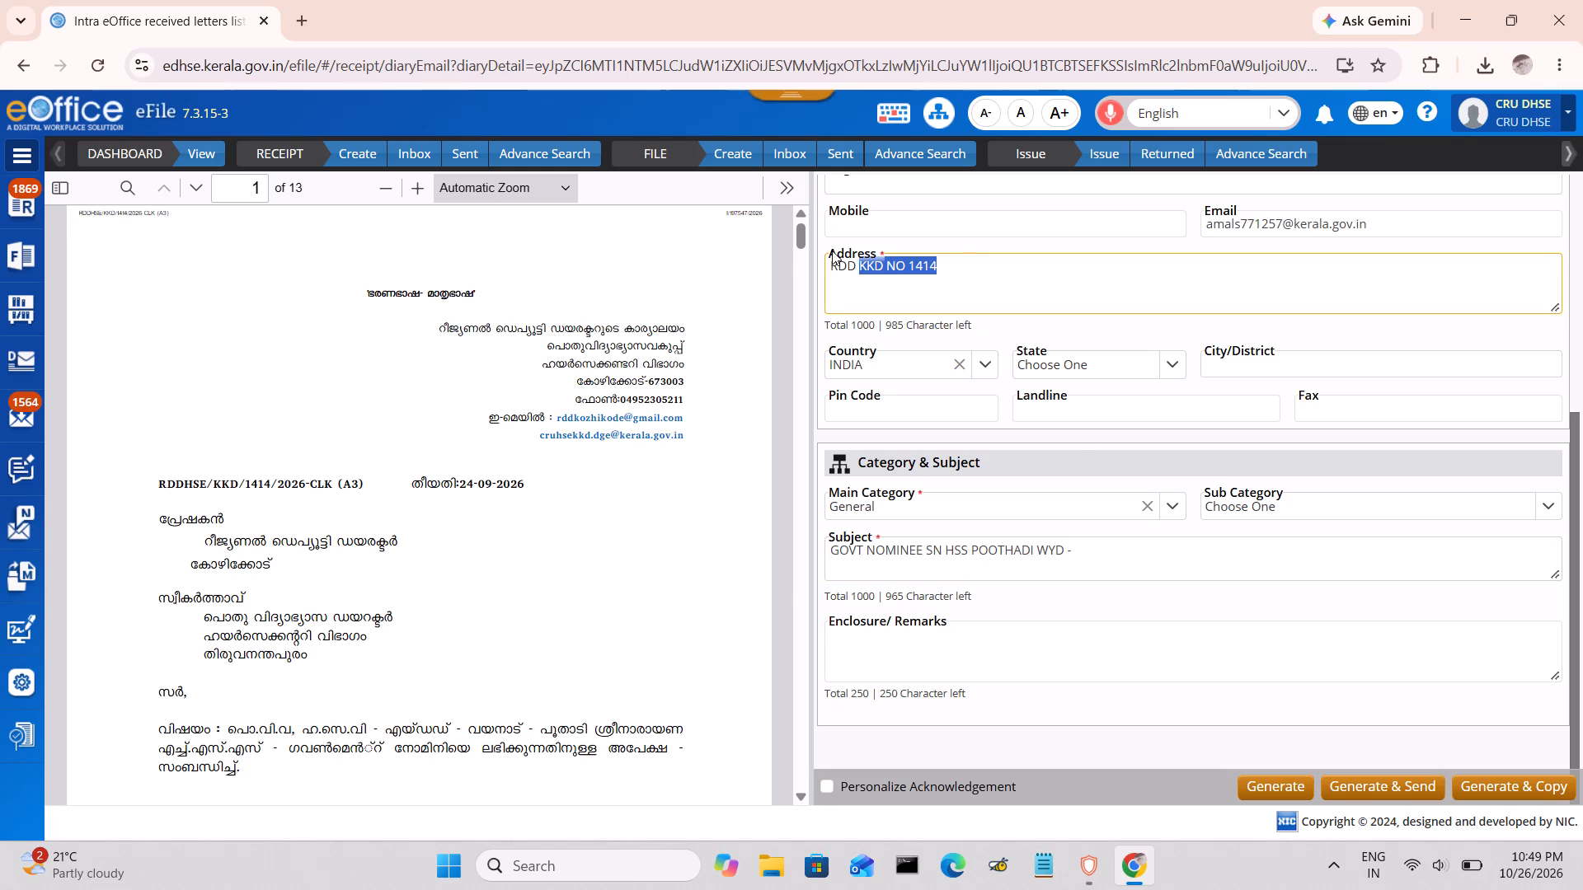
pyautogui.moveTo(832, 251); pyautogui.dragTo(822, 255)
pyautogui.hotkey('ctrl', 'c')
pyautogui.click(1099, 548)
pyautogui.hotkey('ctrl', 'v')
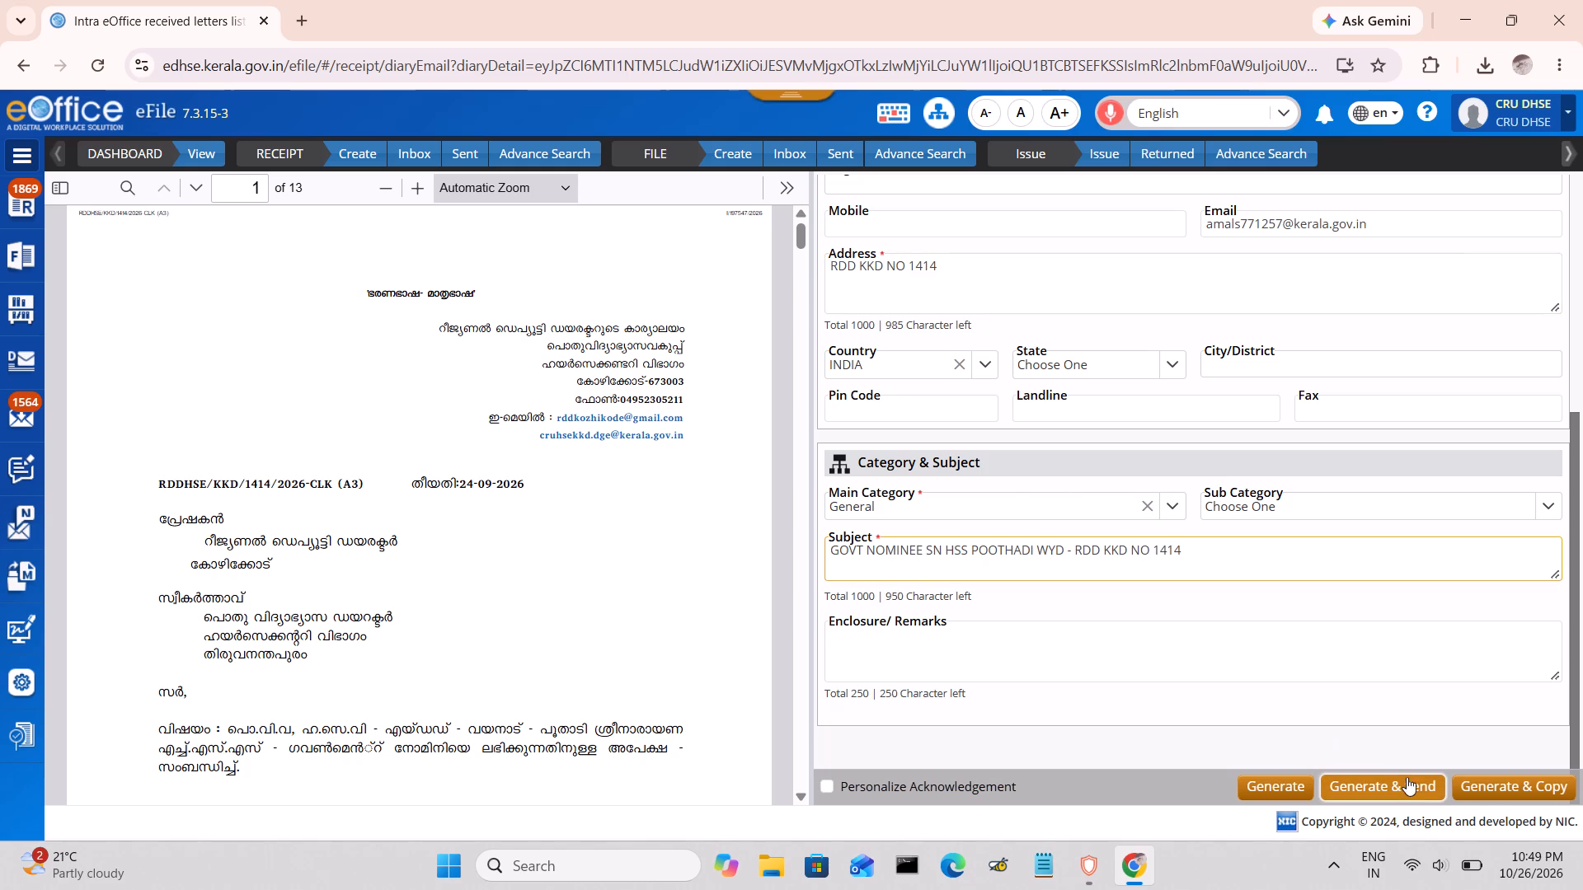
# Generate the government nominee receipt and send it to the JS (ACD C) in DHSE-ACADEMIC ( C ) DHSE.
pyautogui.click(1407, 787)
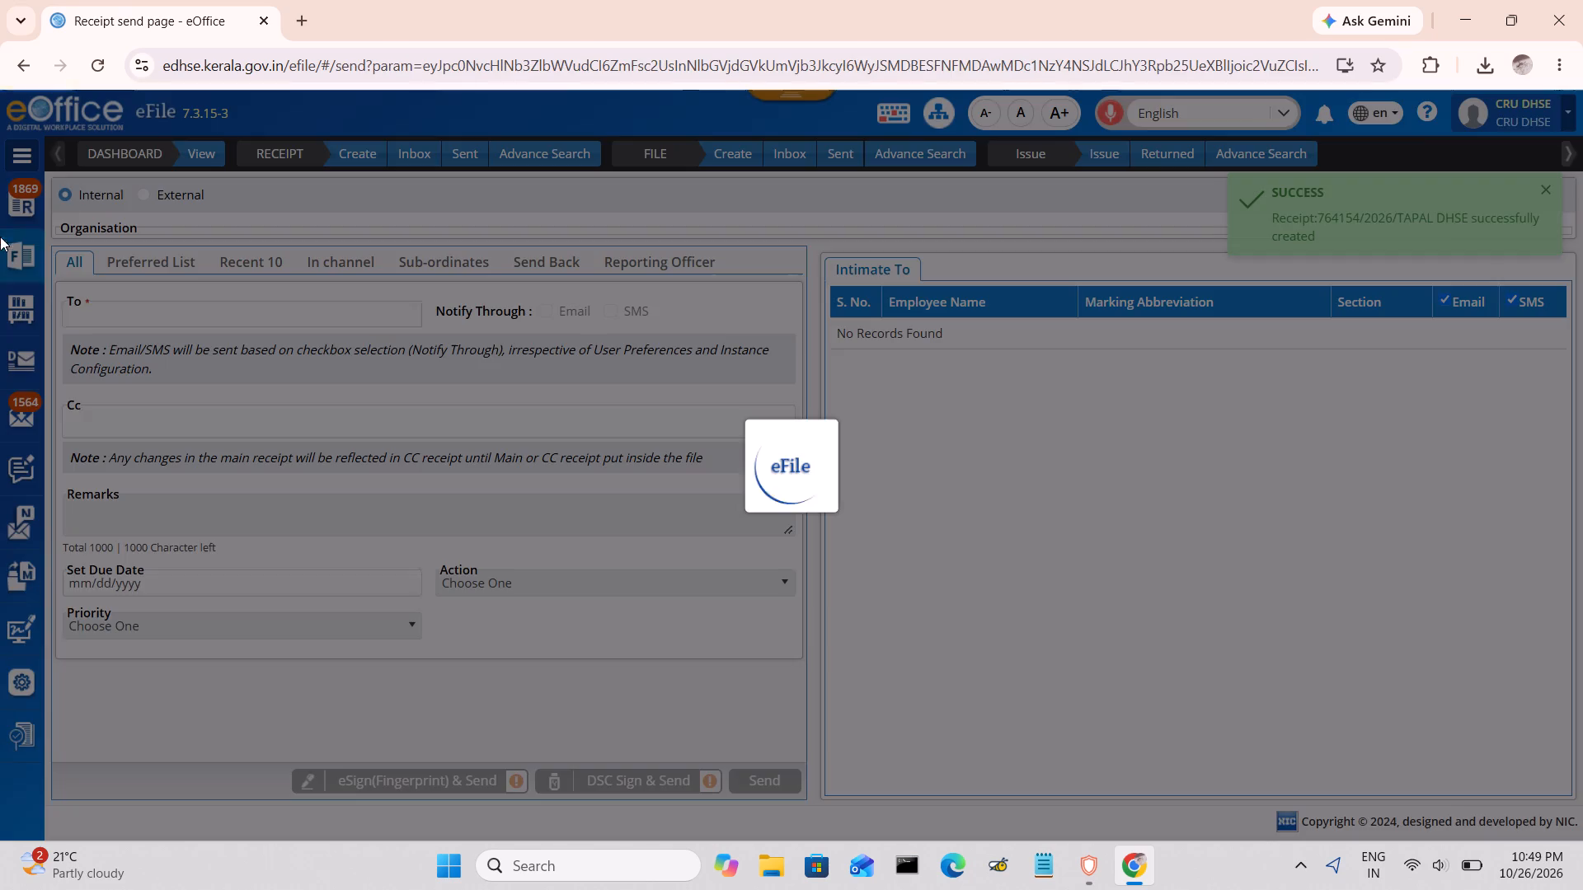
pyautogui.click(326, 335)
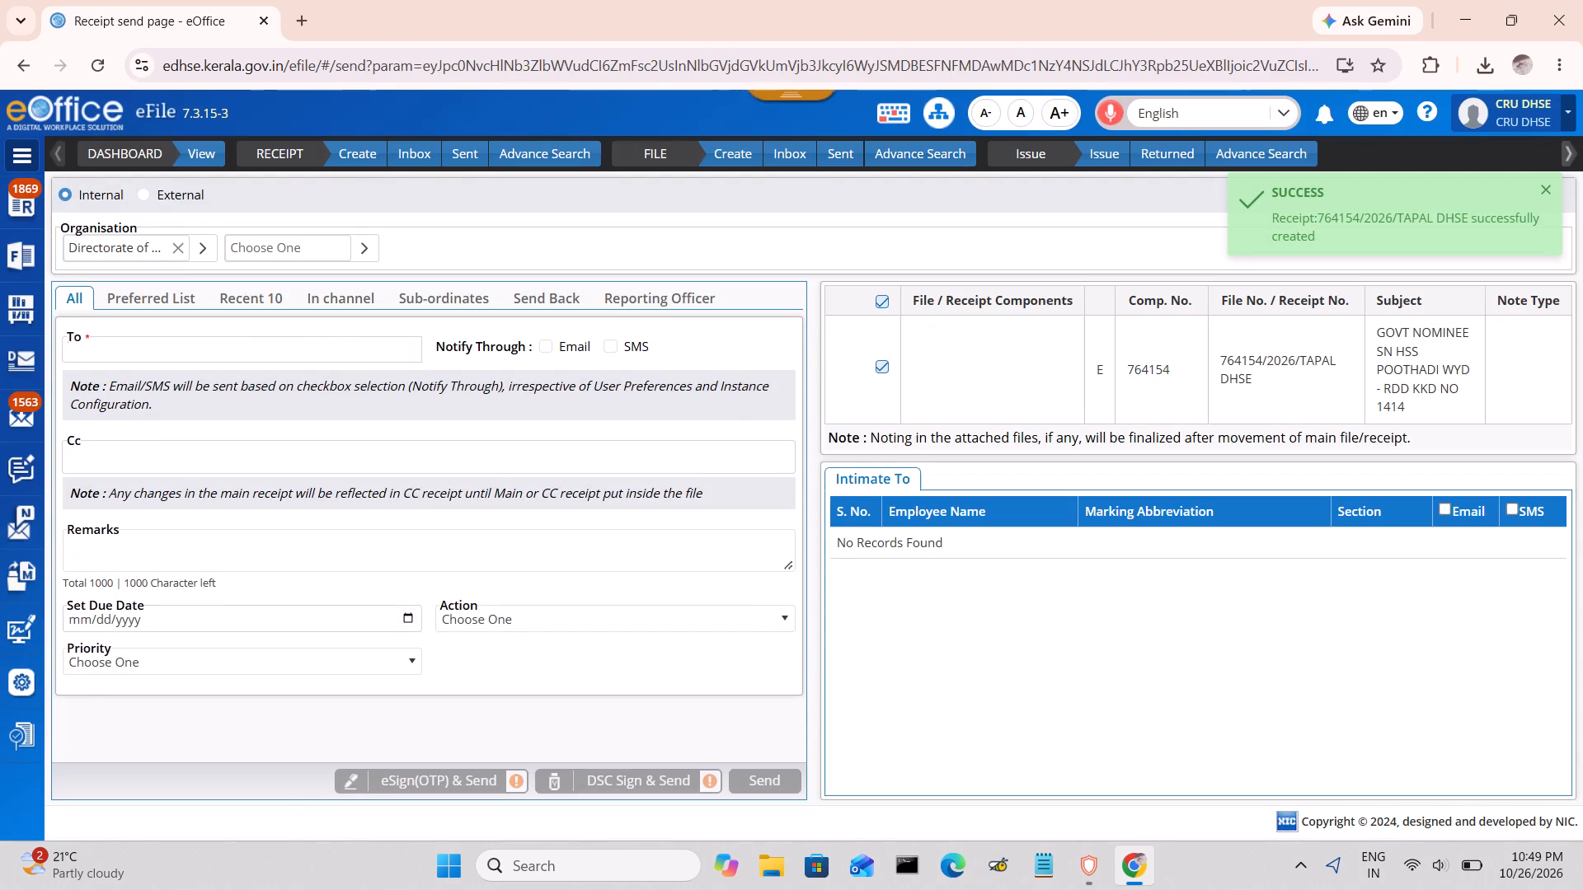
pyautogui.click(326, 342)
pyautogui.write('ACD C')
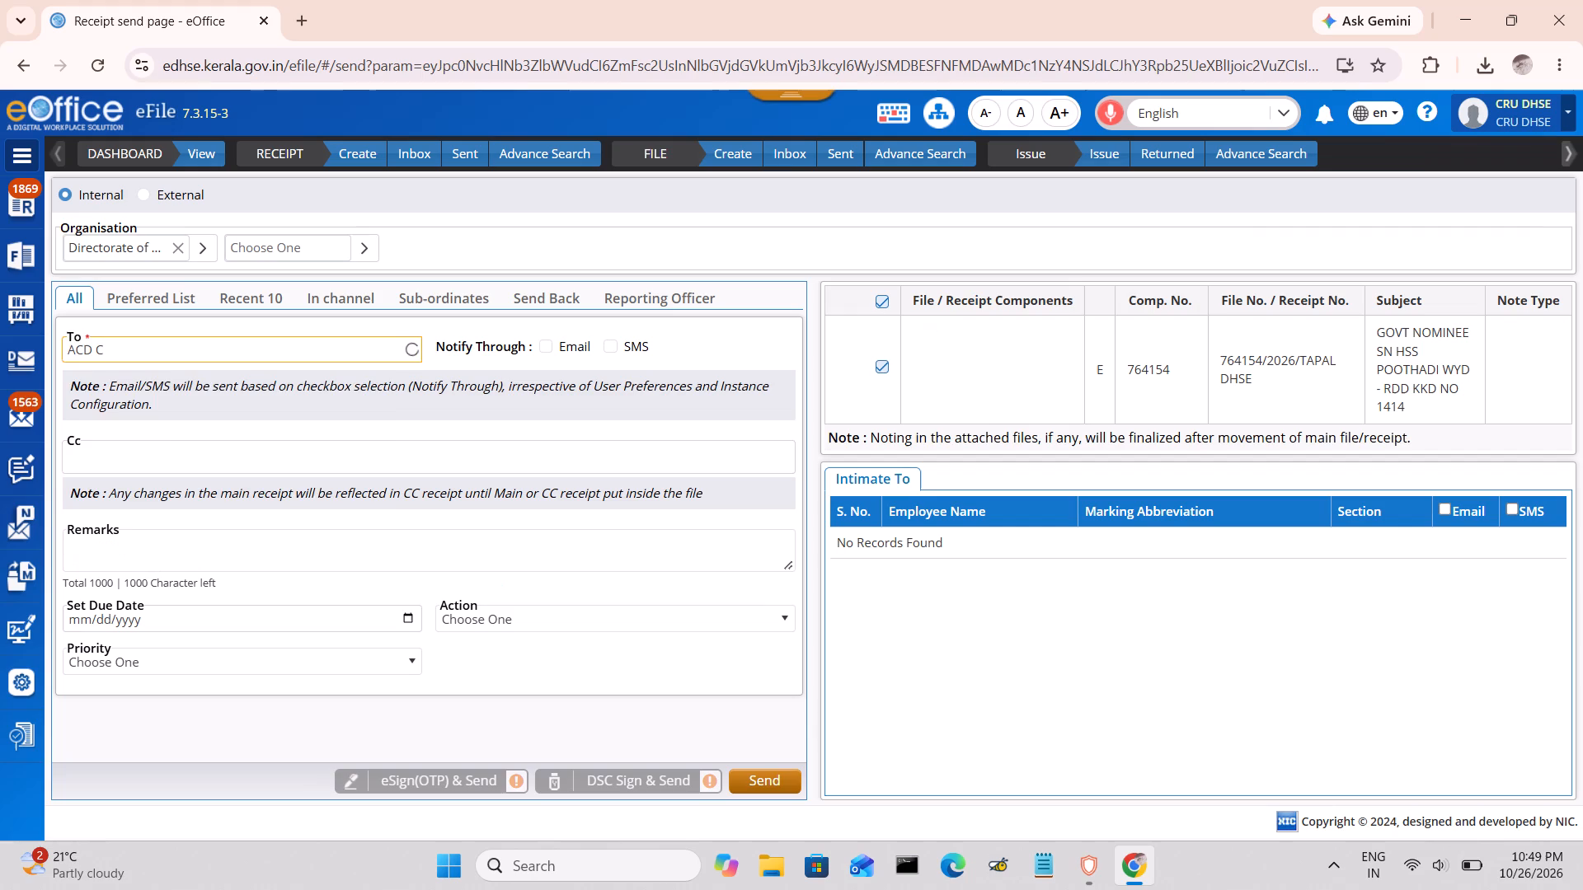
pyautogui.click(125, 408)
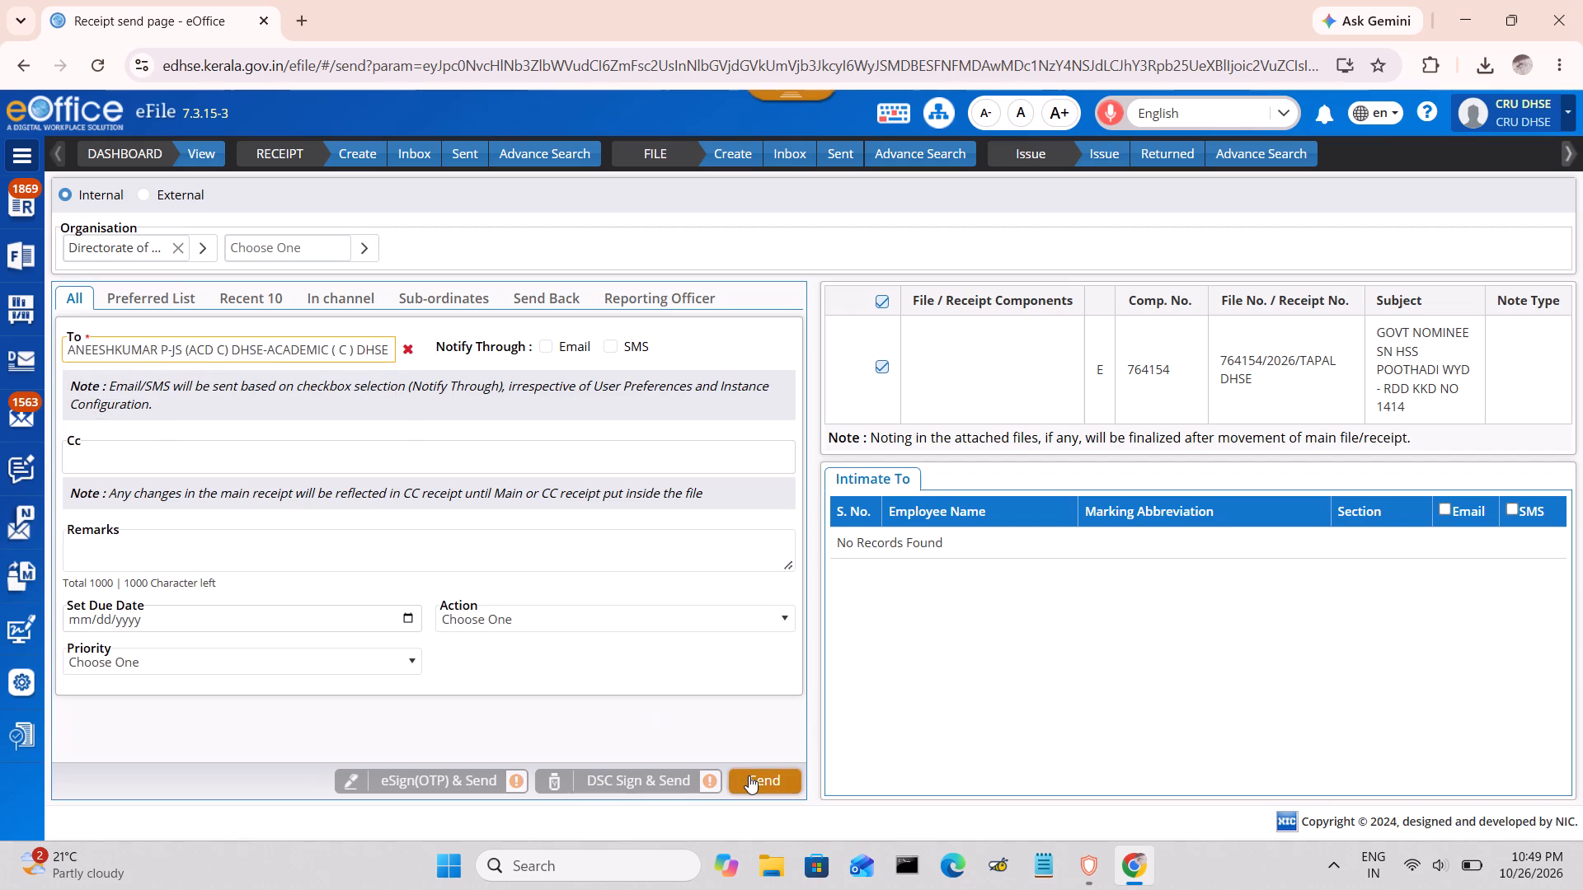
pyautogui.click(749, 775)
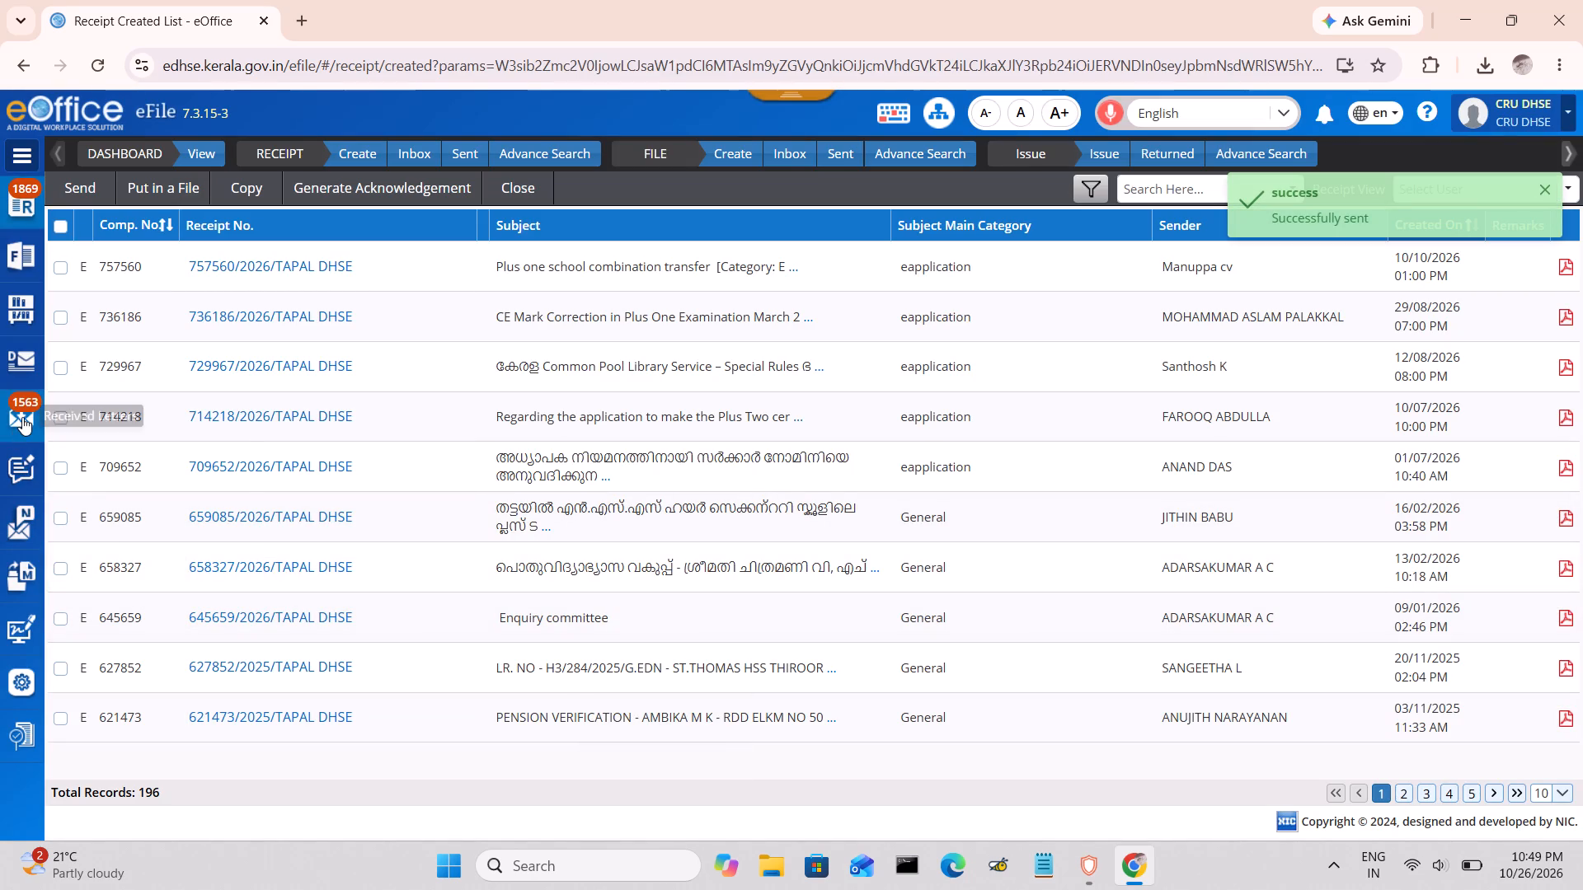
# Return to the list of received Intra eOffice letters.
pyautogui.click(23, 415)
pyautogui.click(92, 463)
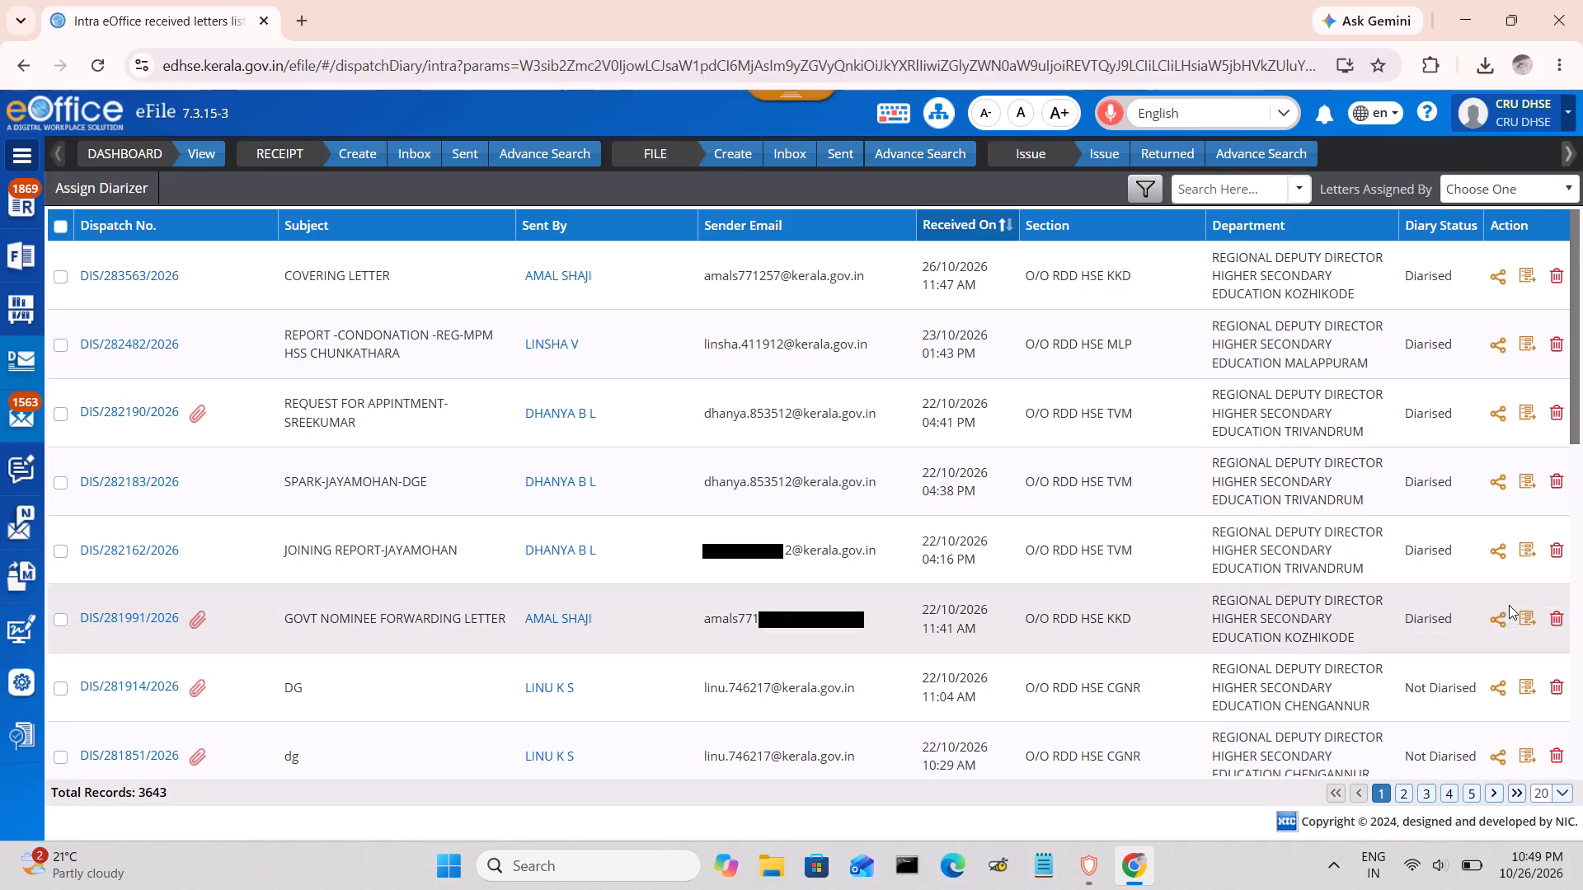
# Move the three undiarised DG letters from O/O RDD HSE CGNR, DIS/281914, DIS/281851 and DIS/281844, to the Recycle Bin.
pyautogui.scroll(-2, 1512, 607)
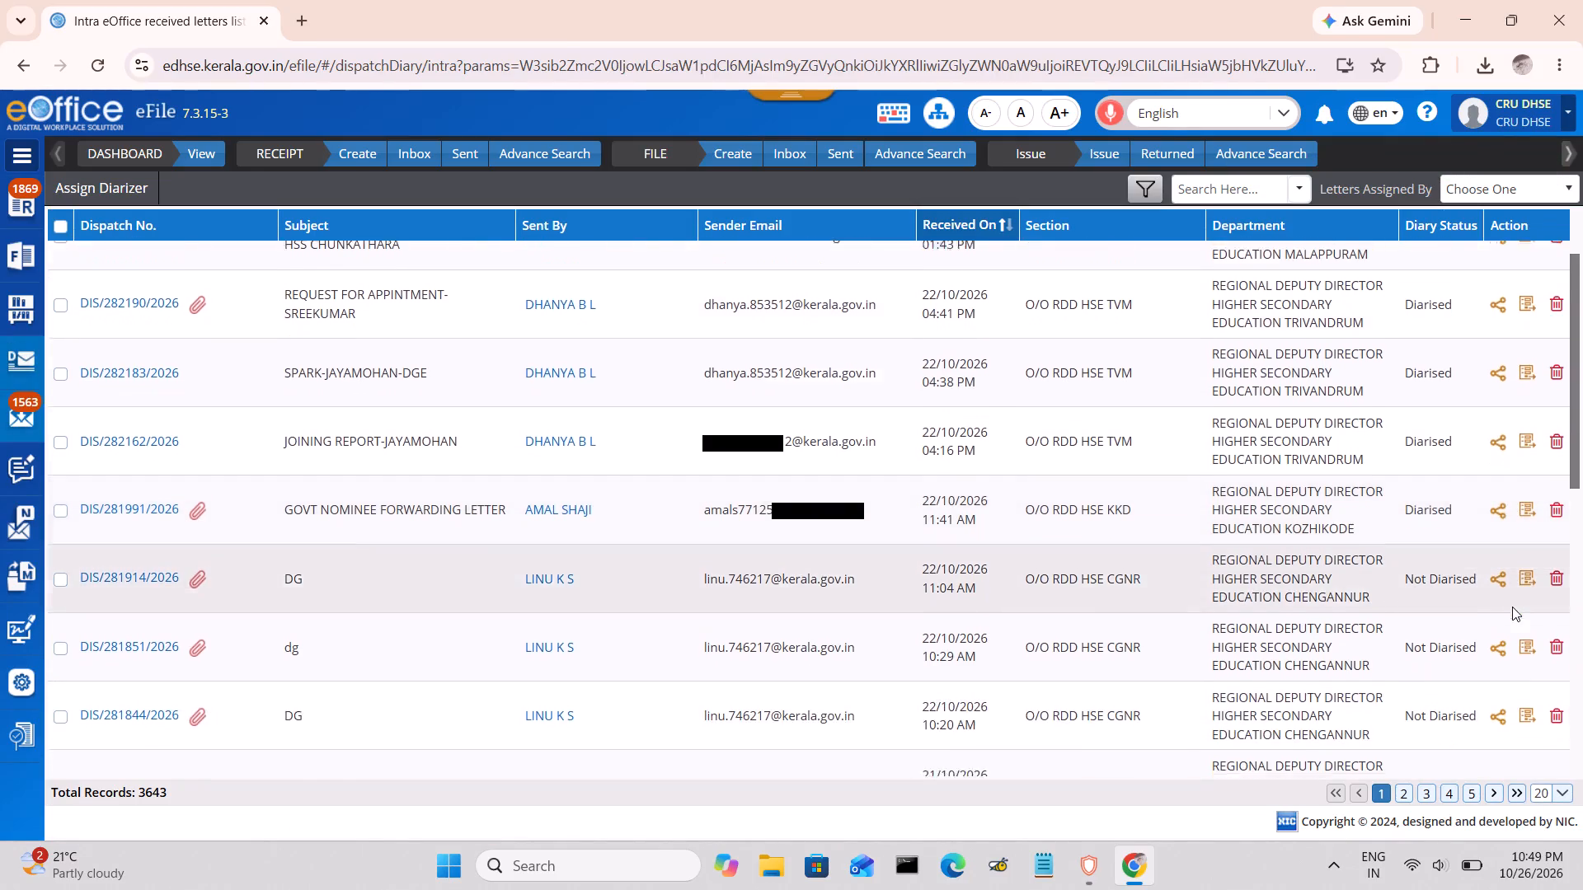
pyautogui.scroll(-1, 1512, 607)
pyautogui.click(1553, 382)
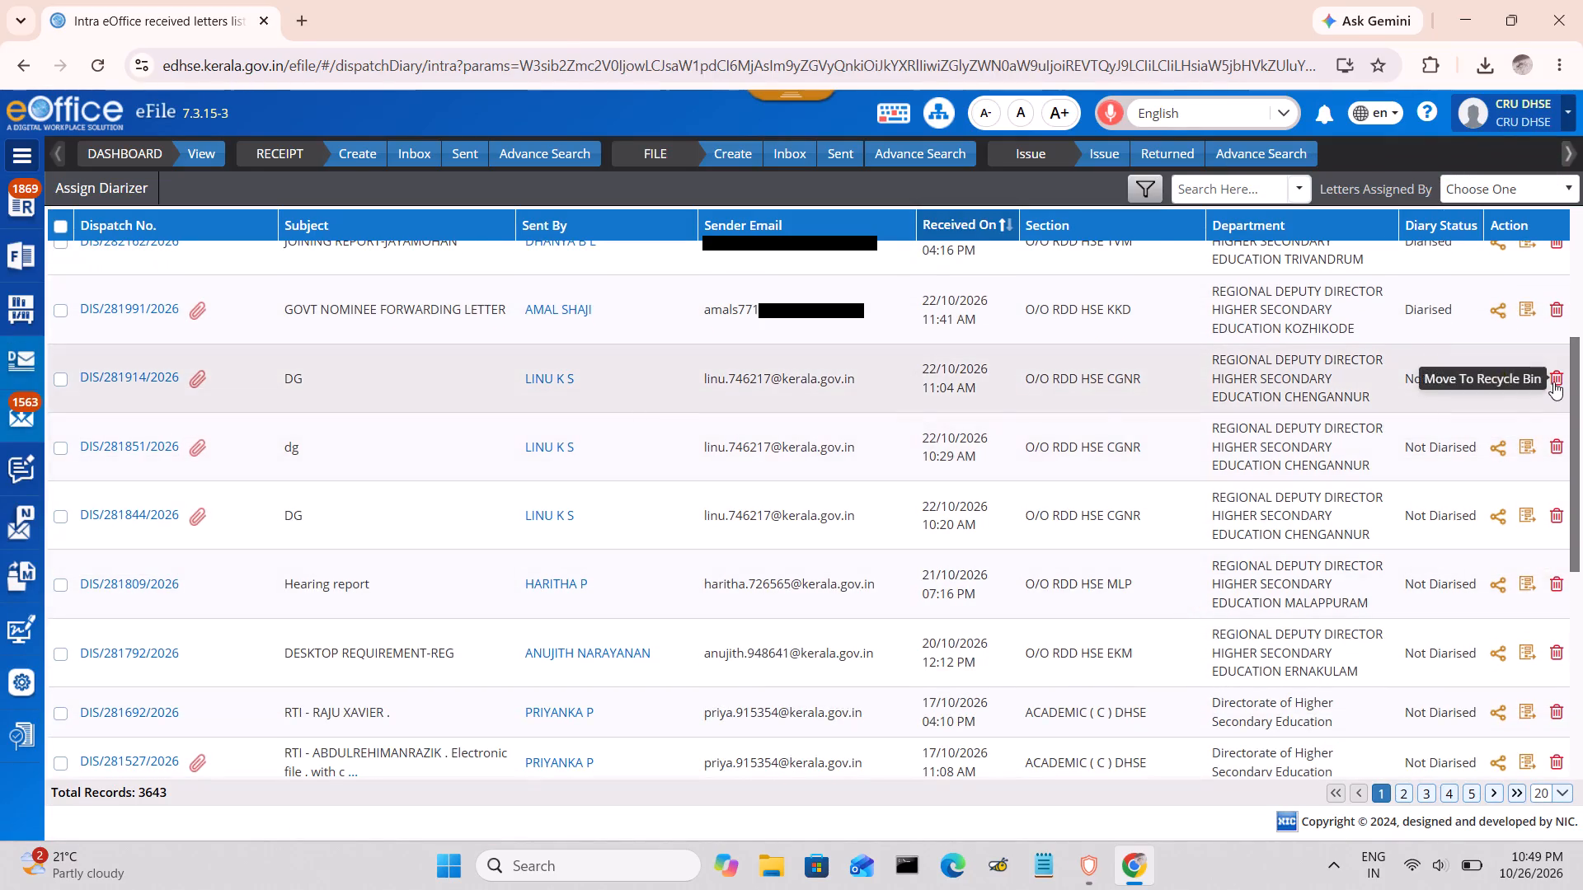
pyautogui.click(848, 269)
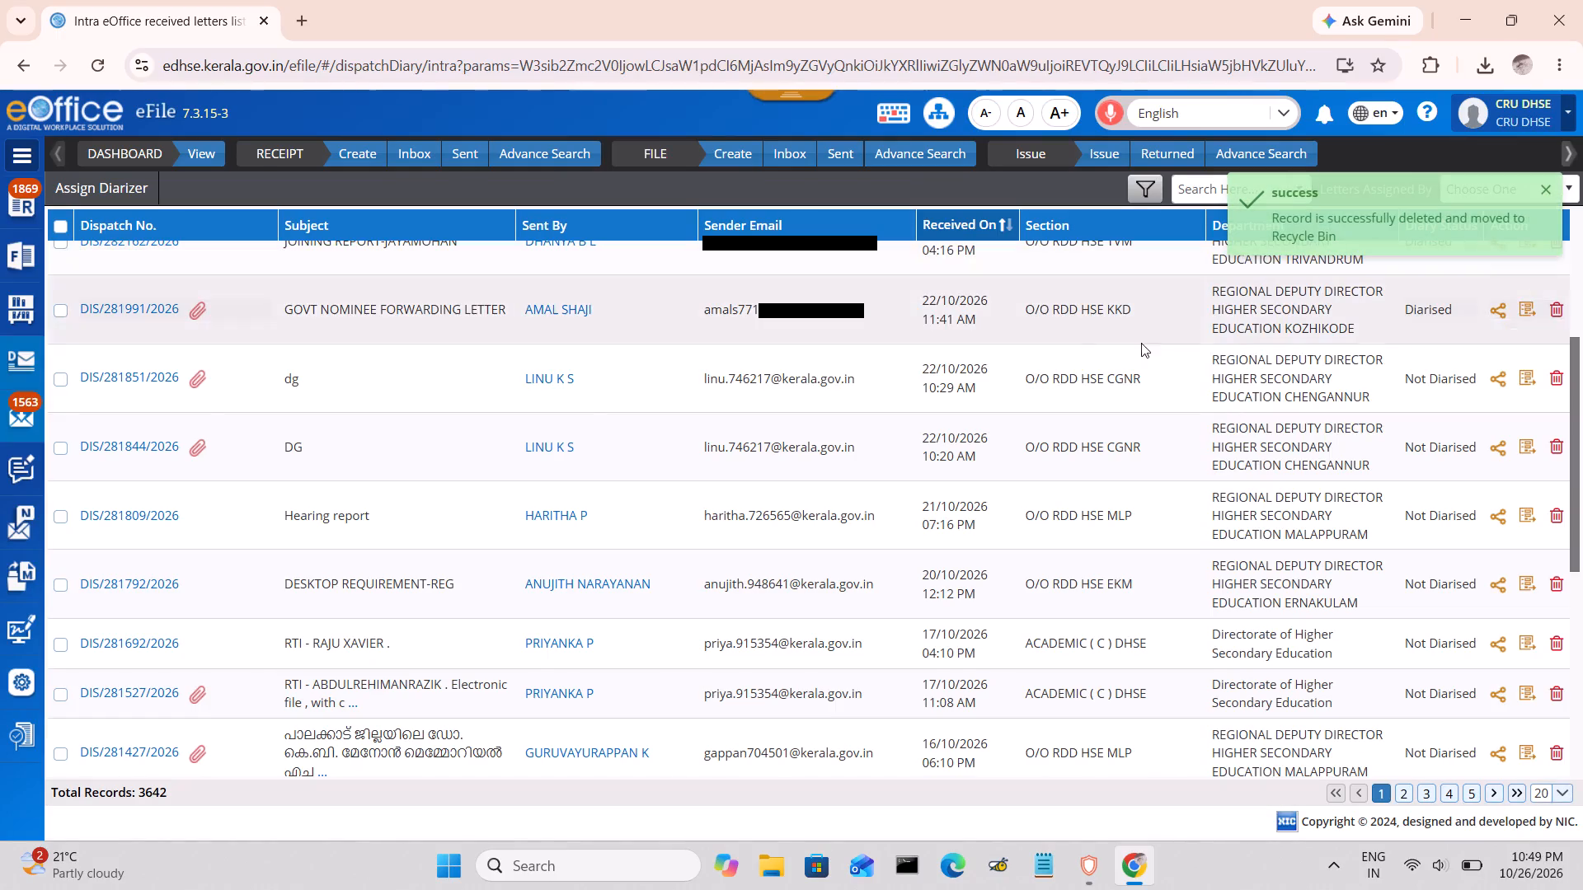
pyautogui.click(1558, 377)
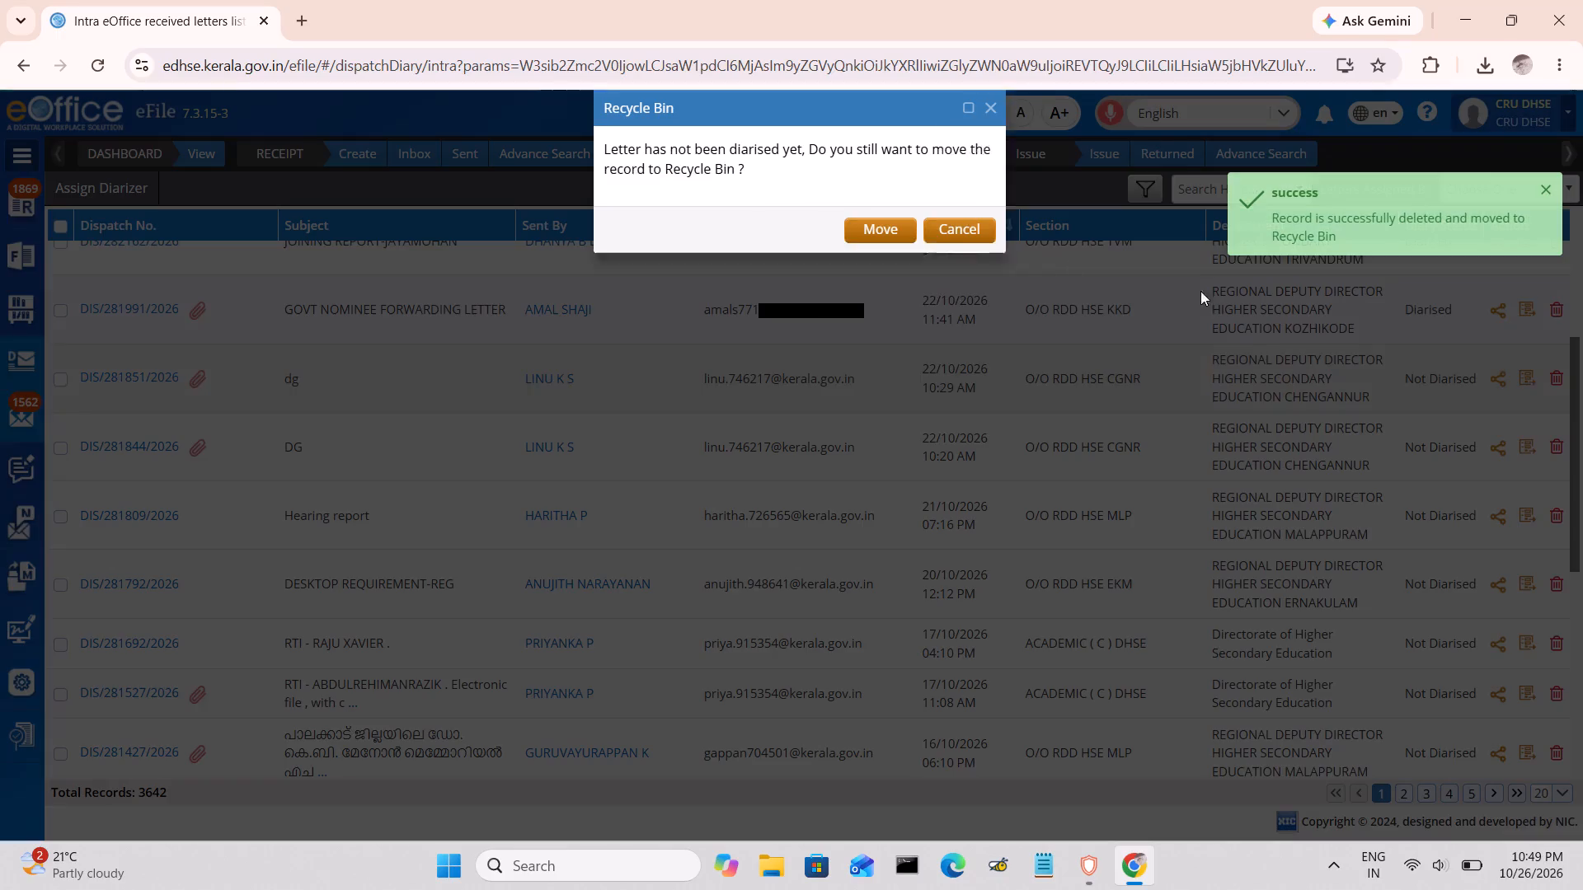
pyautogui.click(885, 267)
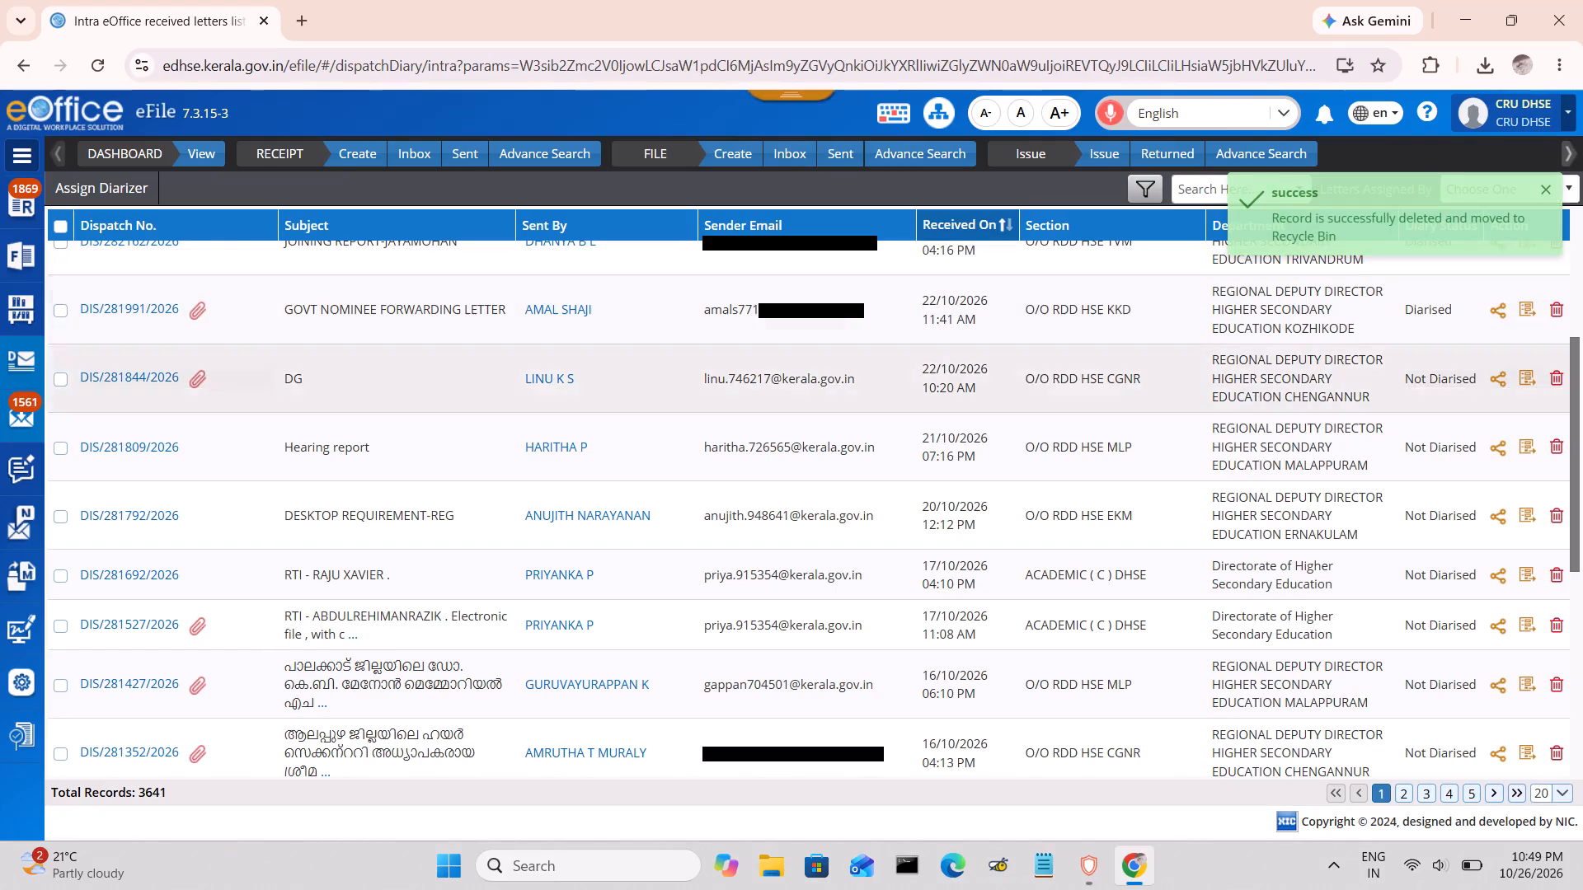
pyautogui.click(1557, 380)
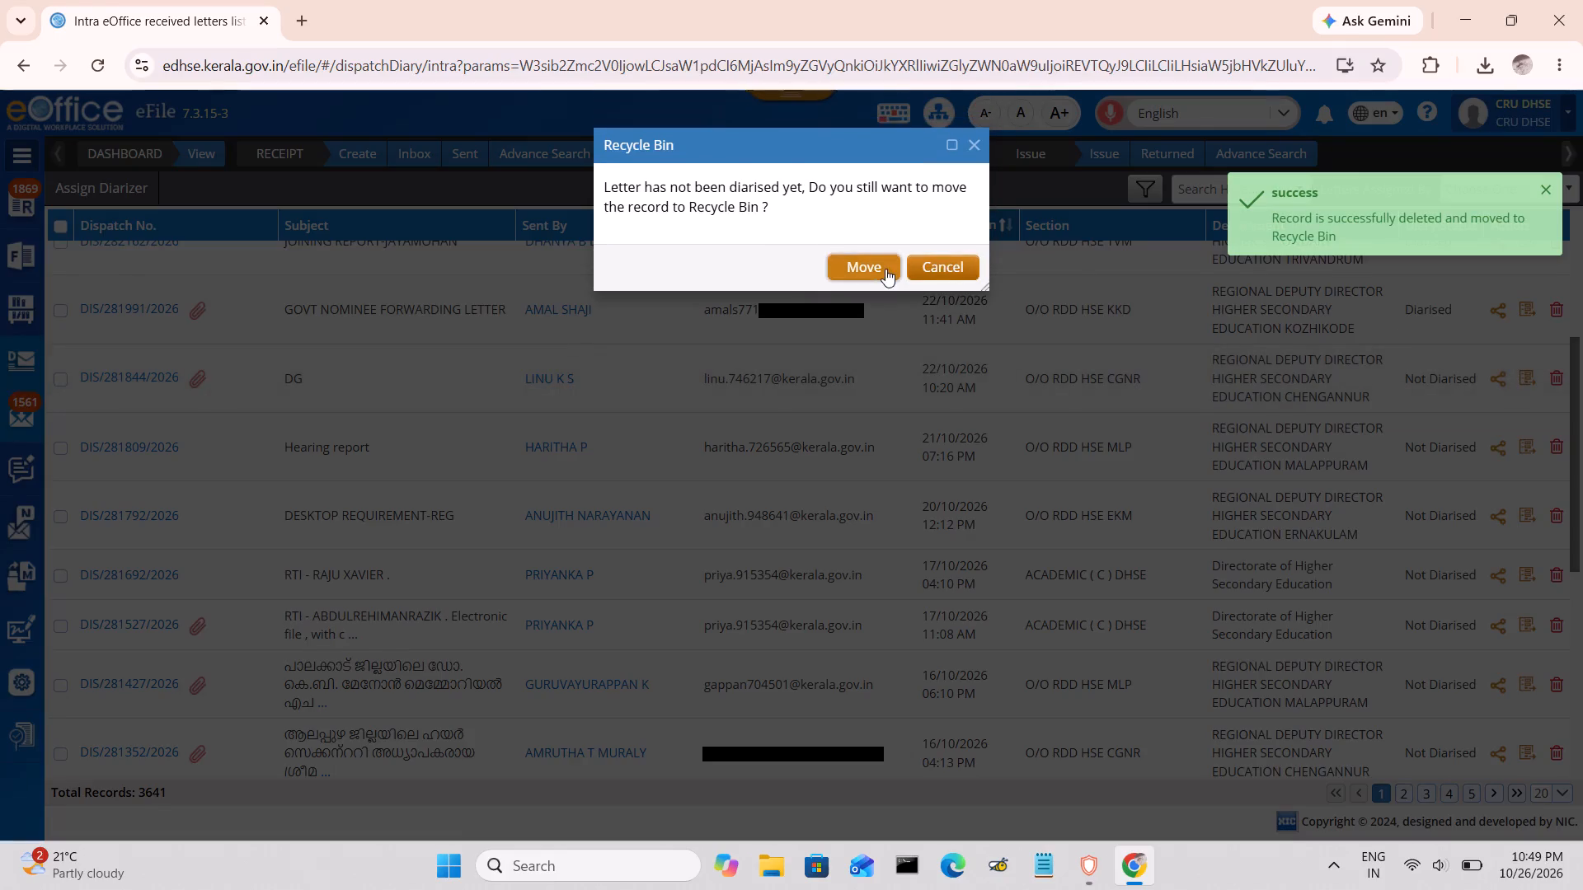
pyautogui.click(881, 268)
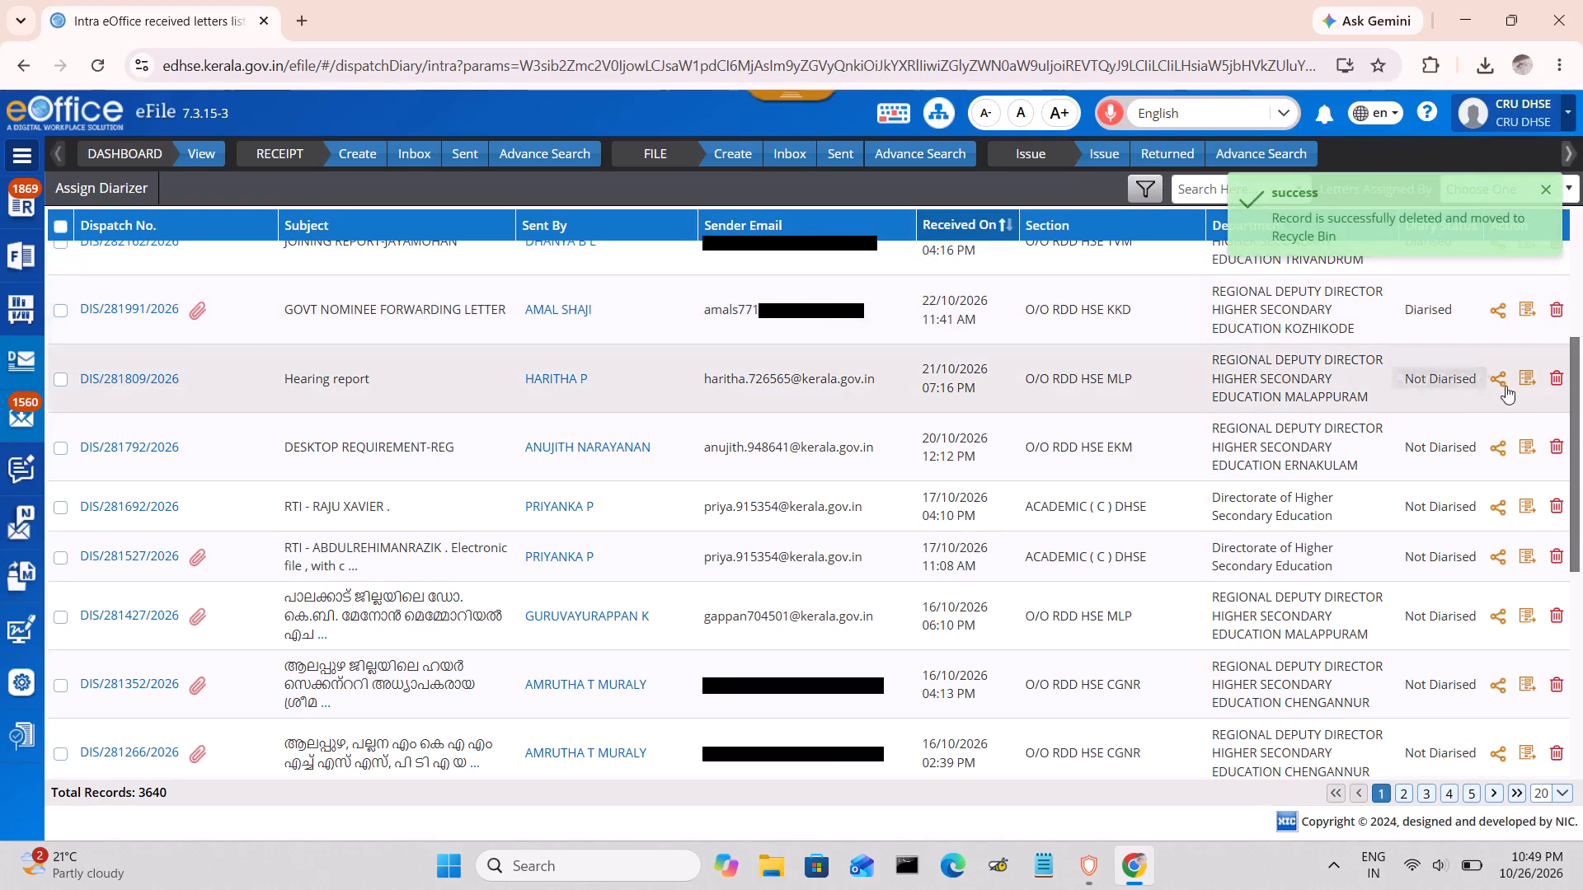
# Move the undiarised "Hearing report" and "DESKTOP REQUIREMENT-REG" letters to the Recycle Bin.
pyautogui.click(1561, 378)
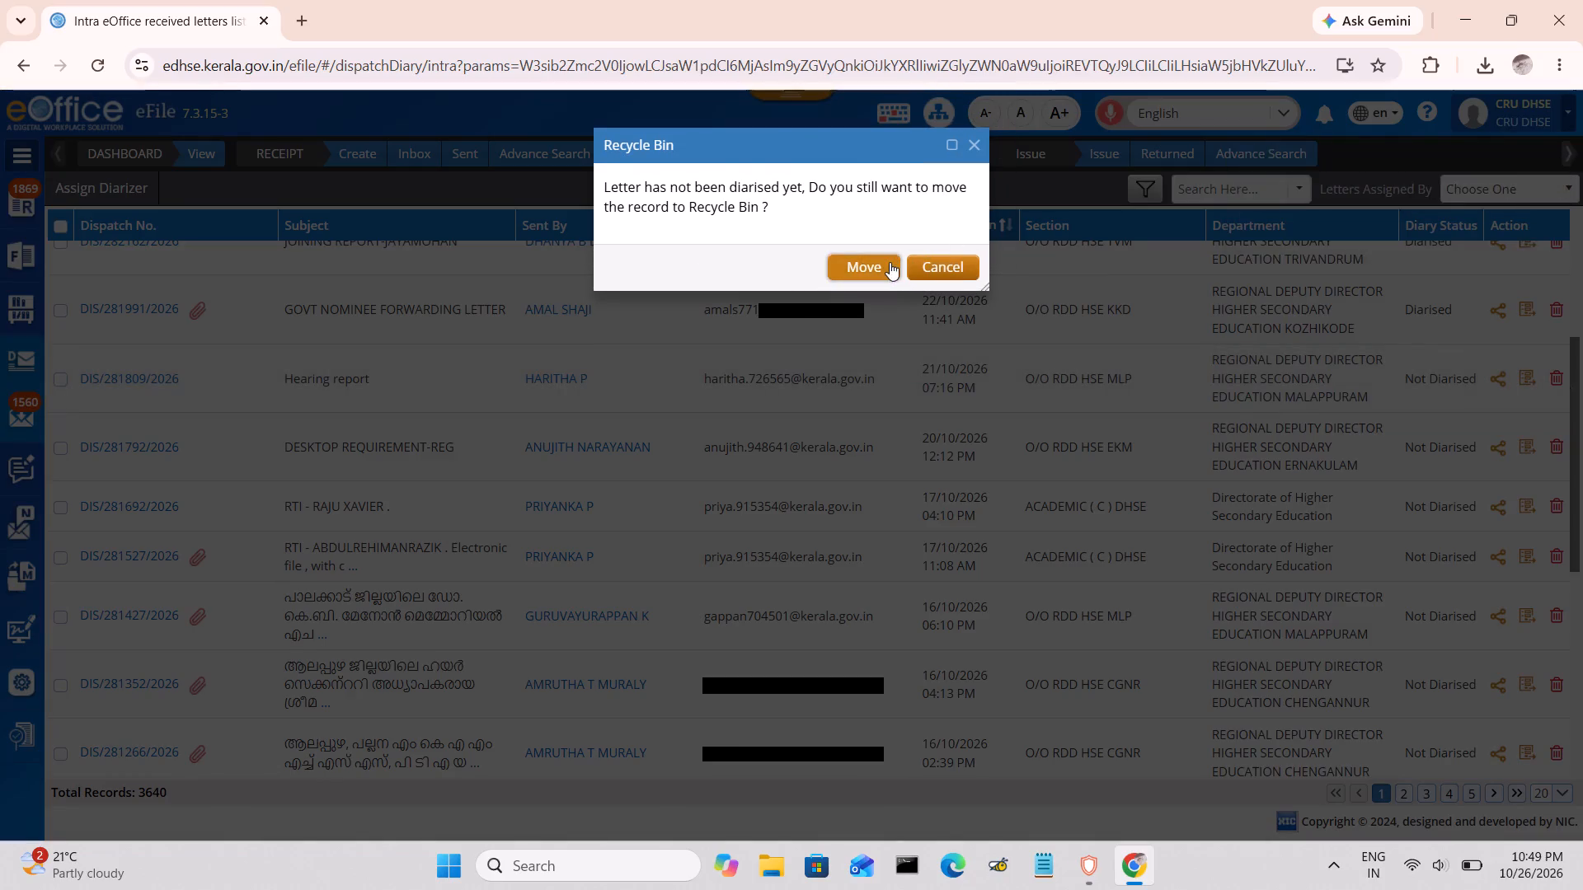
pyautogui.click(890, 262)
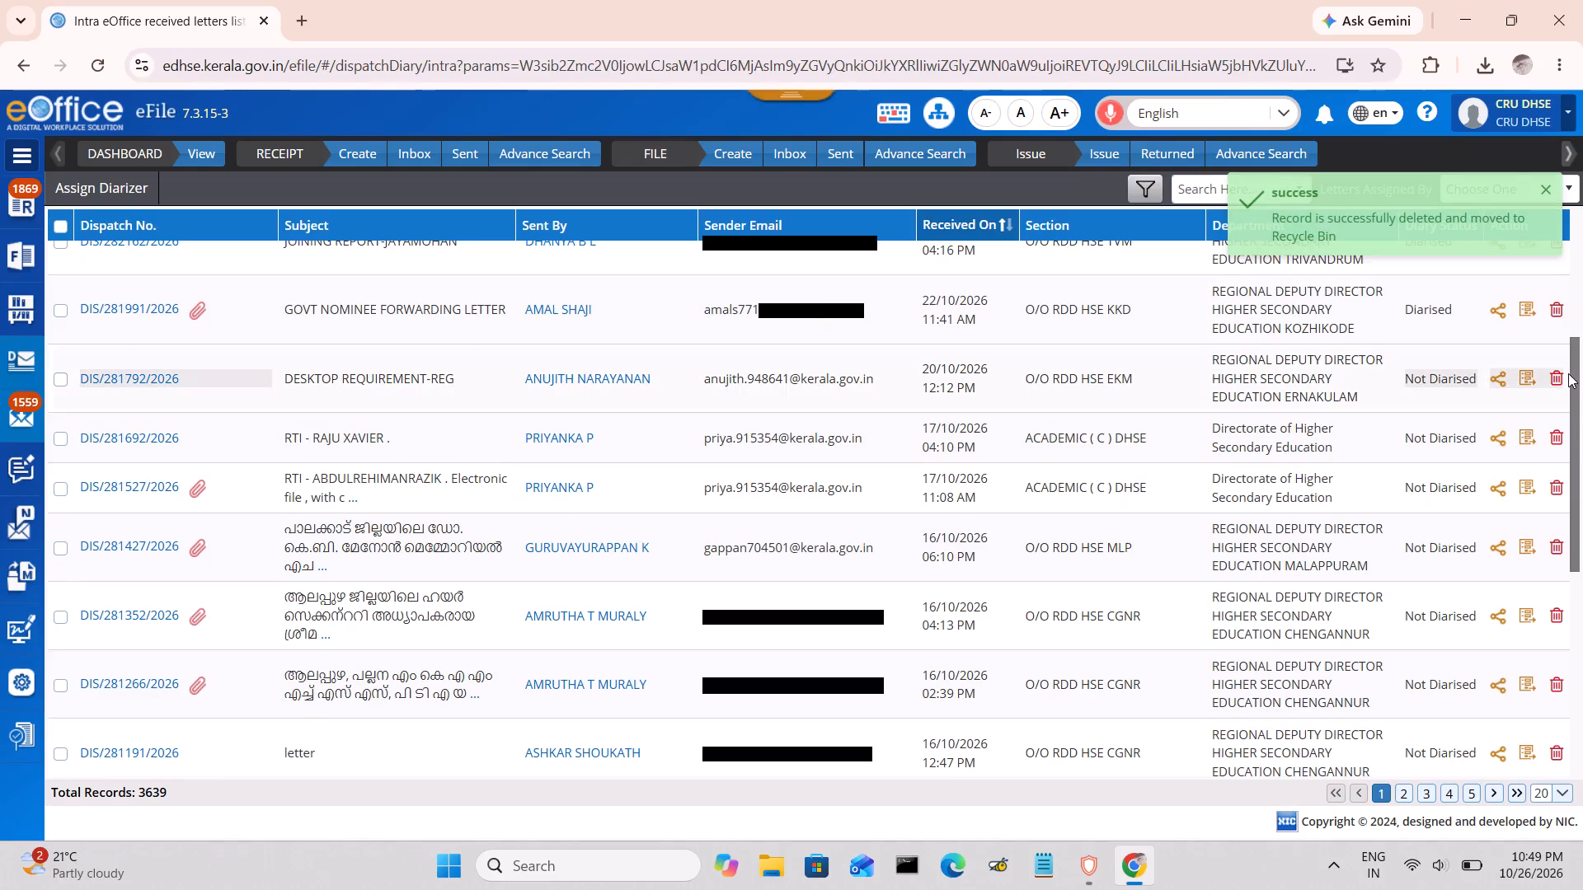
pyautogui.click(1556, 377)
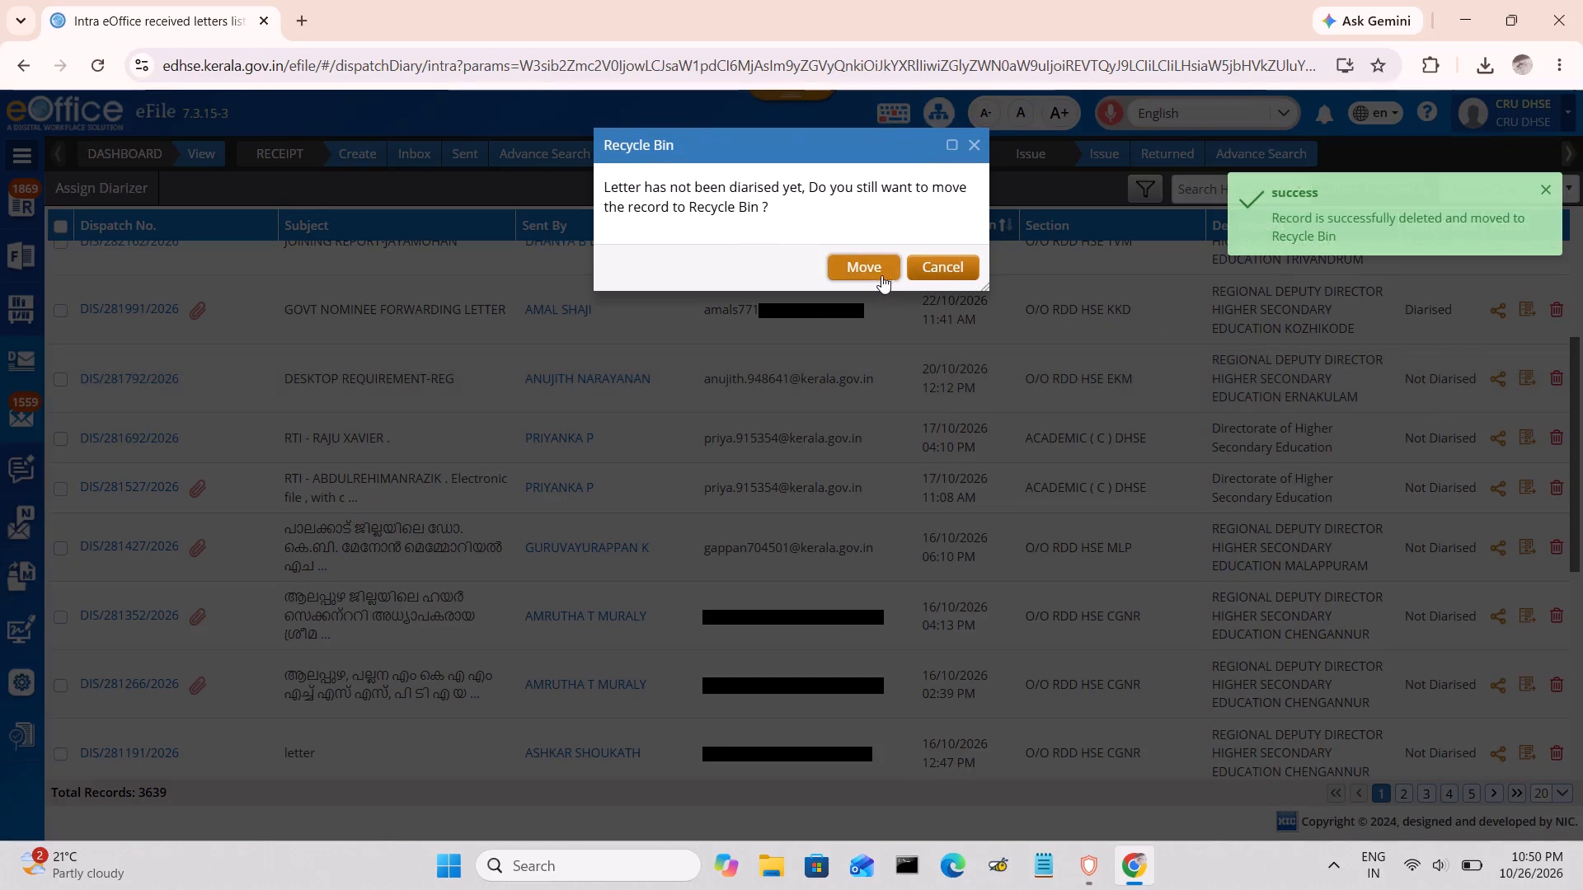
pyautogui.click(879, 269)
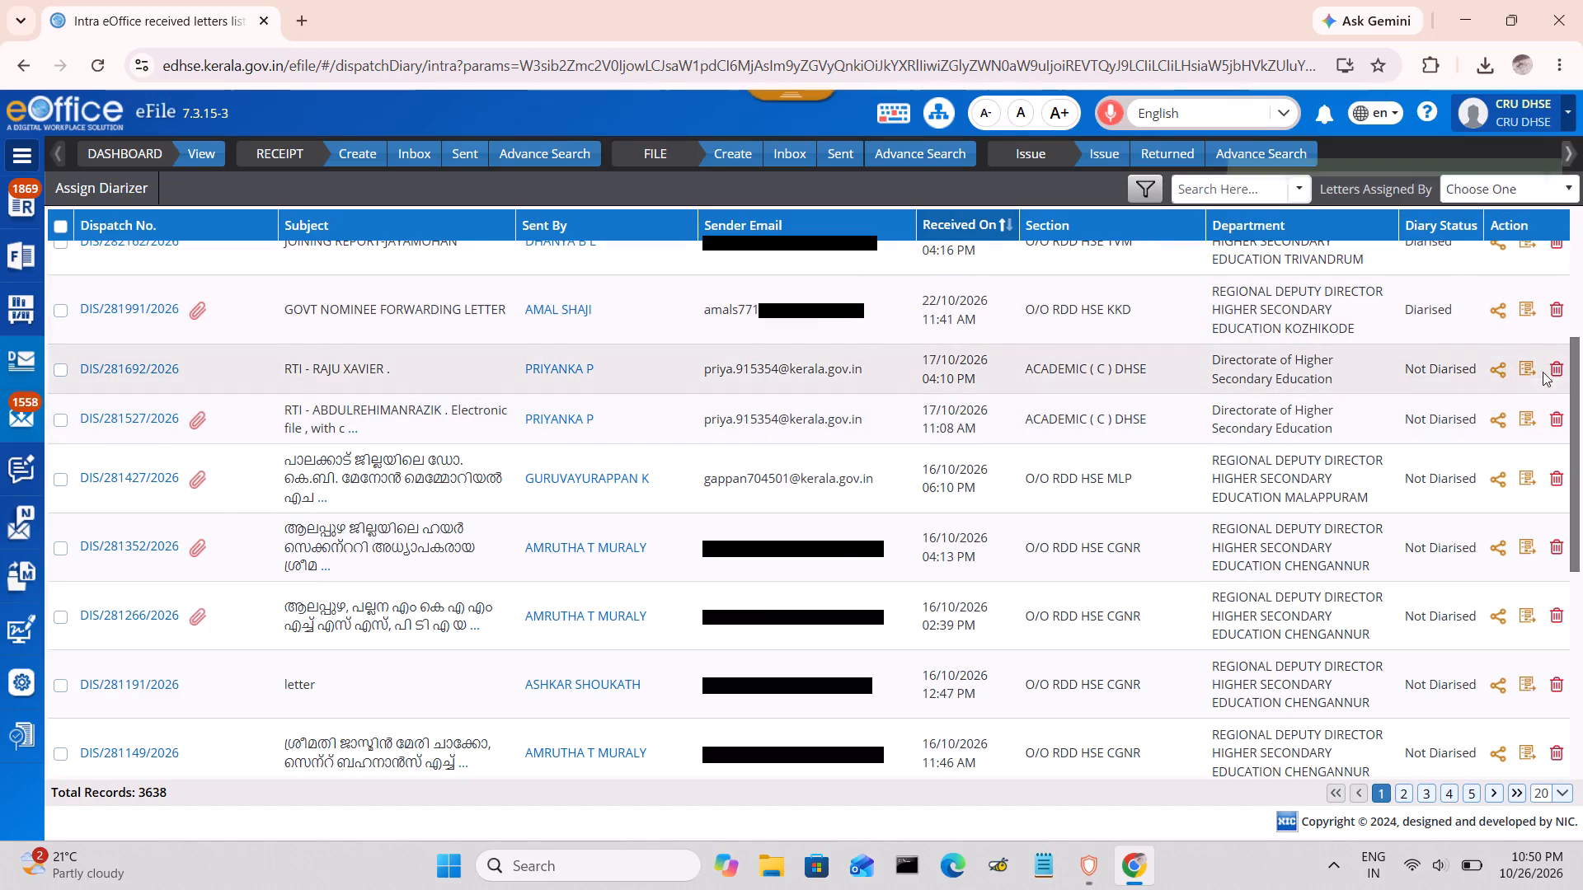
# Move the two RTI letters from ACADEMIC ( C ) DHSE and letter DIS/281427/2026 from O/O RDD HSE MLP to the Recycle Bin.
pyautogui.click(1561, 371)
pyautogui.click(871, 265)
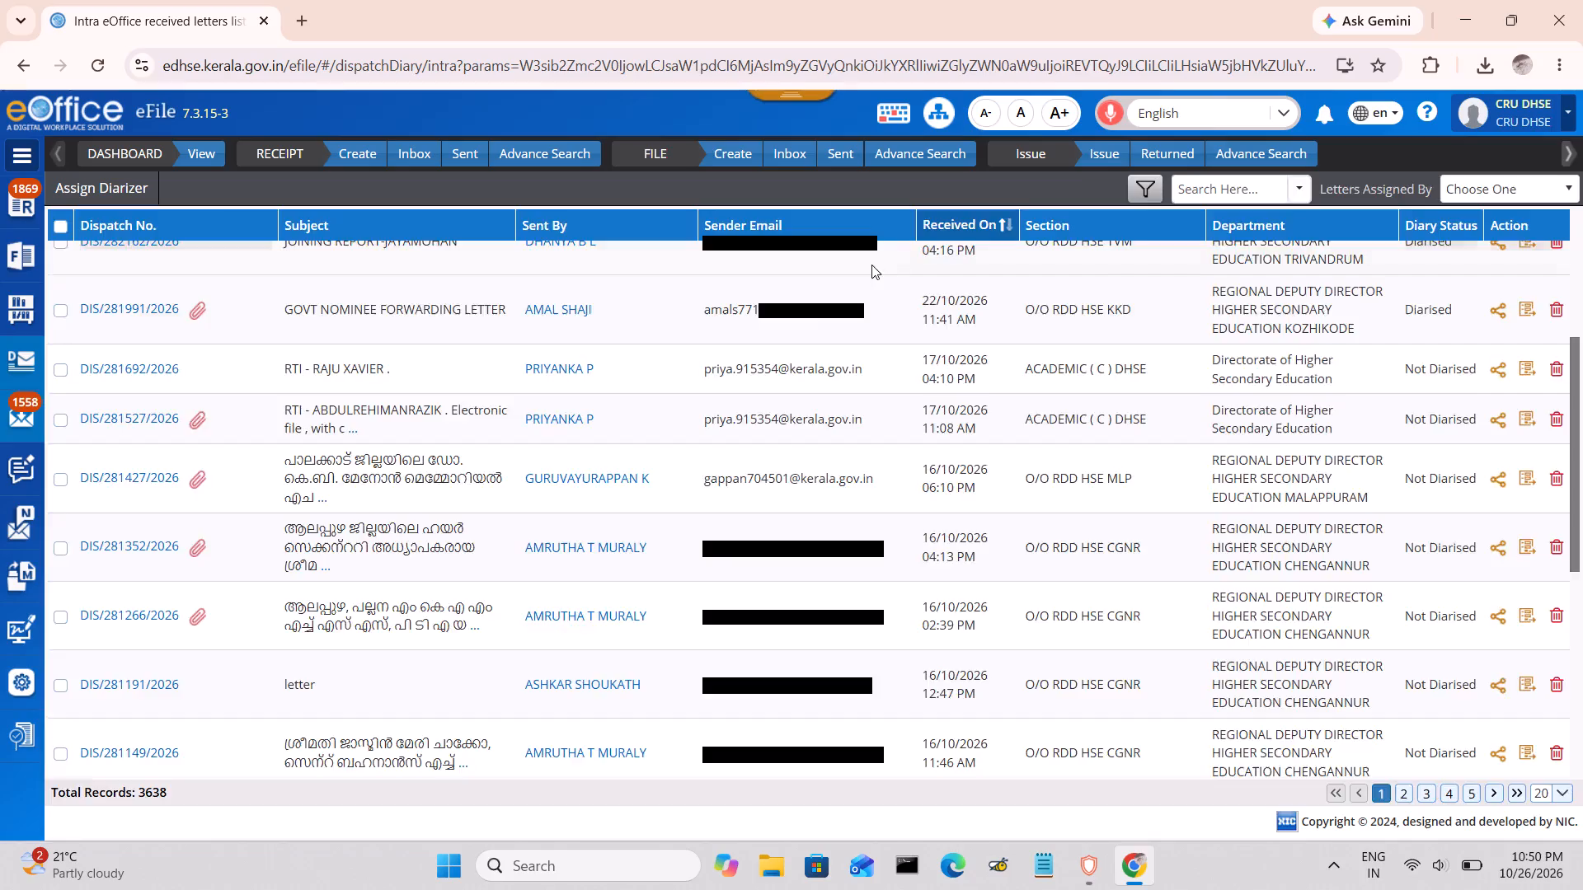
pyautogui.click(1558, 371)
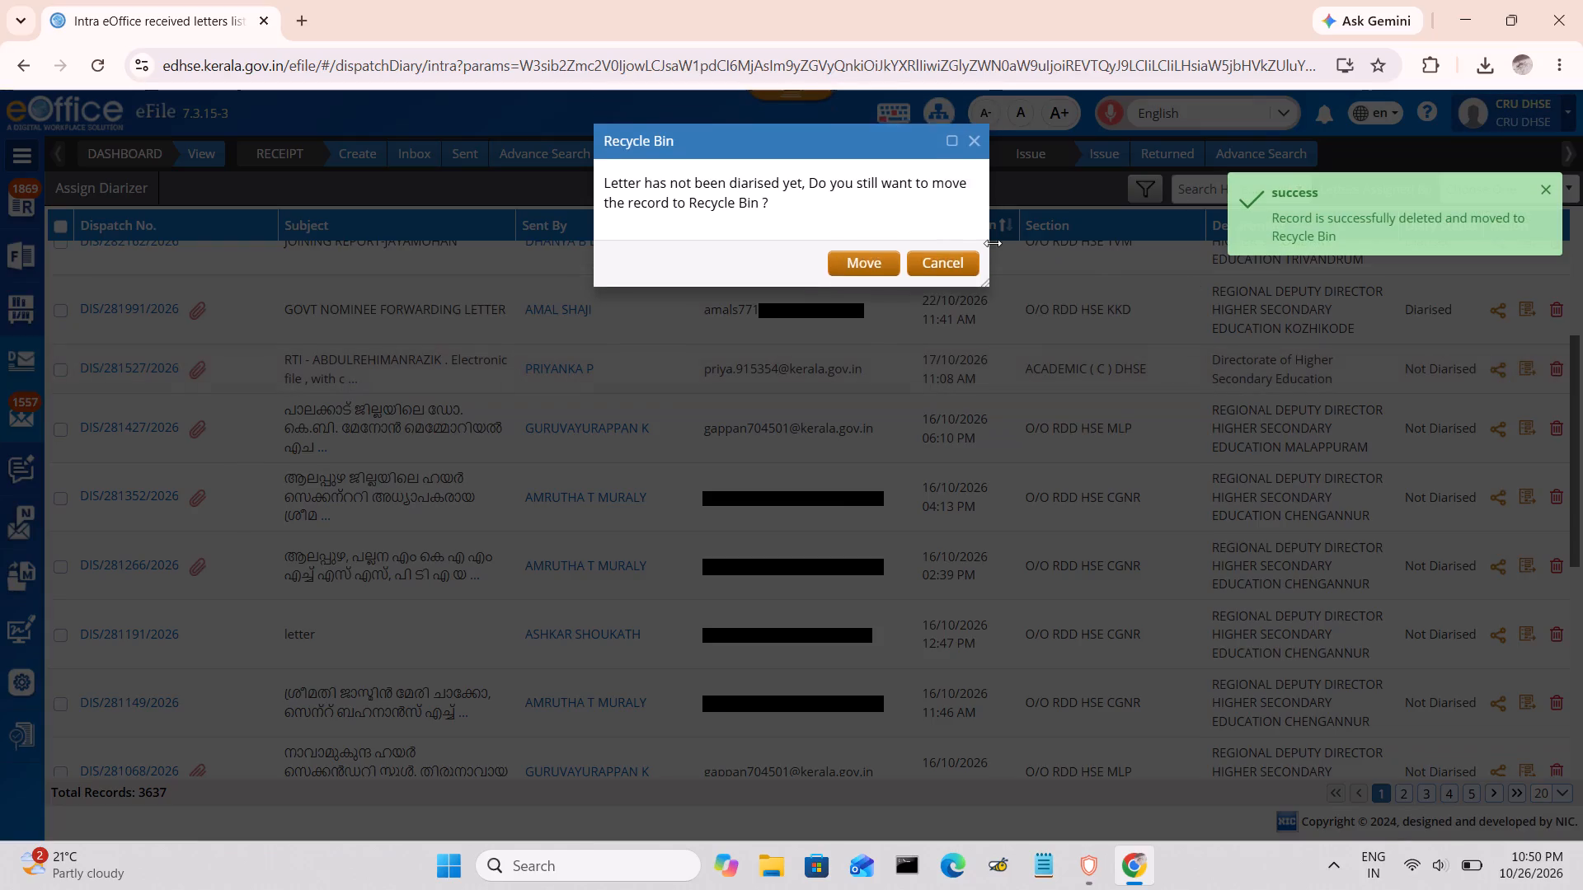
pyautogui.click(857, 260)
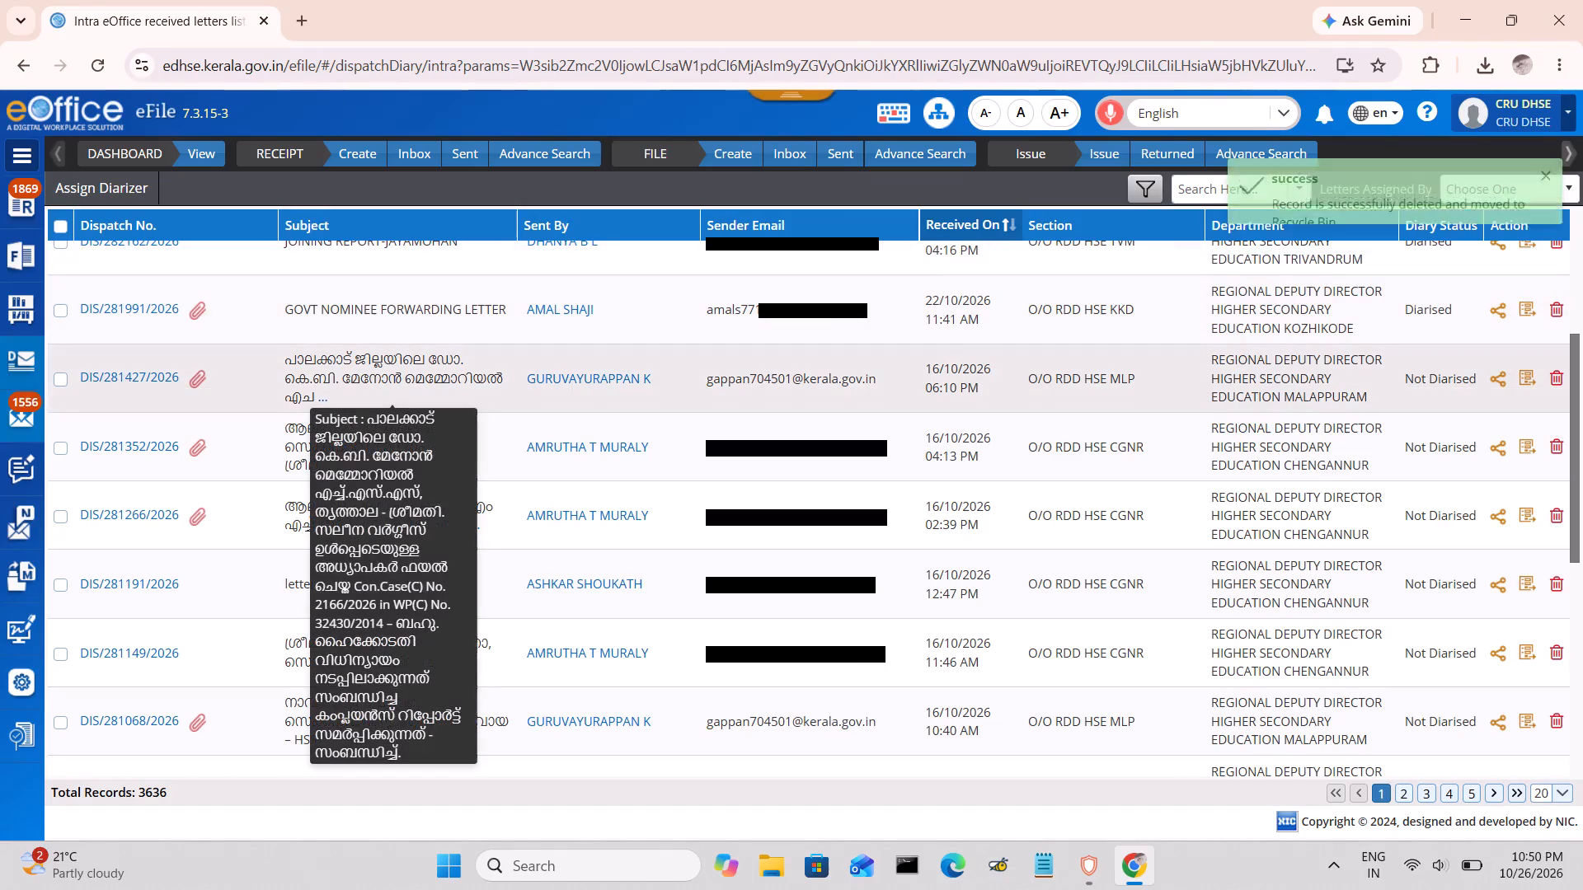
pyautogui.click(1560, 376)
pyautogui.click(848, 266)
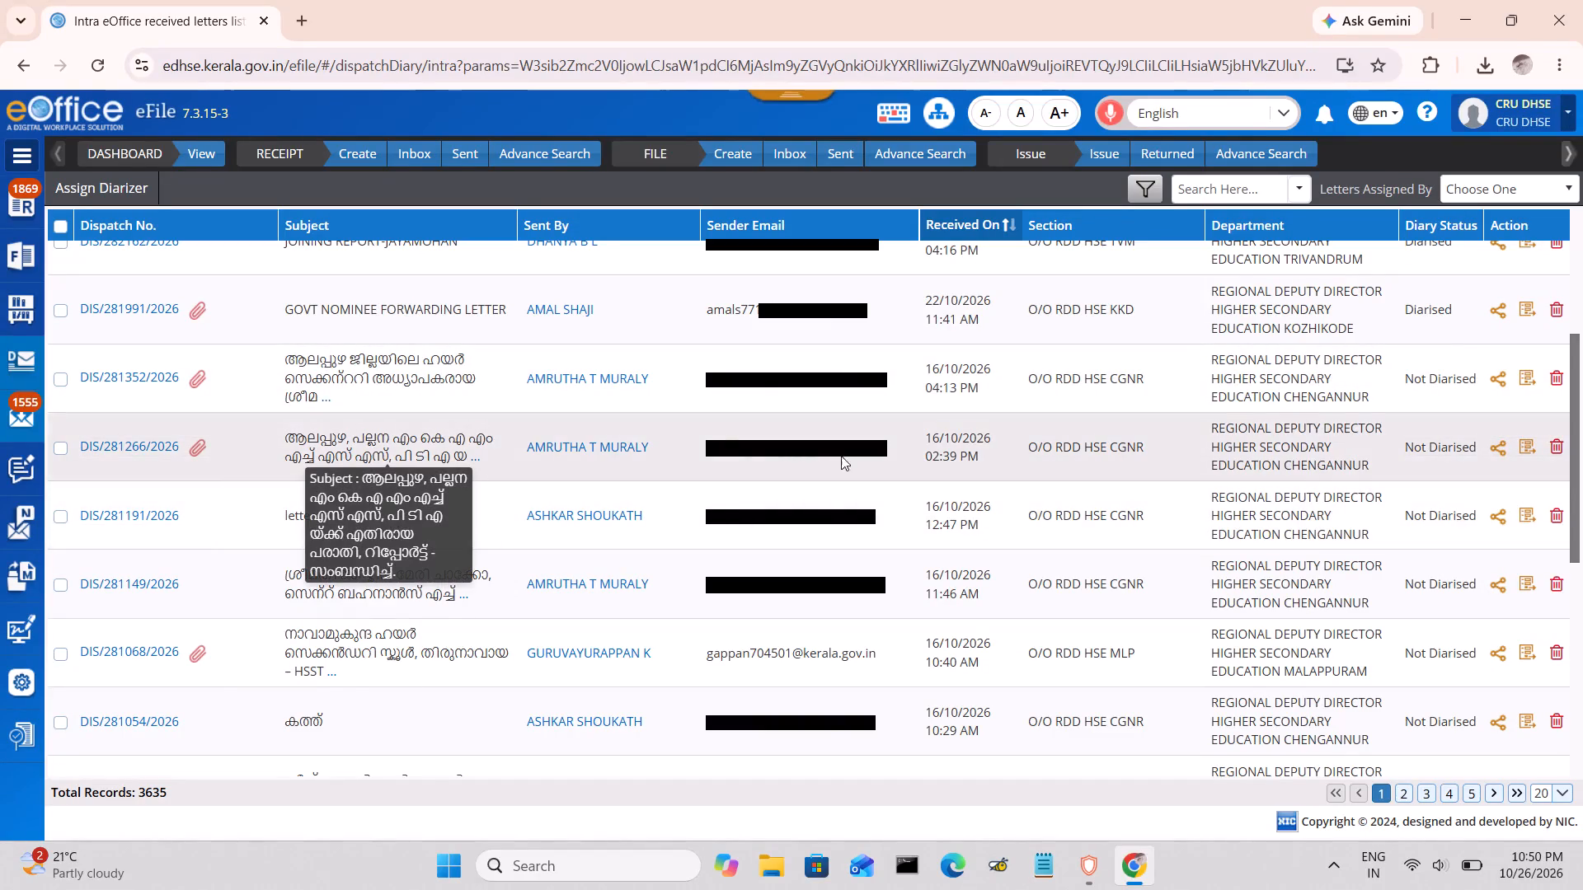
# Sequence the received document and the CASE18092026-1.pdf enclosure of letter DIS/281352/2026 and start diarising them.
pyautogui.click(1528, 375)
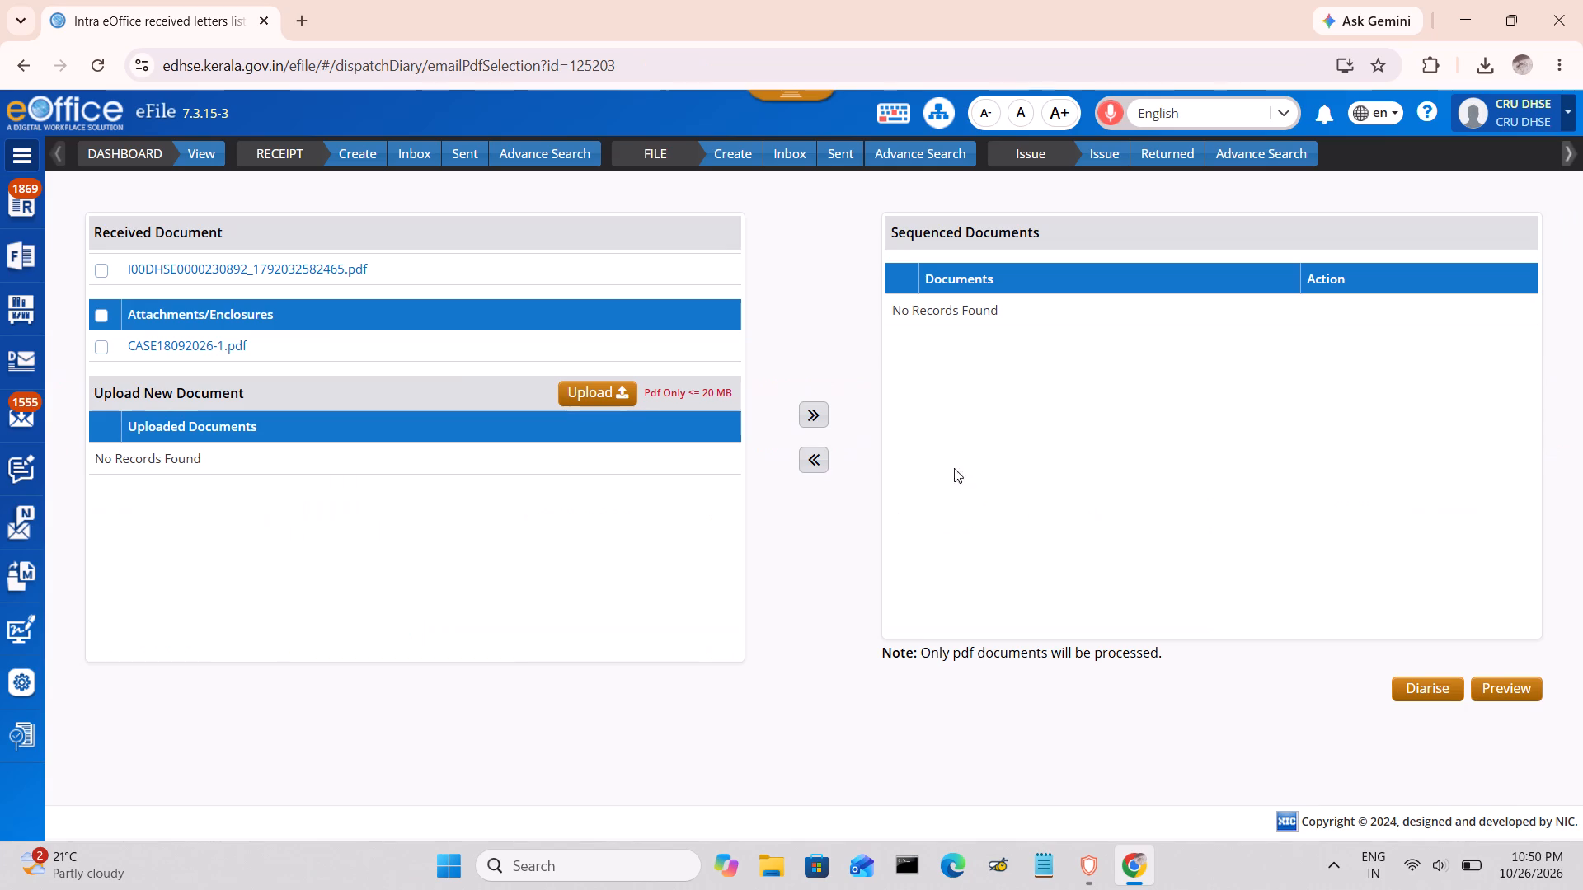
pyautogui.click(107, 273)
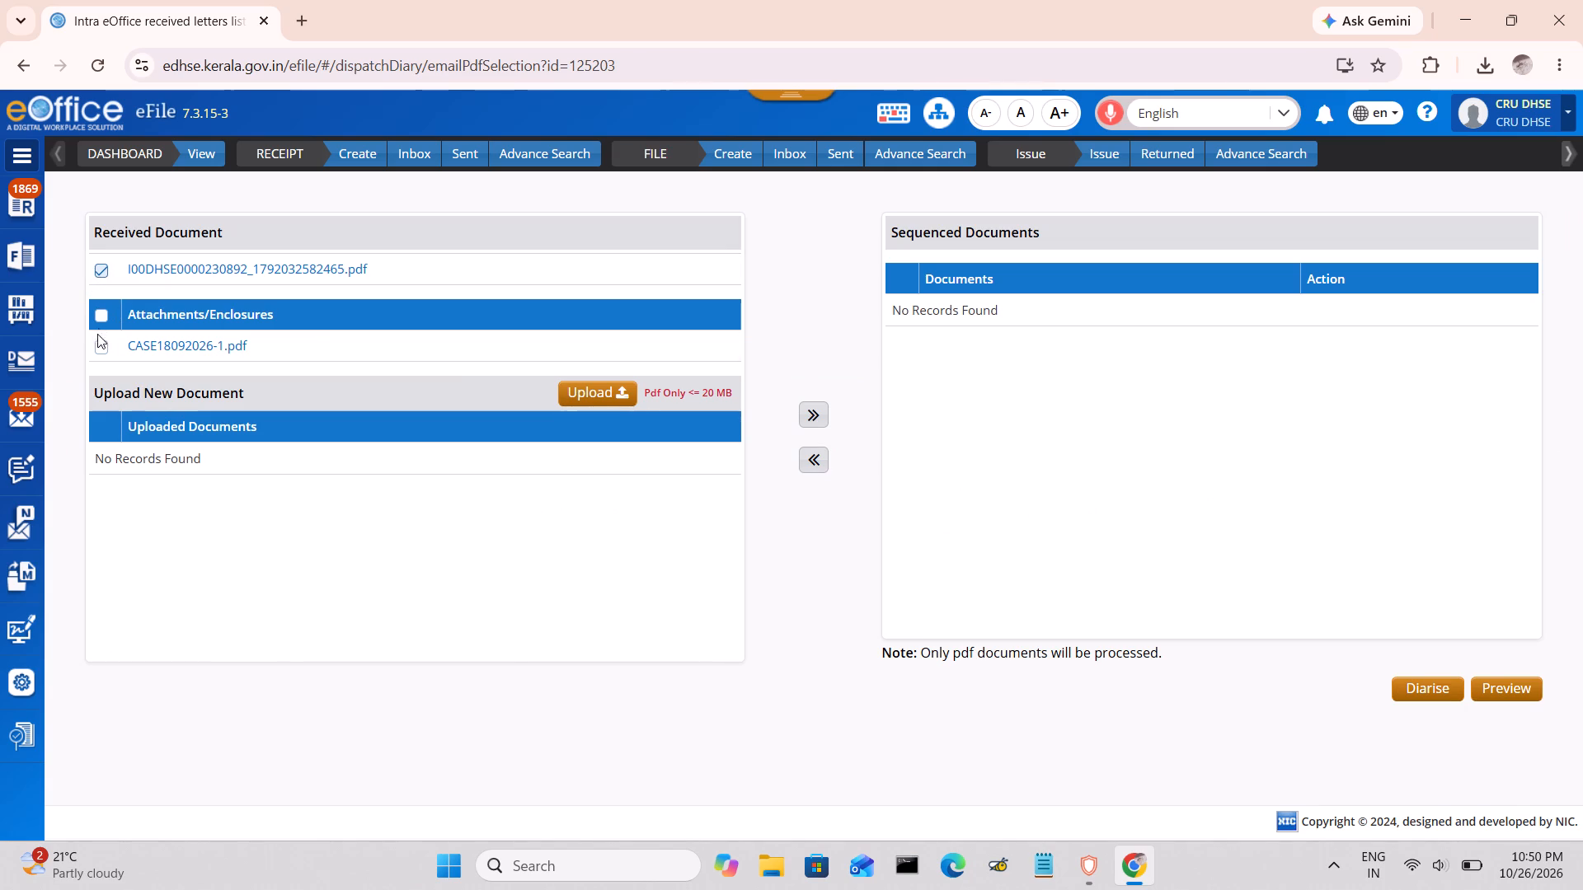
pyautogui.click(99, 347)
pyautogui.click(820, 415)
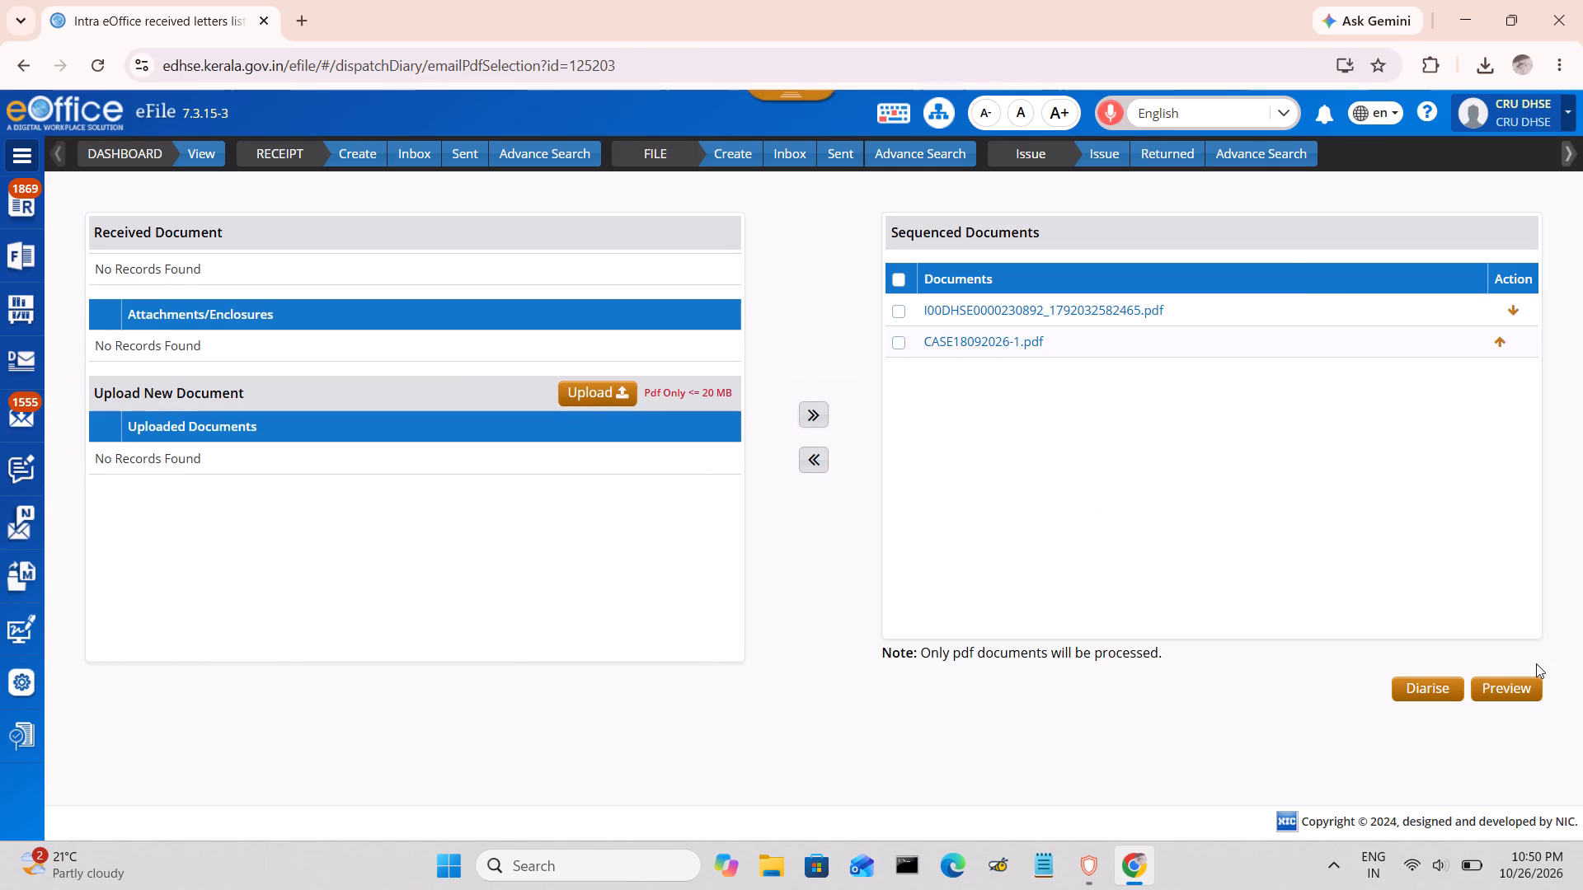
pyautogui.click(1449, 684)
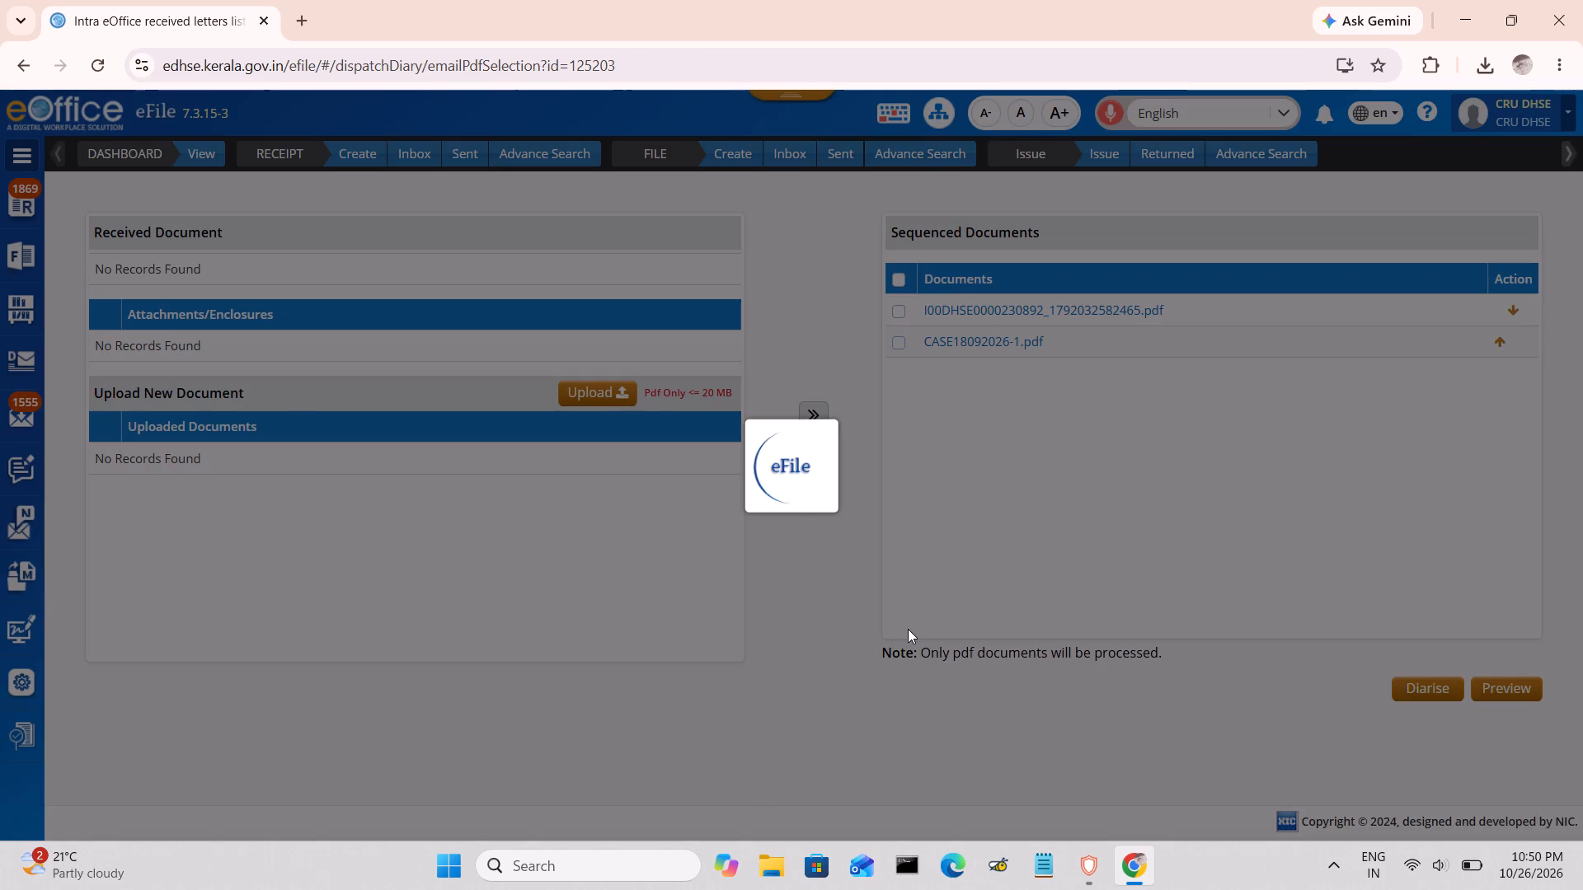
# Enter the sender address "RDD CHNR NO 2038" and set the main category to General.
pyautogui.click(877, 687)
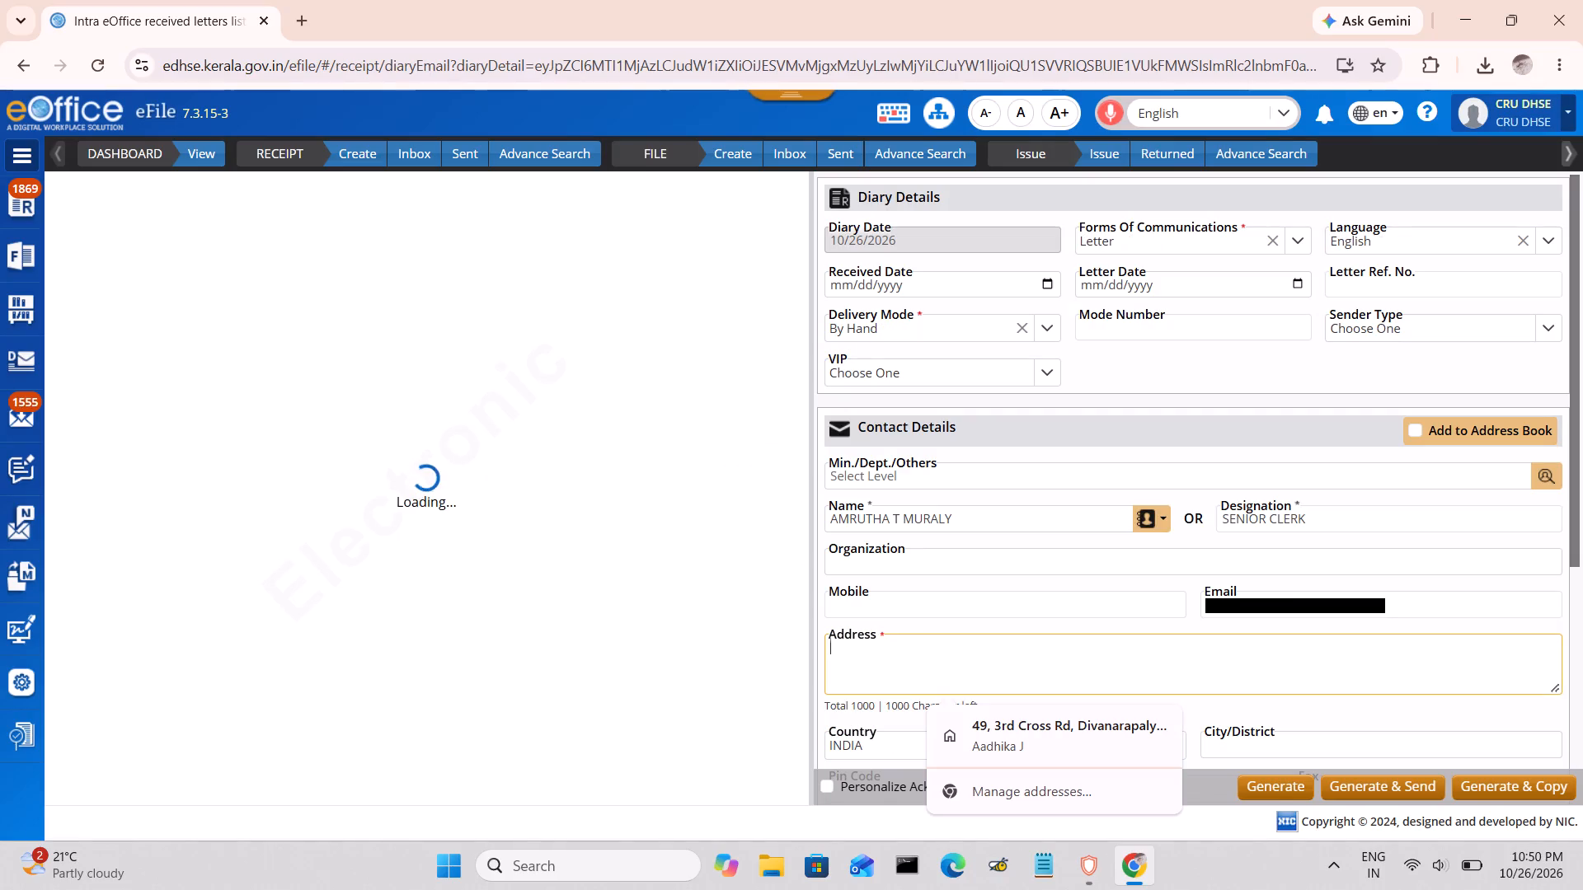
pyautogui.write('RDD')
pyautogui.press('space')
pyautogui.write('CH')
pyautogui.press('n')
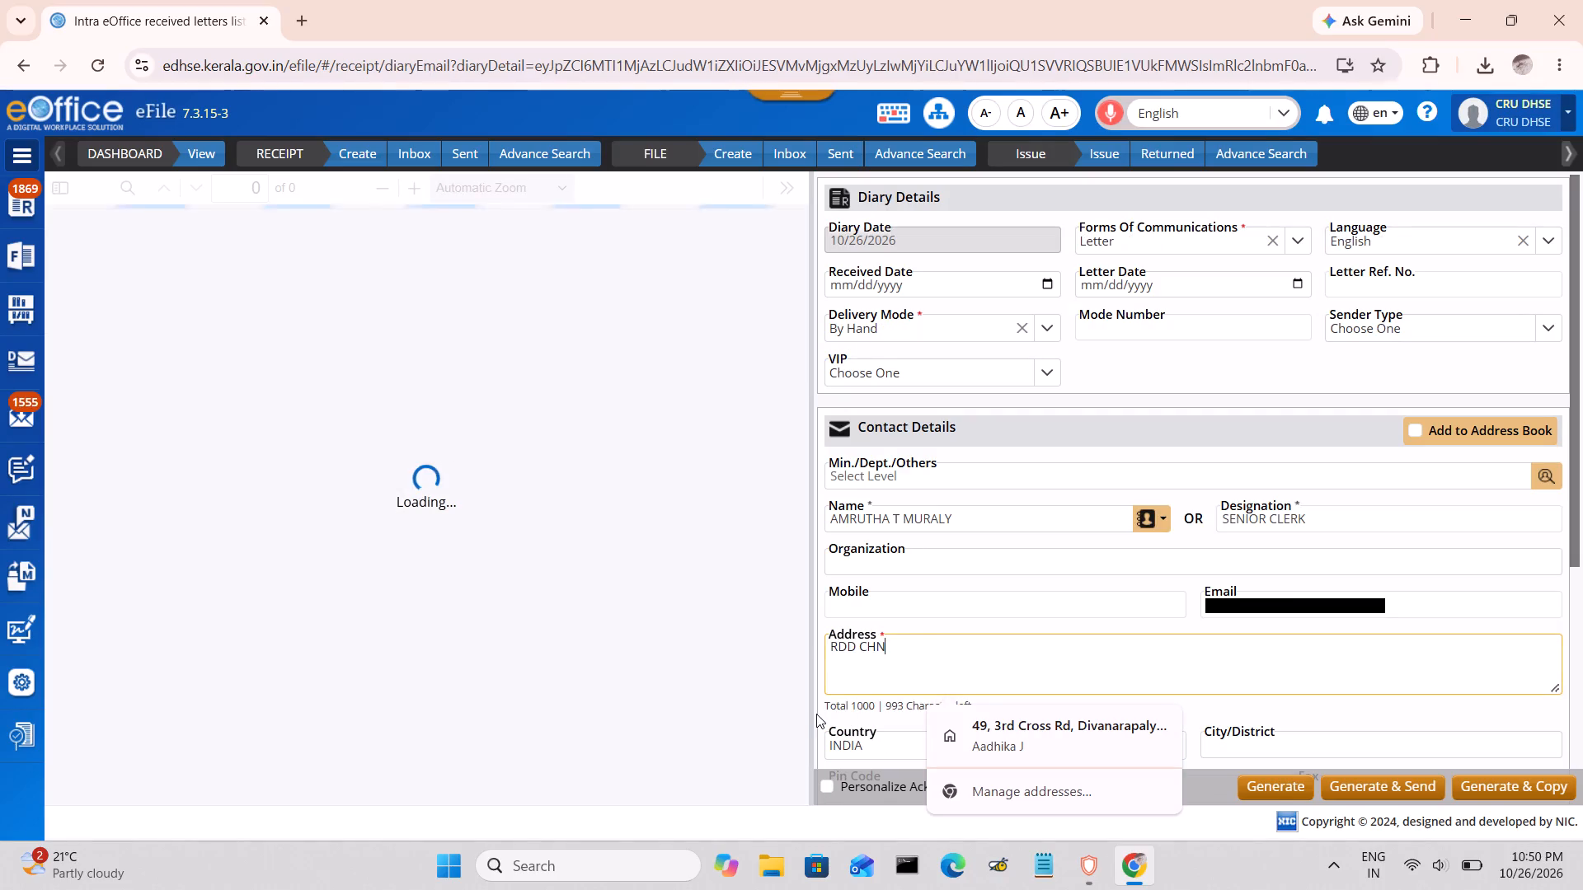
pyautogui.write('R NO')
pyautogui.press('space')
pyautogui.scroll(-3, 911, 641)
pyautogui.click(856, 580)
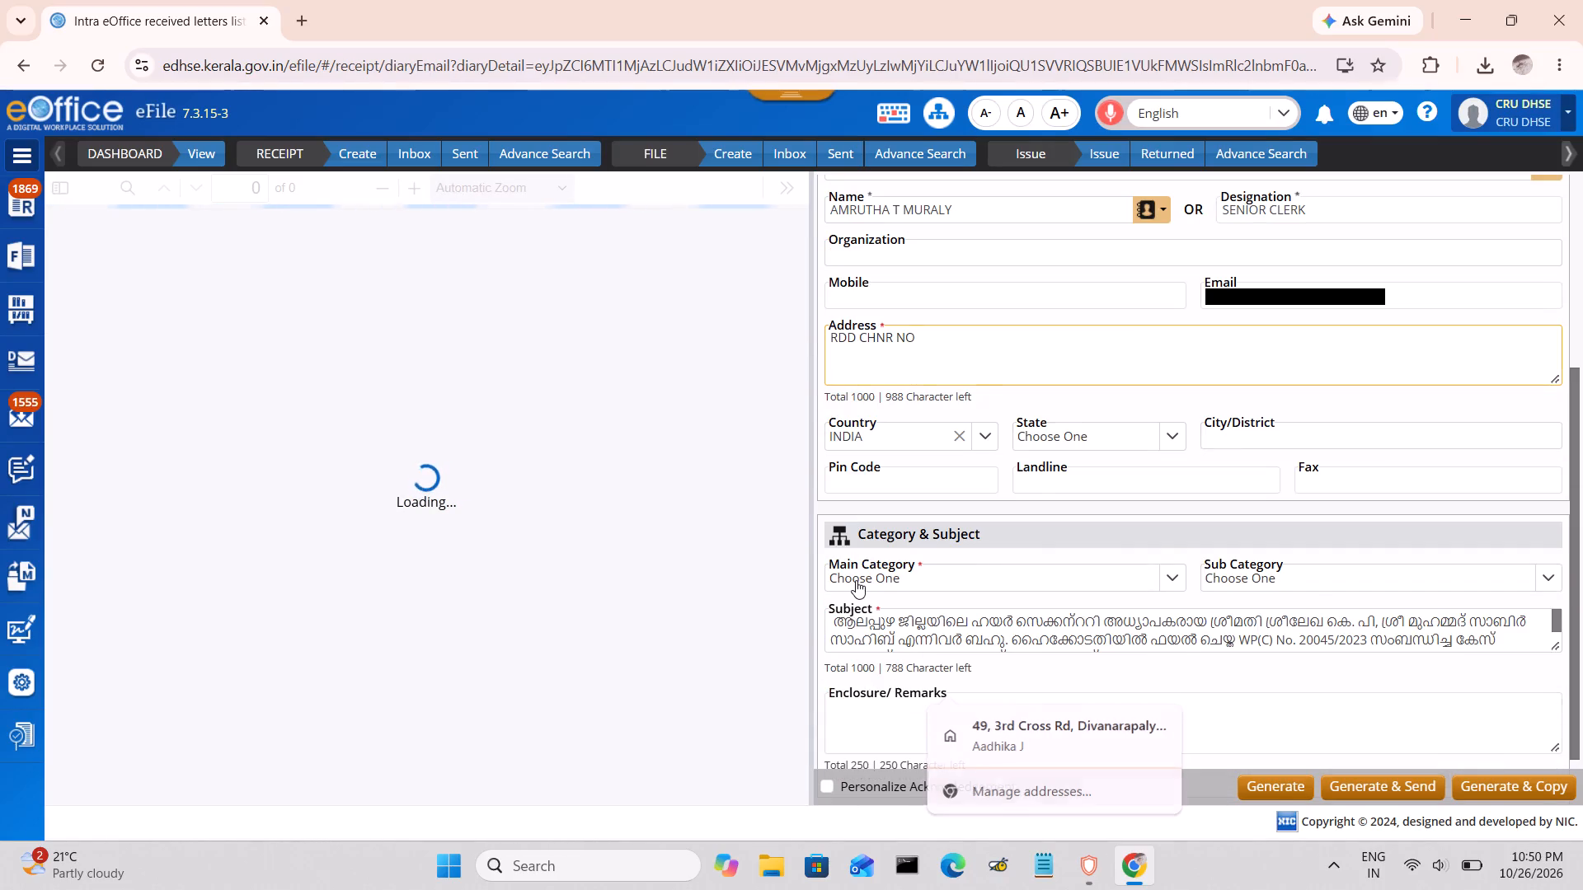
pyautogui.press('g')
pyautogui.click(857, 646)
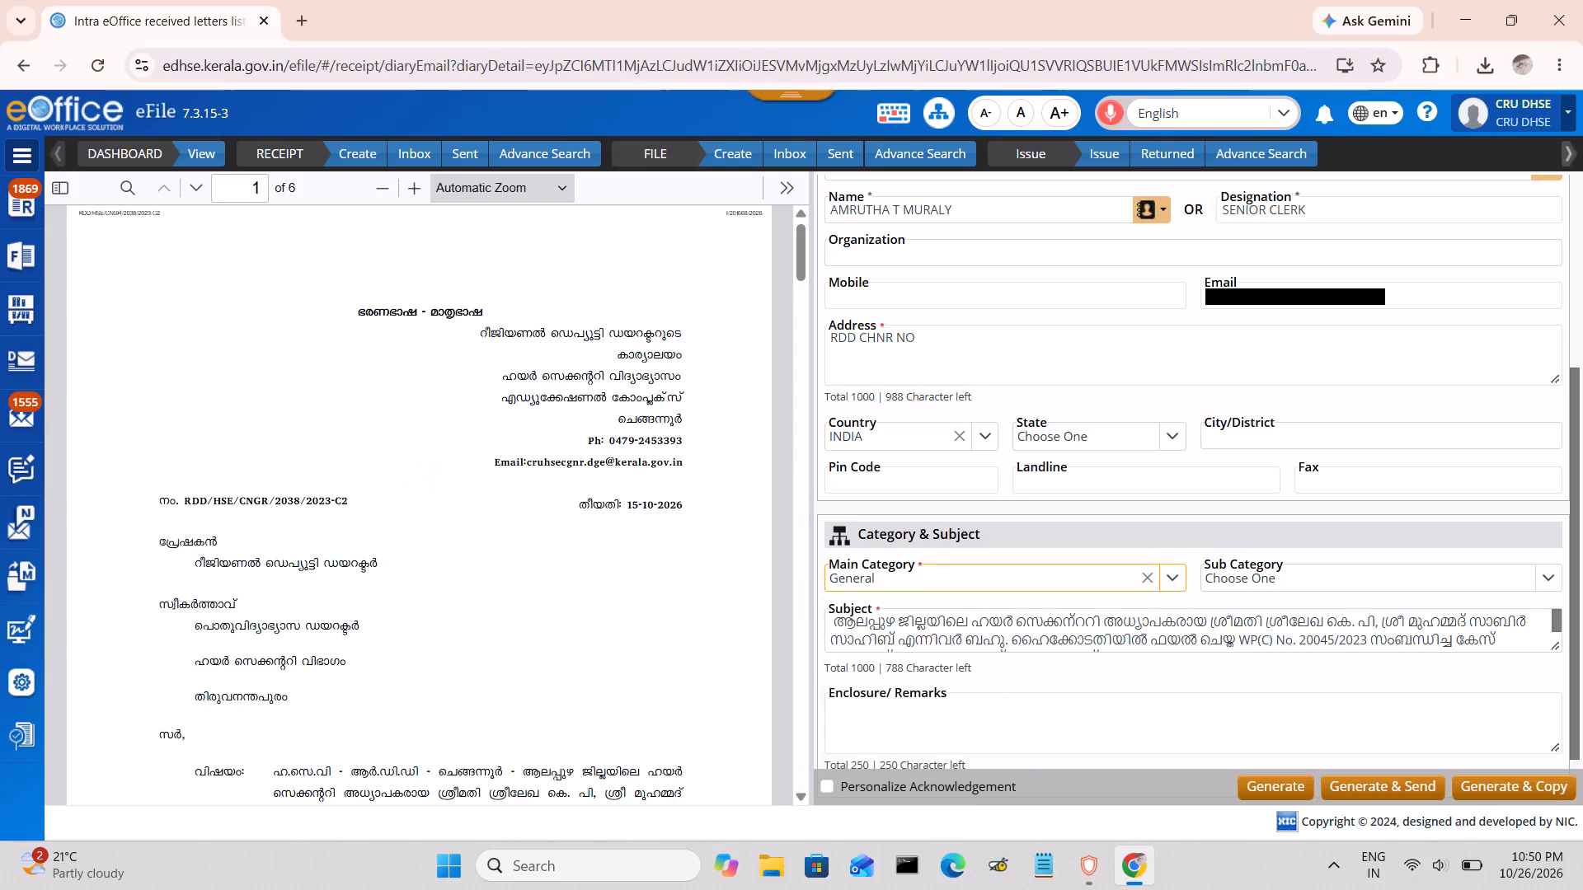
pyautogui.click(927, 344)
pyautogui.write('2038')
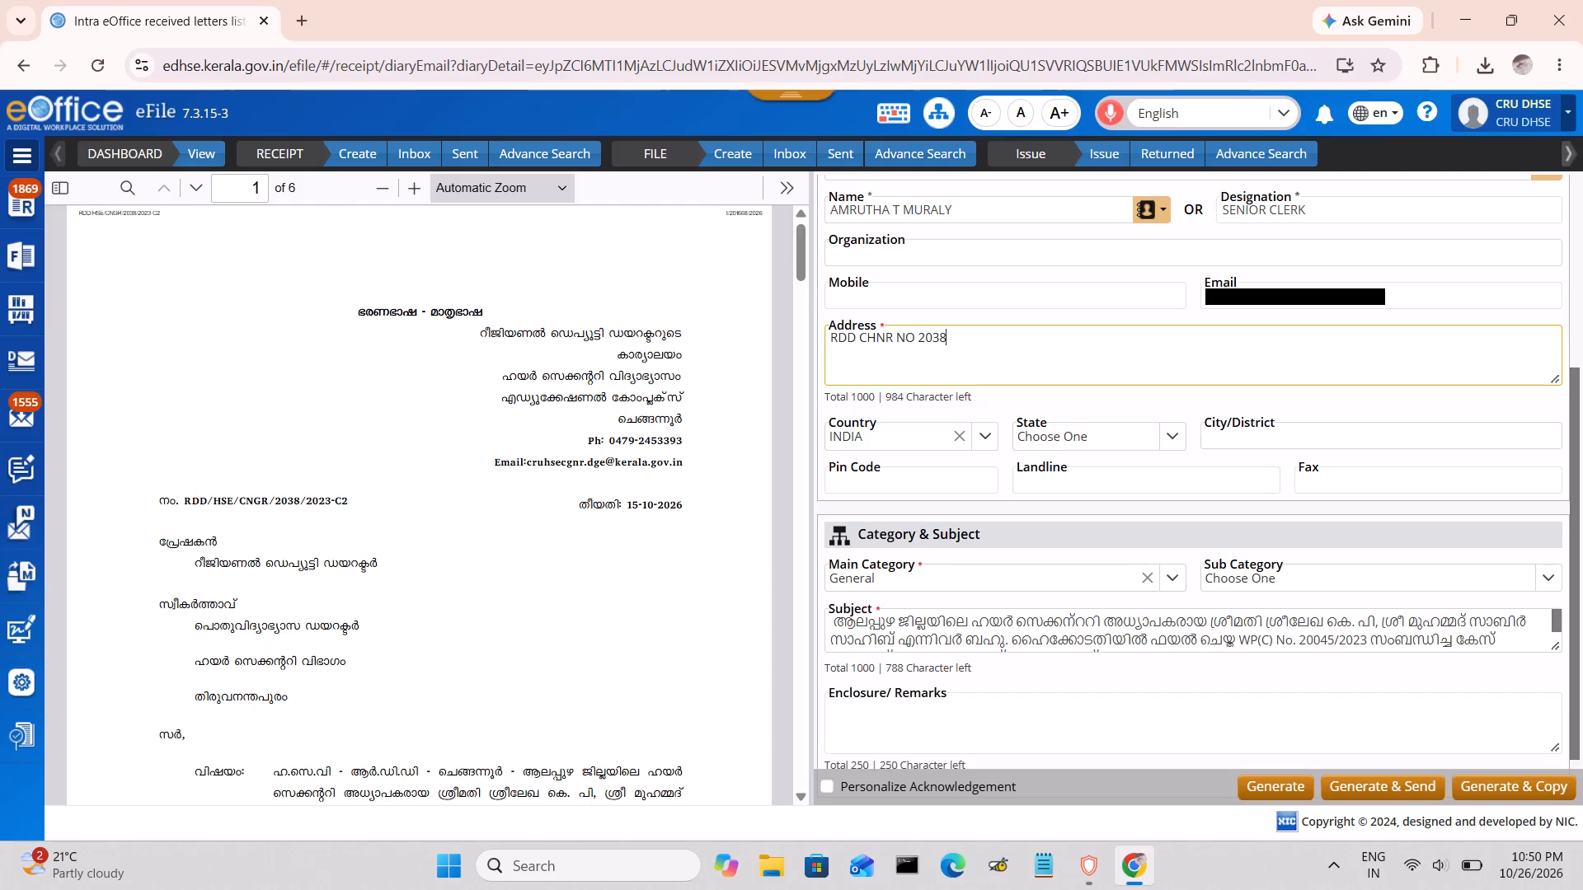
# Append a hyphen and a copy of the address text "RDD CHNR NO 2038" to the end of the subject.
pyautogui.moveTo(973, 334); pyautogui.dragTo(809, 329)
pyautogui.moveTo(809, 329); pyautogui.dragTo(802, 345)
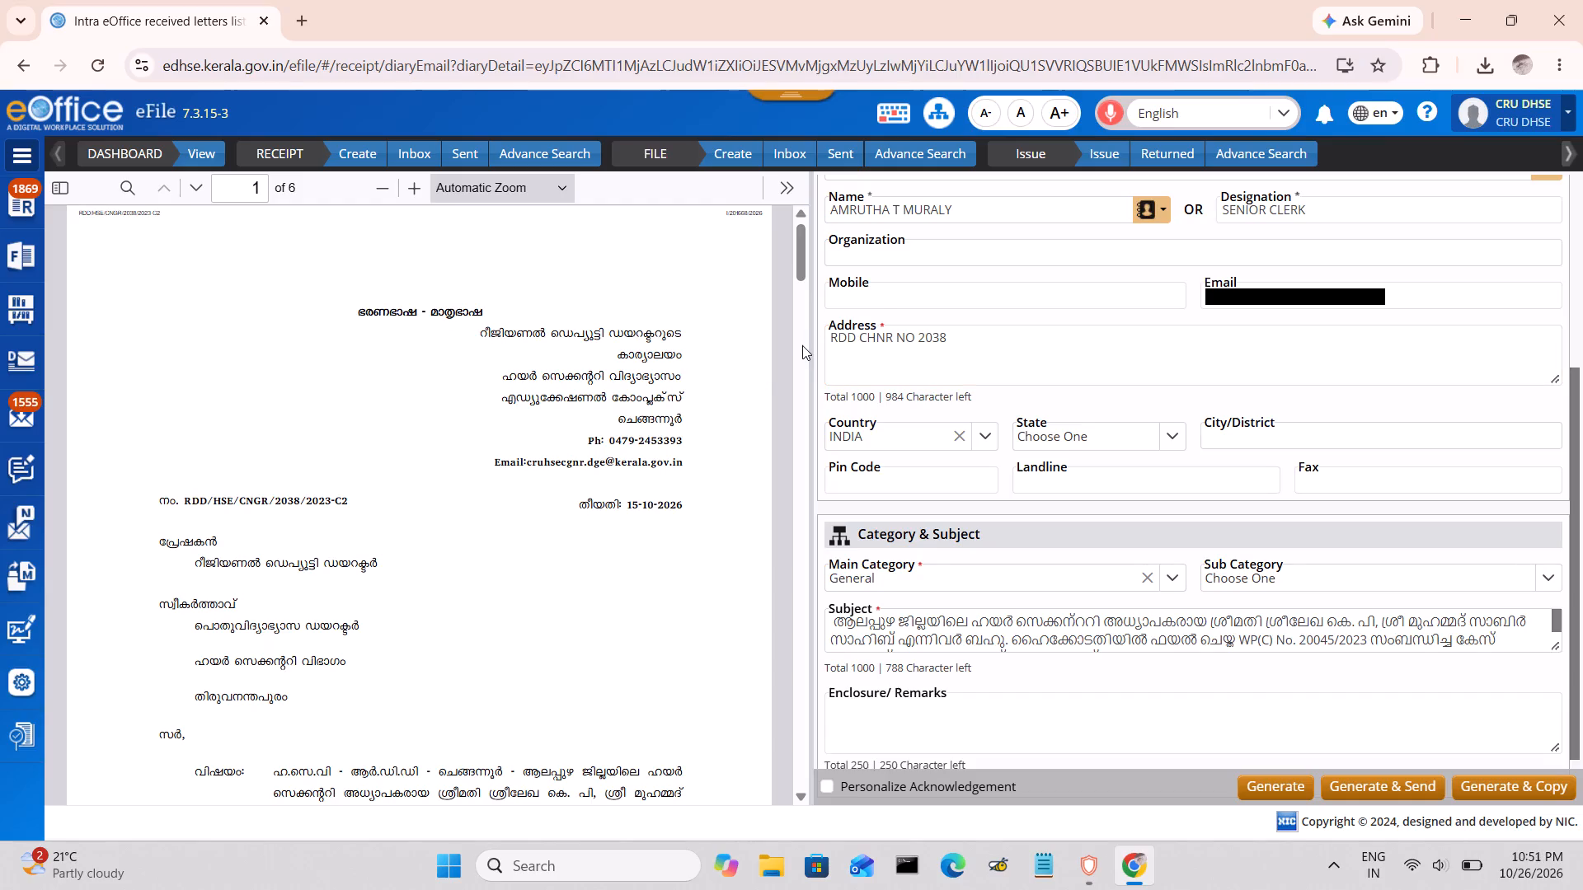
pyautogui.moveTo(802, 345); pyautogui.dragTo(857, 346)
pyautogui.click(931, 358)
pyautogui.moveTo(966, 335); pyautogui.dragTo(892, 343)
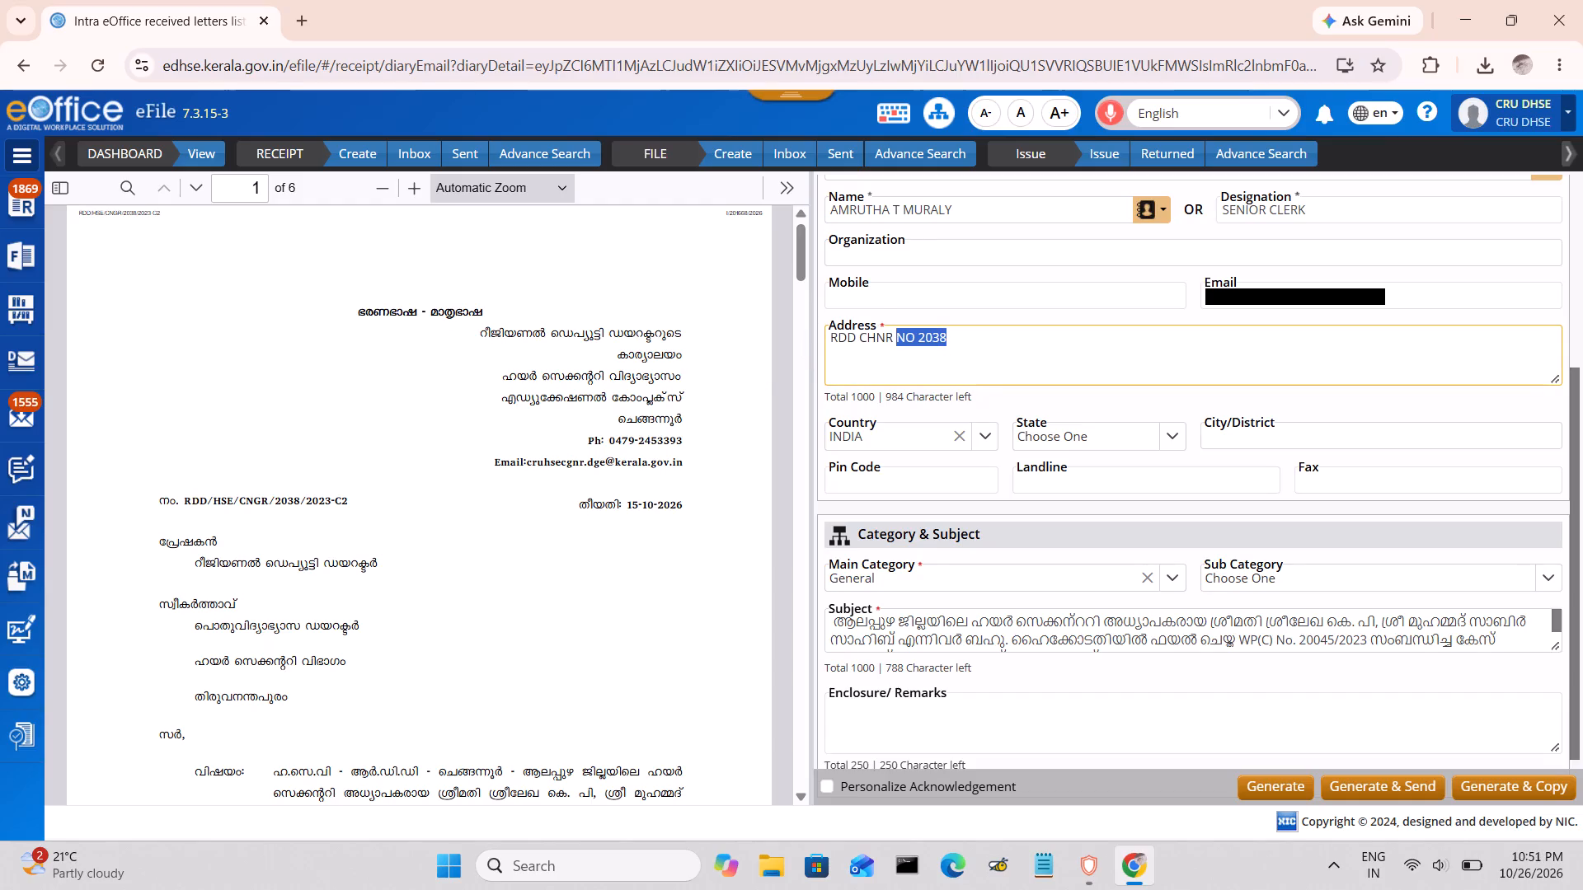
pyautogui.moveTo(892, 343); pyautogui.dragTo(820, 334)
pyautogui.hotkey('ctrl', 'c')
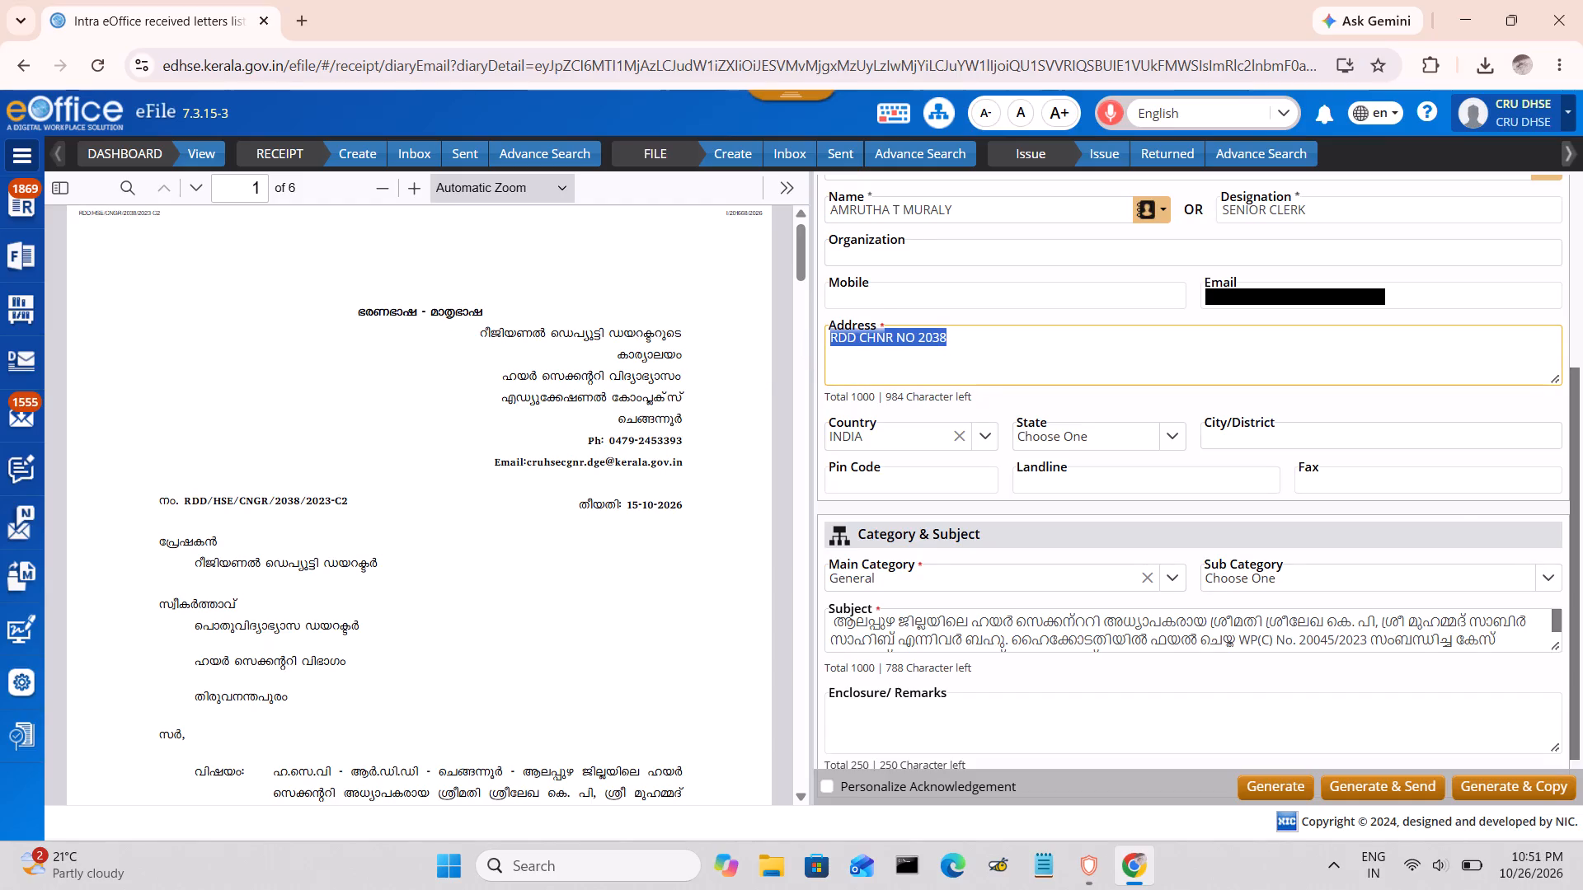
pyautogui.click(1521, 639)
pyautogui.scroll(-1, 1521, 639)
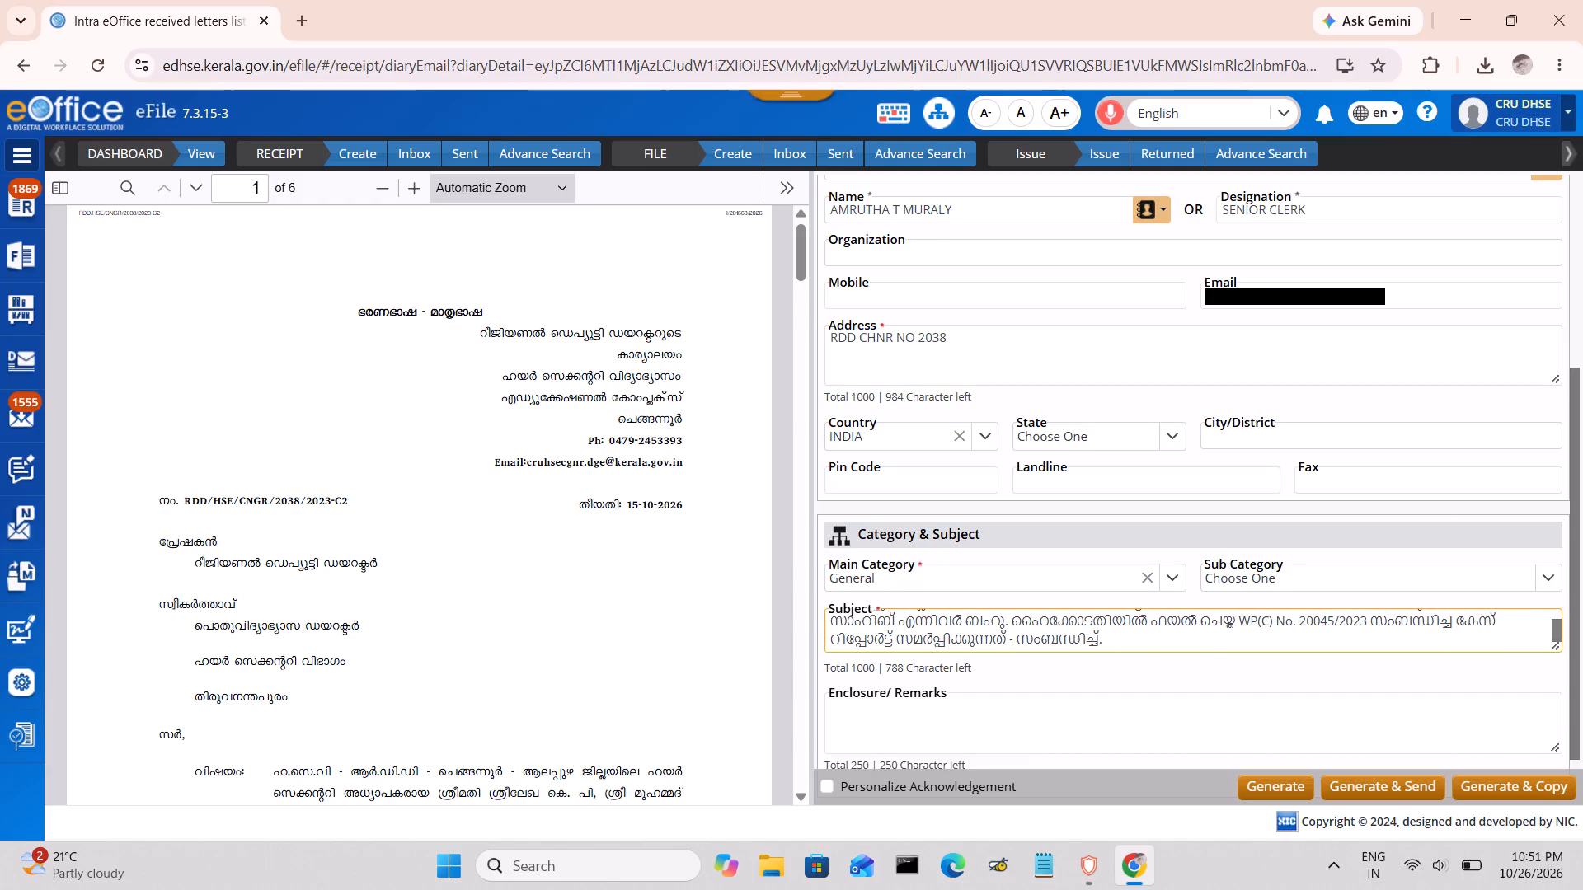
pyautogui.click(1102, 640)
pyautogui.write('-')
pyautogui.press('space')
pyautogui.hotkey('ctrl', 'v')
# Generate the court case report receipt and send it to the JS (ACD(A)) in DHSE-ACADEMIC ( A ) DHSE.
pyautogui.click(1350, 789)
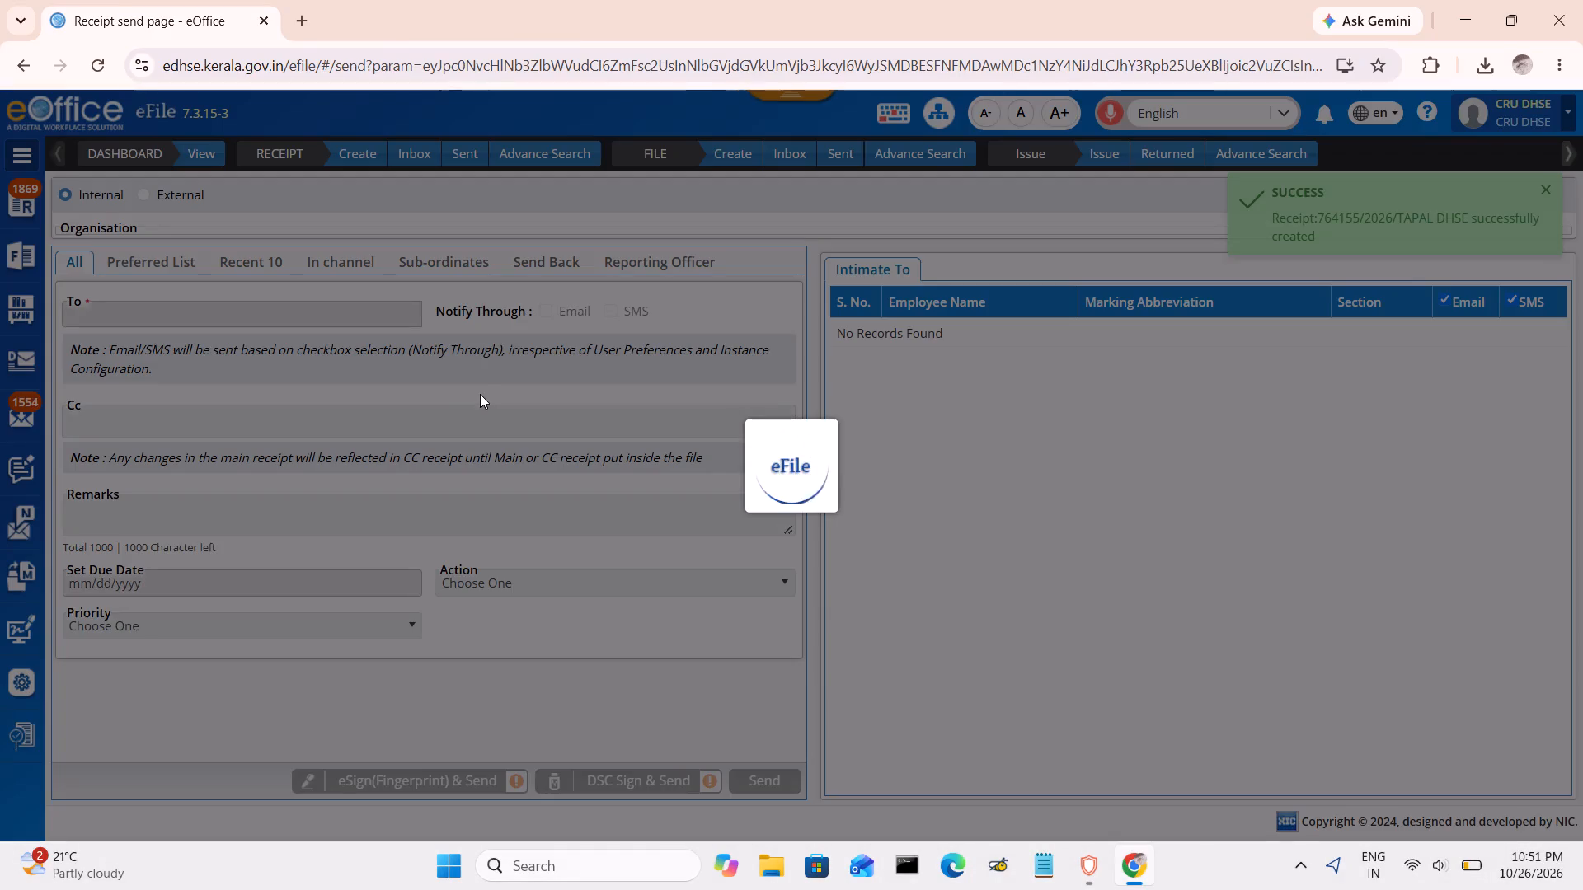
pyautogui.click(371, 316)
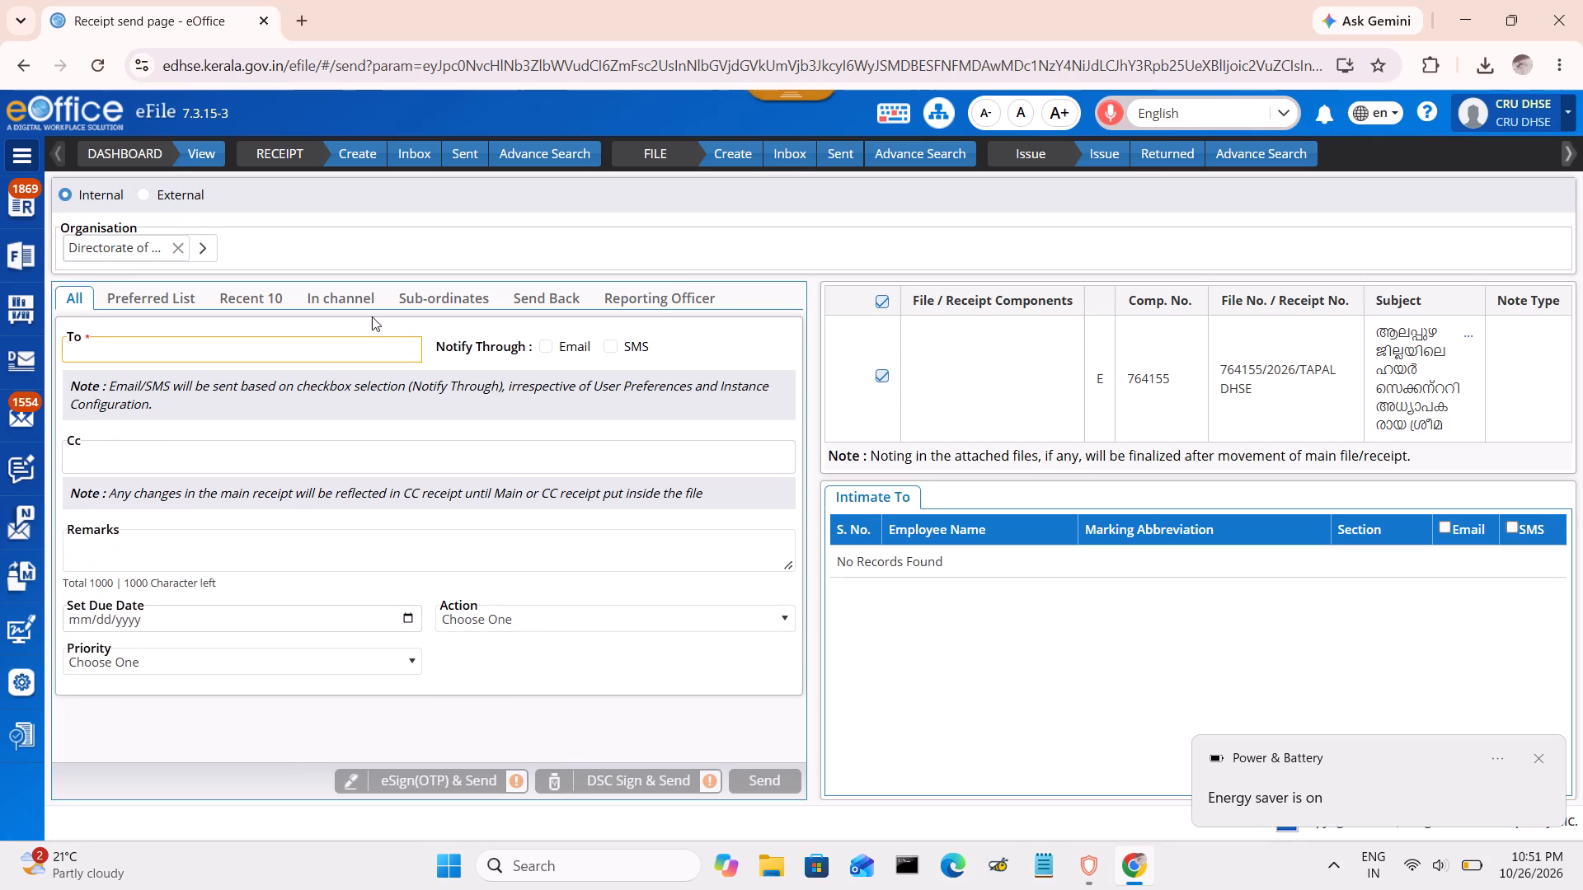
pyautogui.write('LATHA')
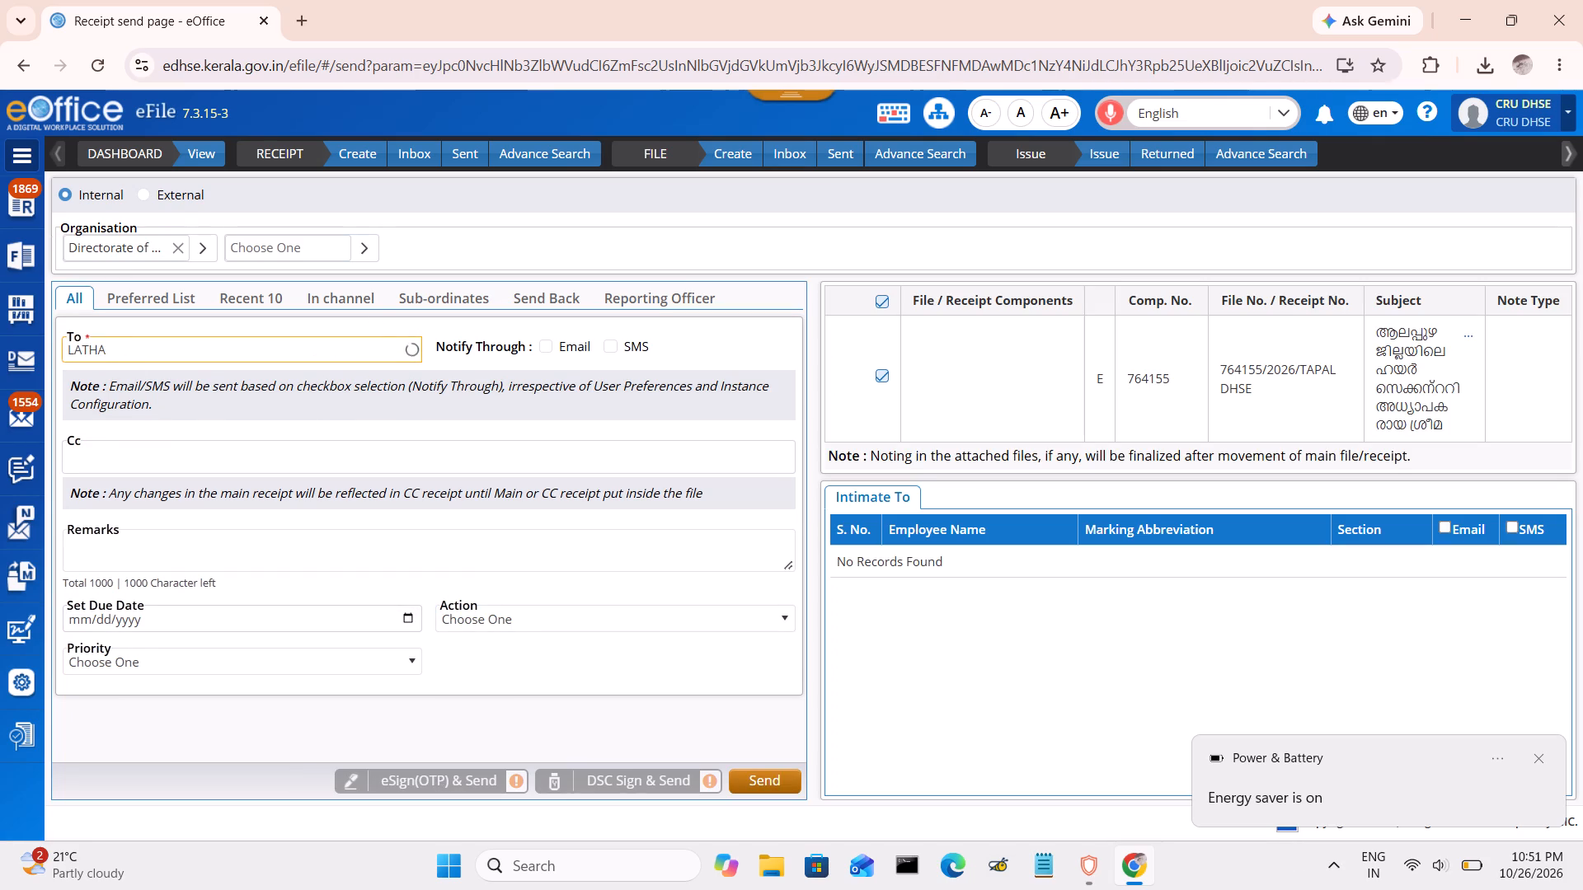
pyautogui.click(182, 403)
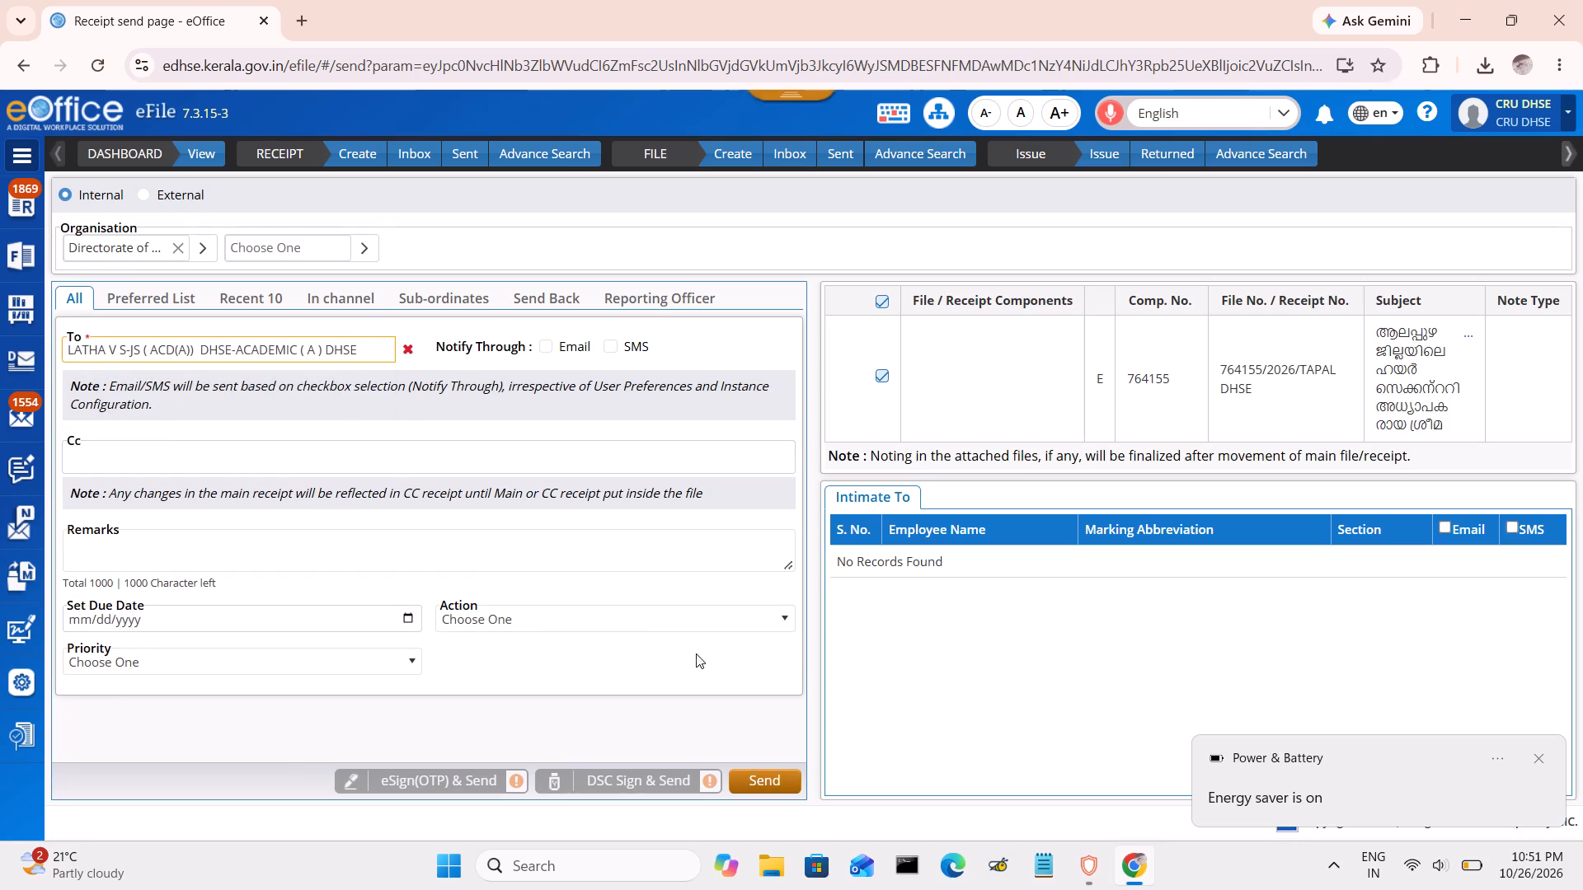
pyautogui.click(785, 782)
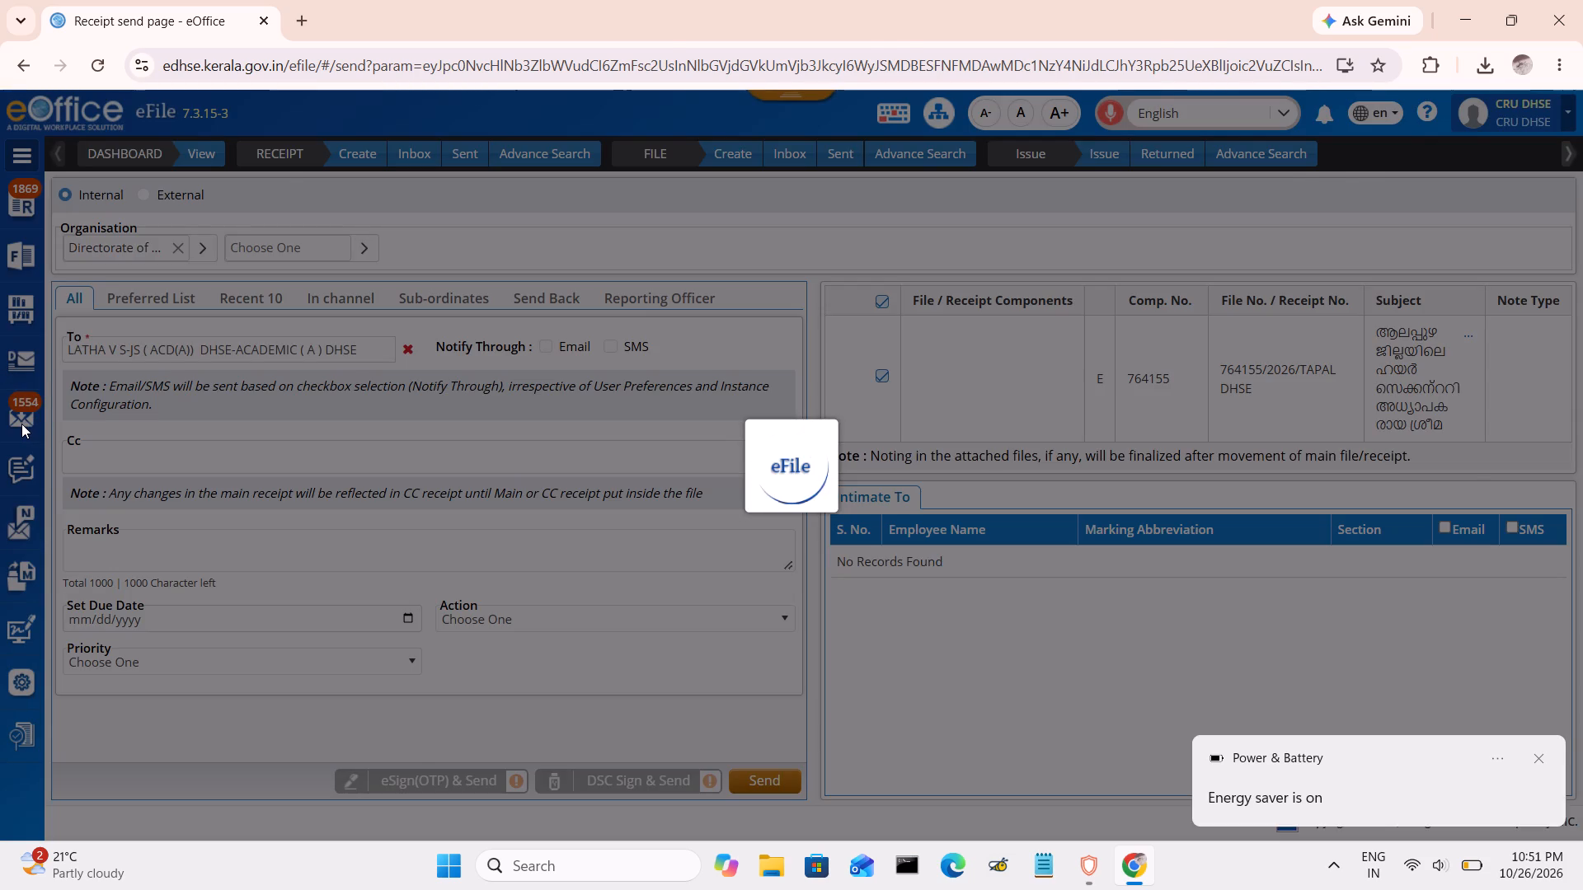
# Sequence the received document and the Document 8.pdf enclosure of Intra eOffice letter DIS/281266/2026 and start diarising them.
pyautogui.click(21, 424)
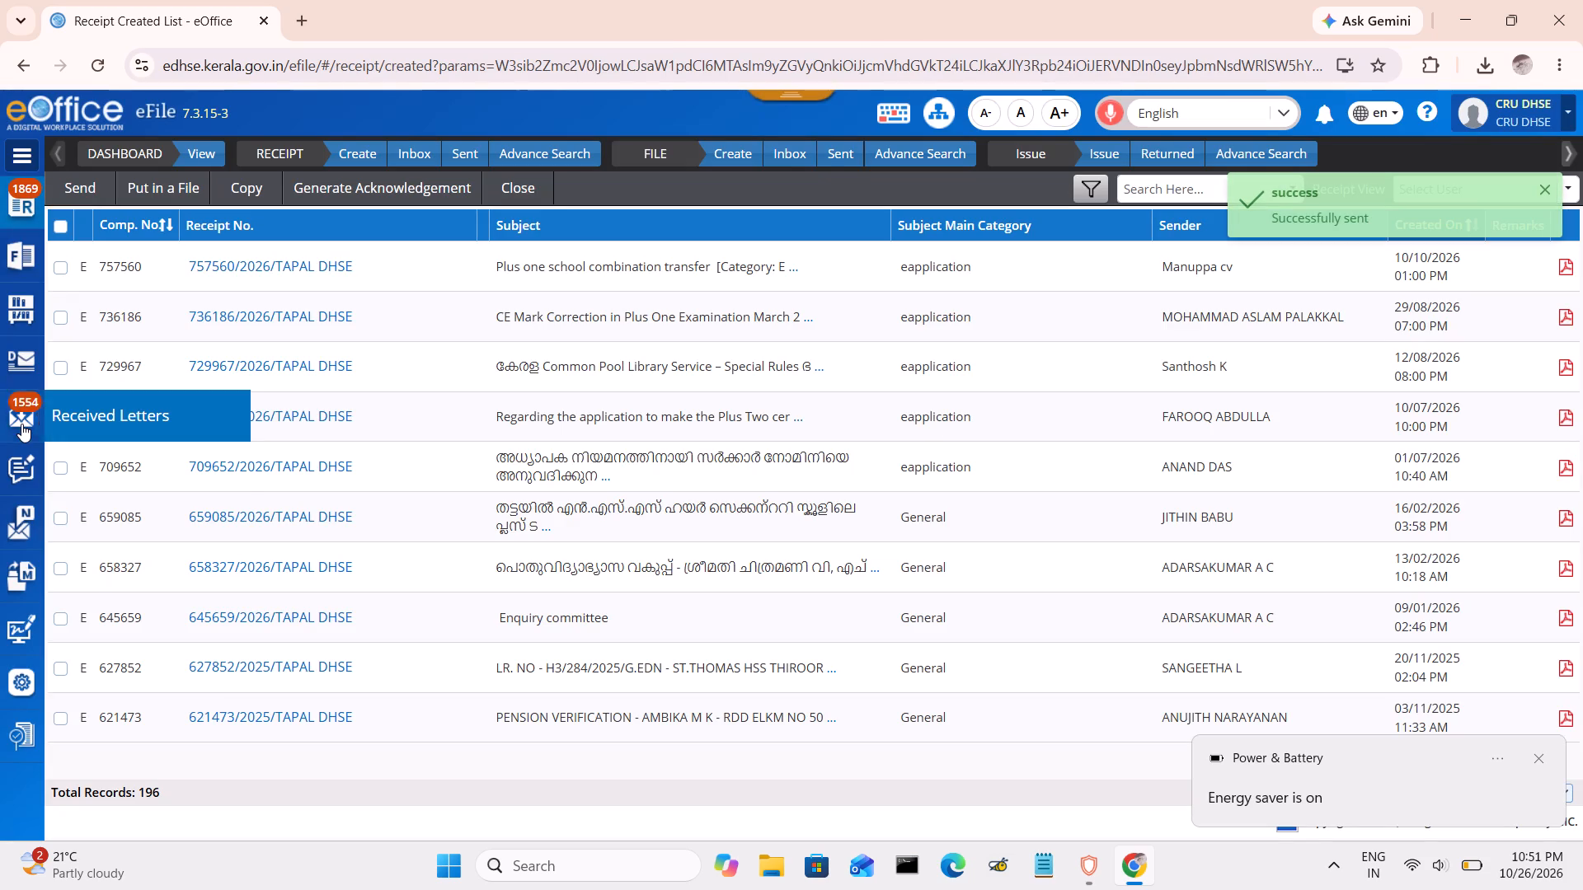
pyautogui.click(73, 459)
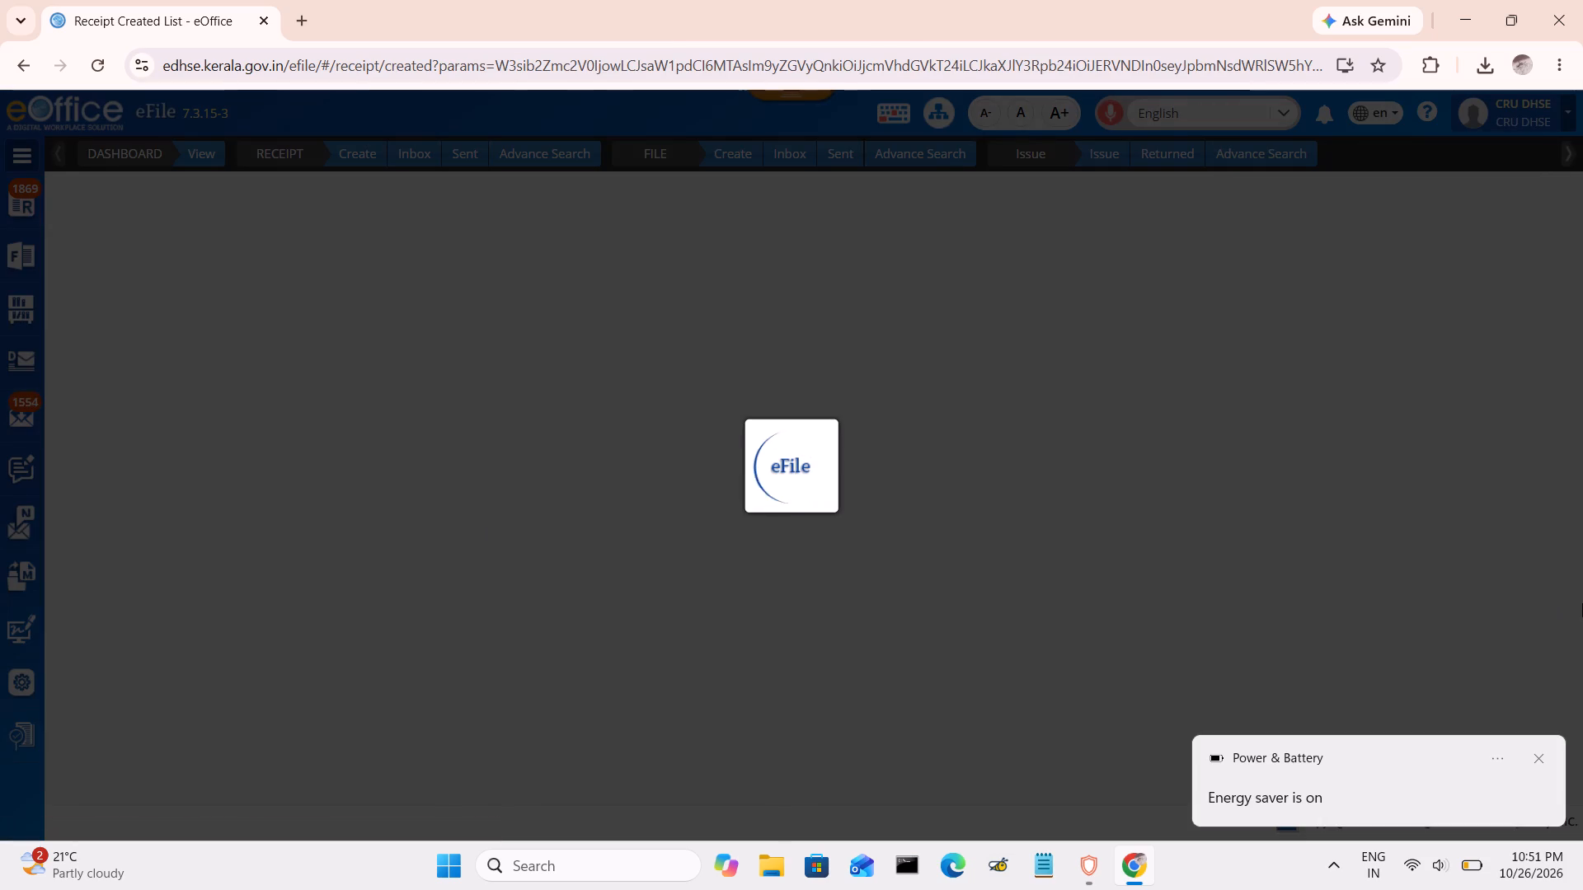
pyautogui.click(1538, 761)
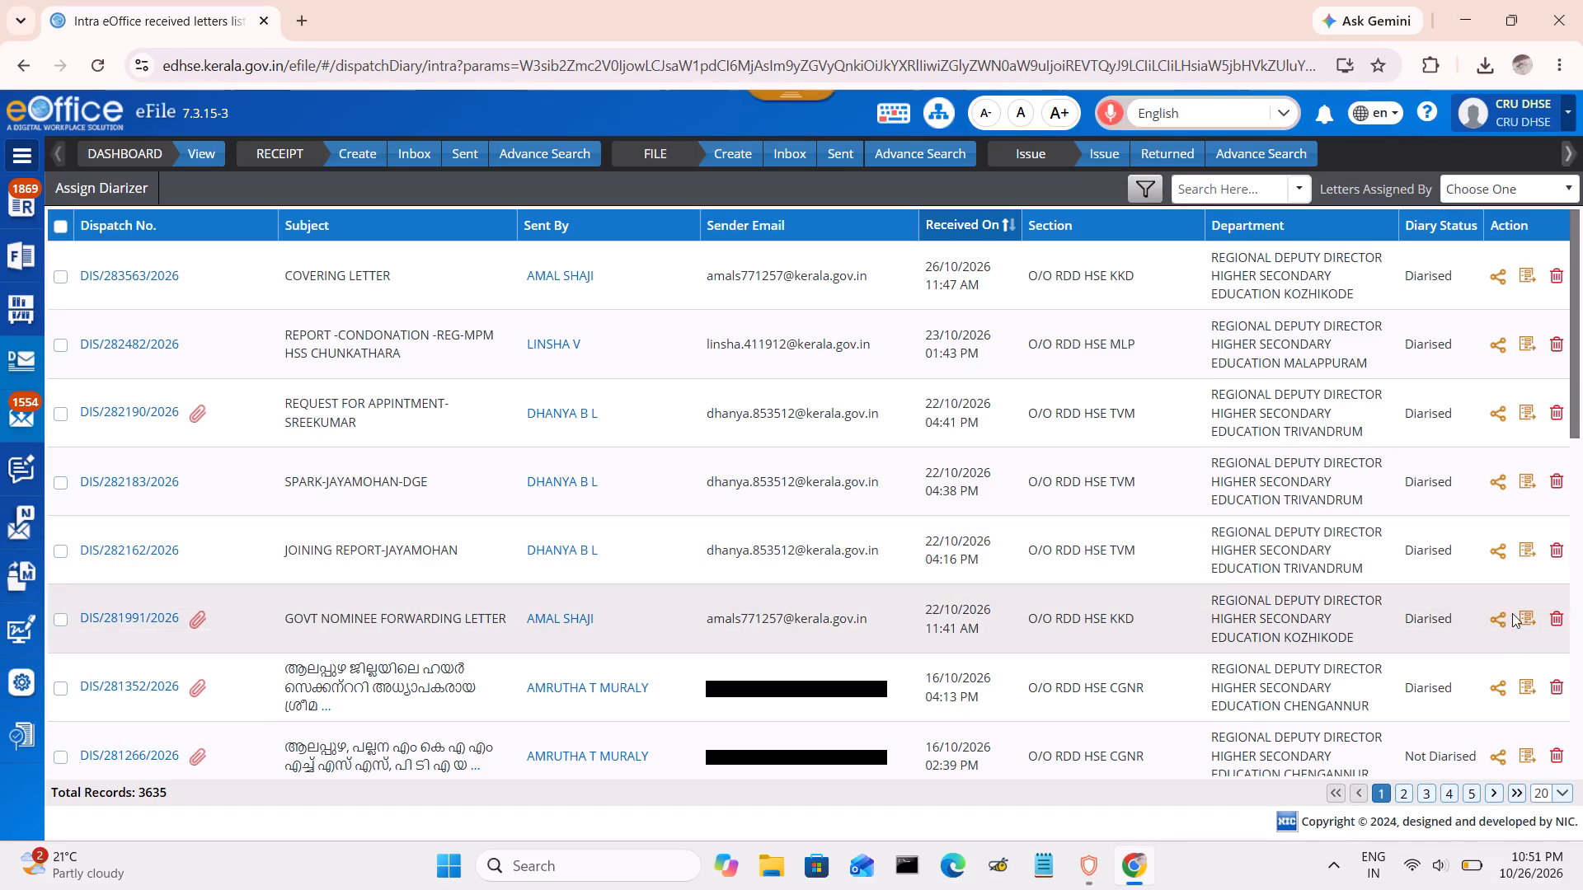
pyautogui.scroll(-2, 1505, 639)
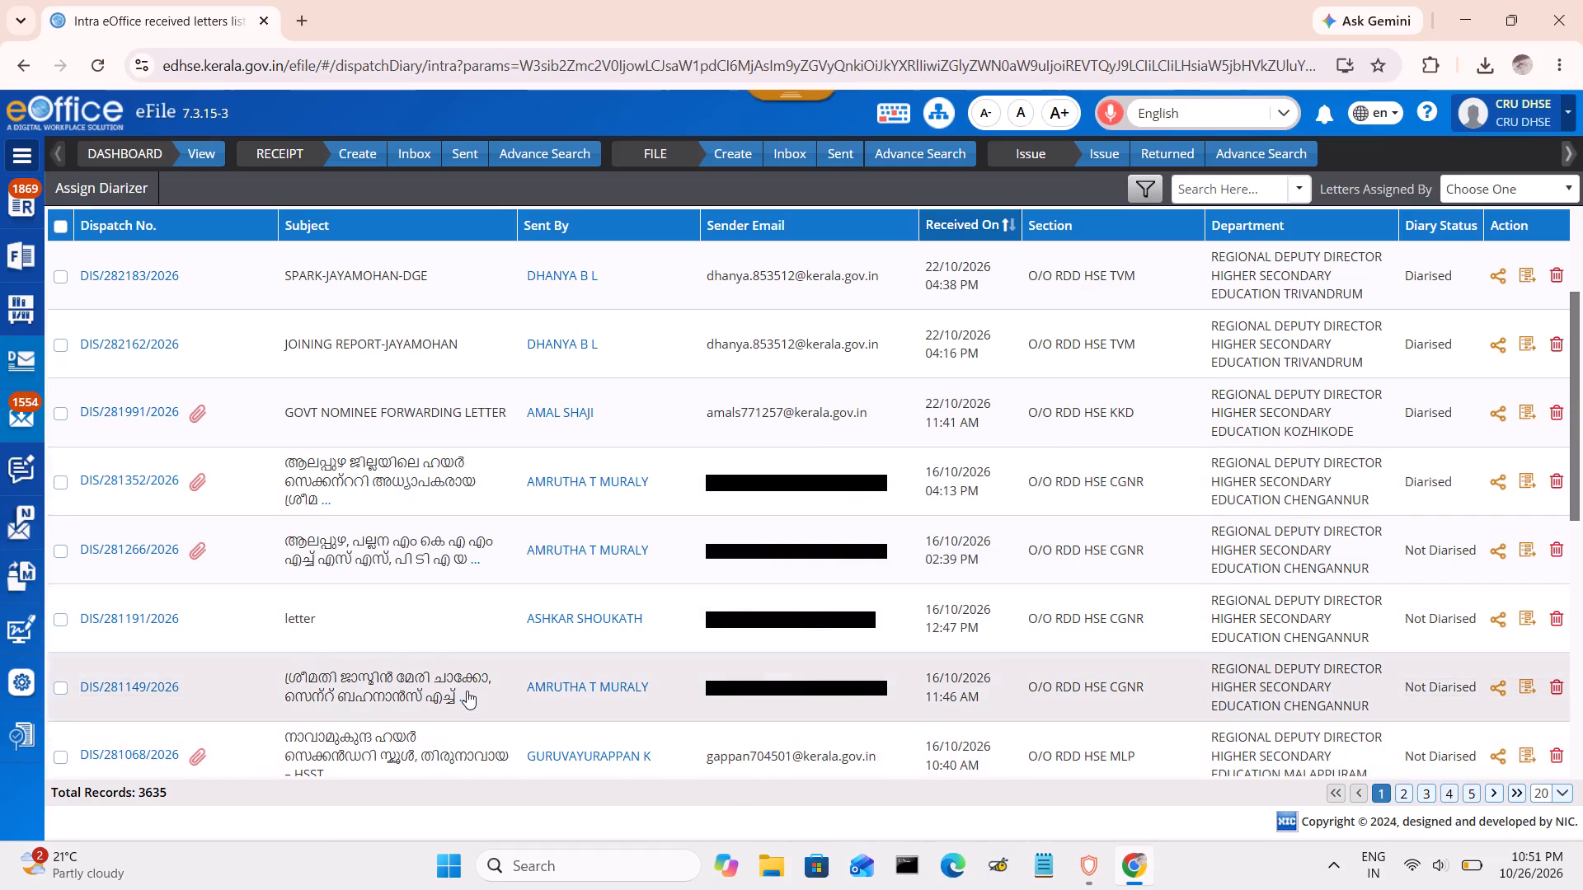
pyautogui.click(1529, 554)
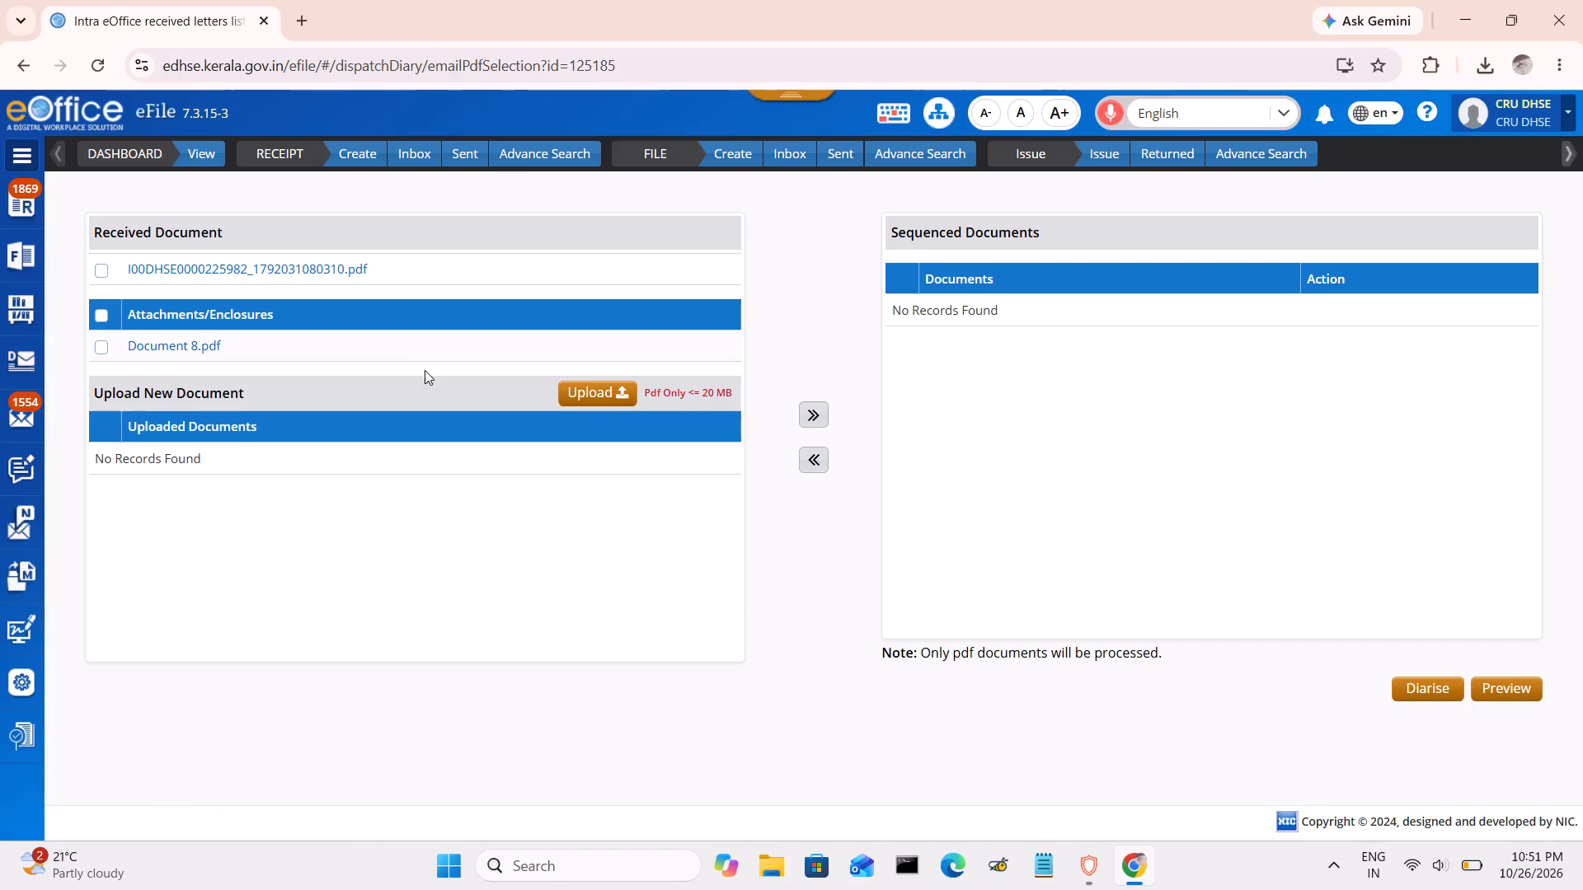
pyautogui.click(102, 265)
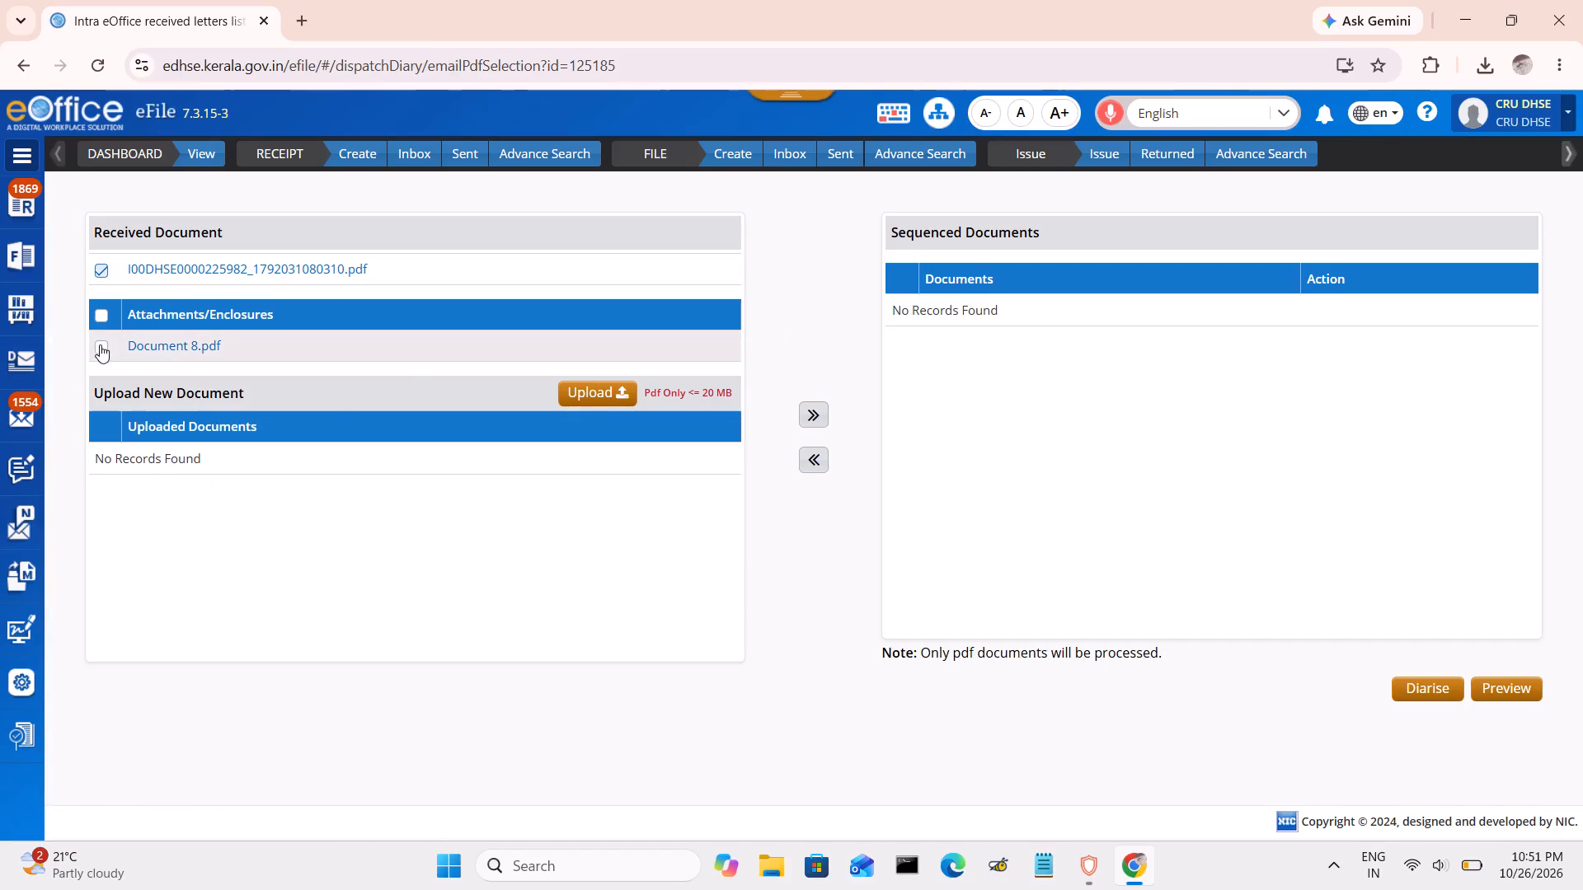
pyautogui.click(100, 344)
pyautogui.click(809, 410)
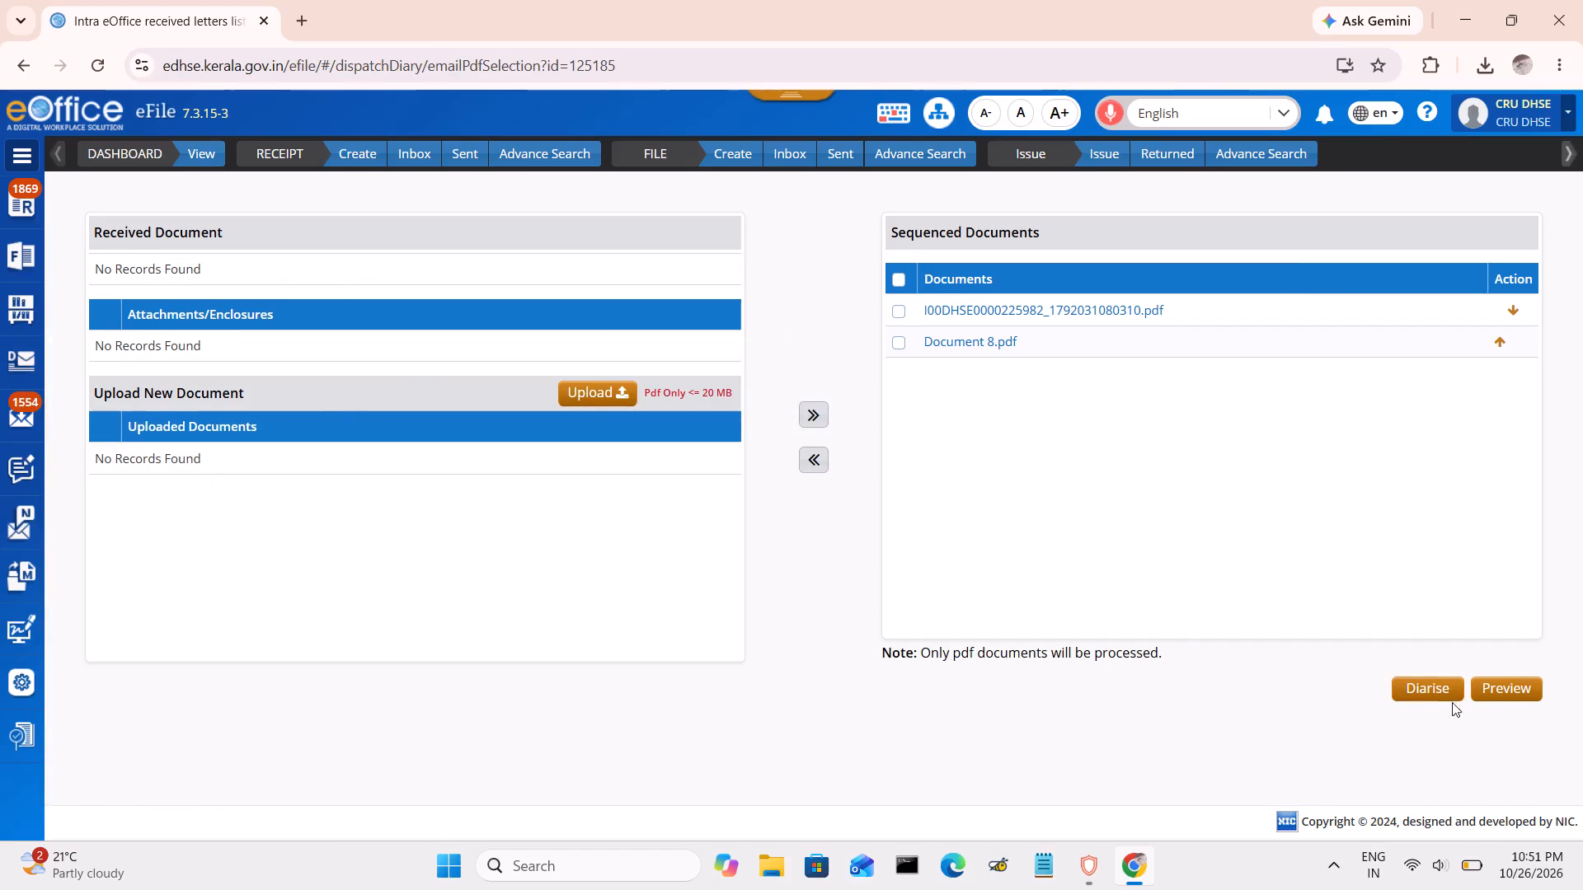
pyautogui.click(1444, 693)
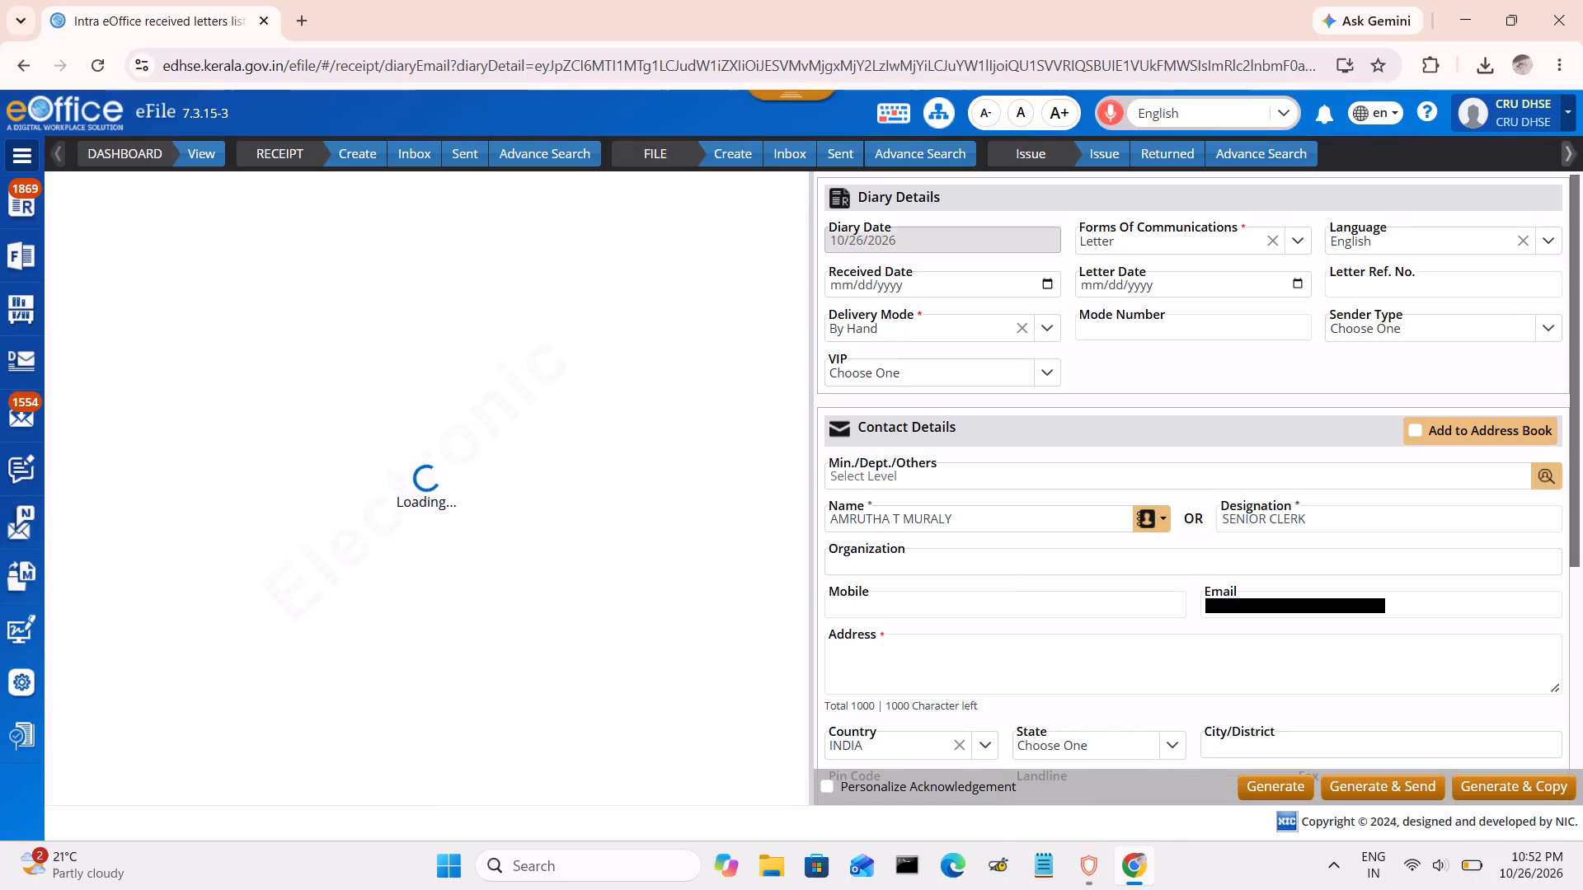
# Enter "RDD CHNR NO" as the start of the sender address and set the main category to General.
pyautogui.click(945, 665)
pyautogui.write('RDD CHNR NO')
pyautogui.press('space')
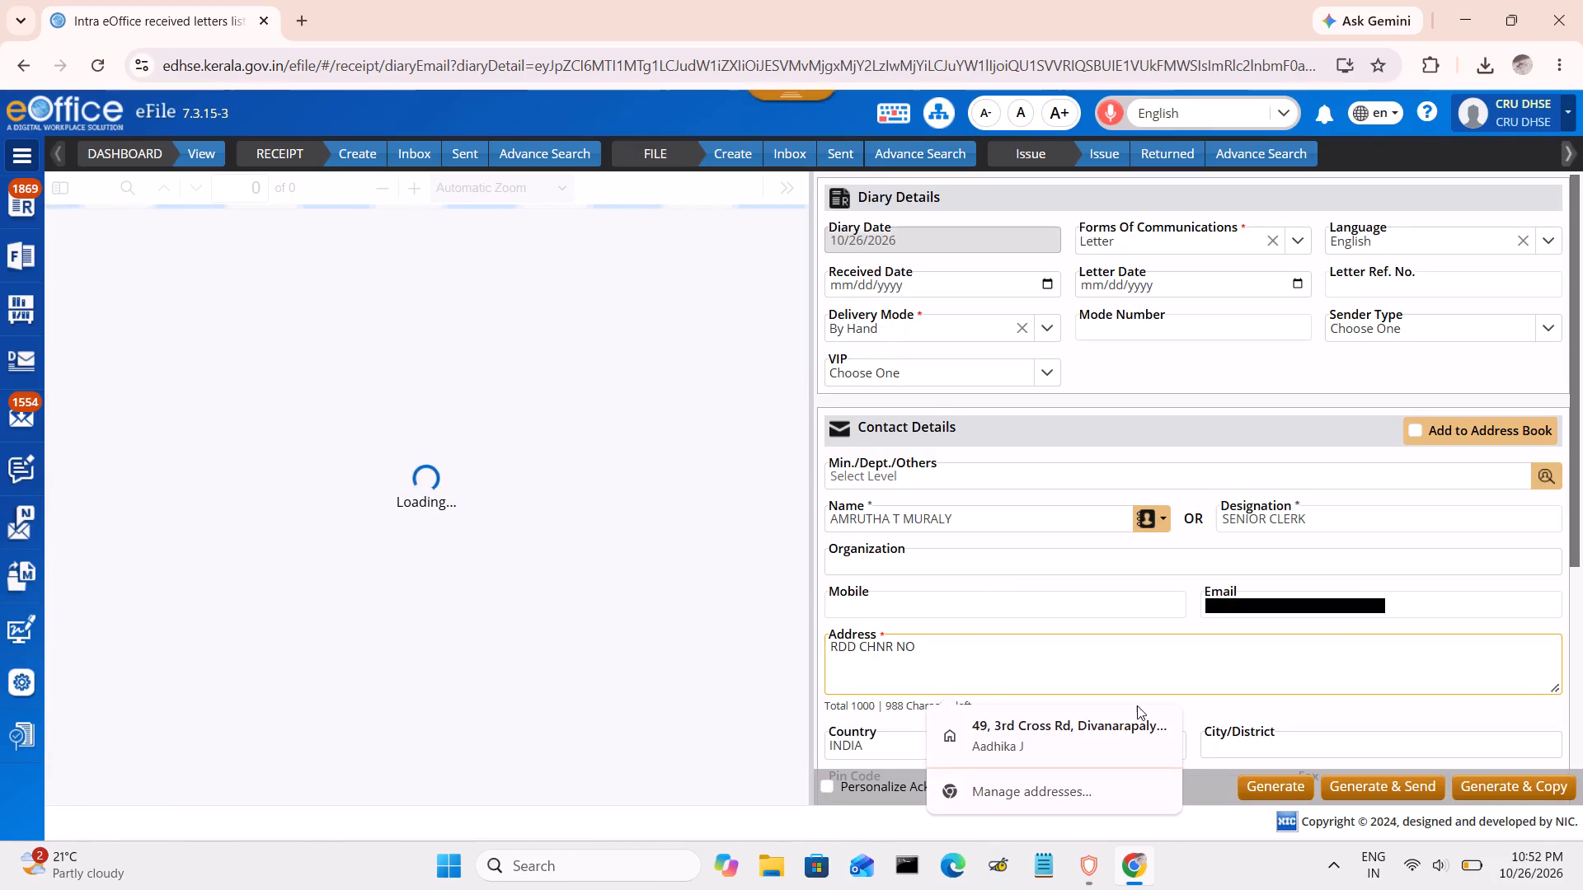
pyautogui.scroll(-3, 972, 616)
pyautogui.click(854, 583)
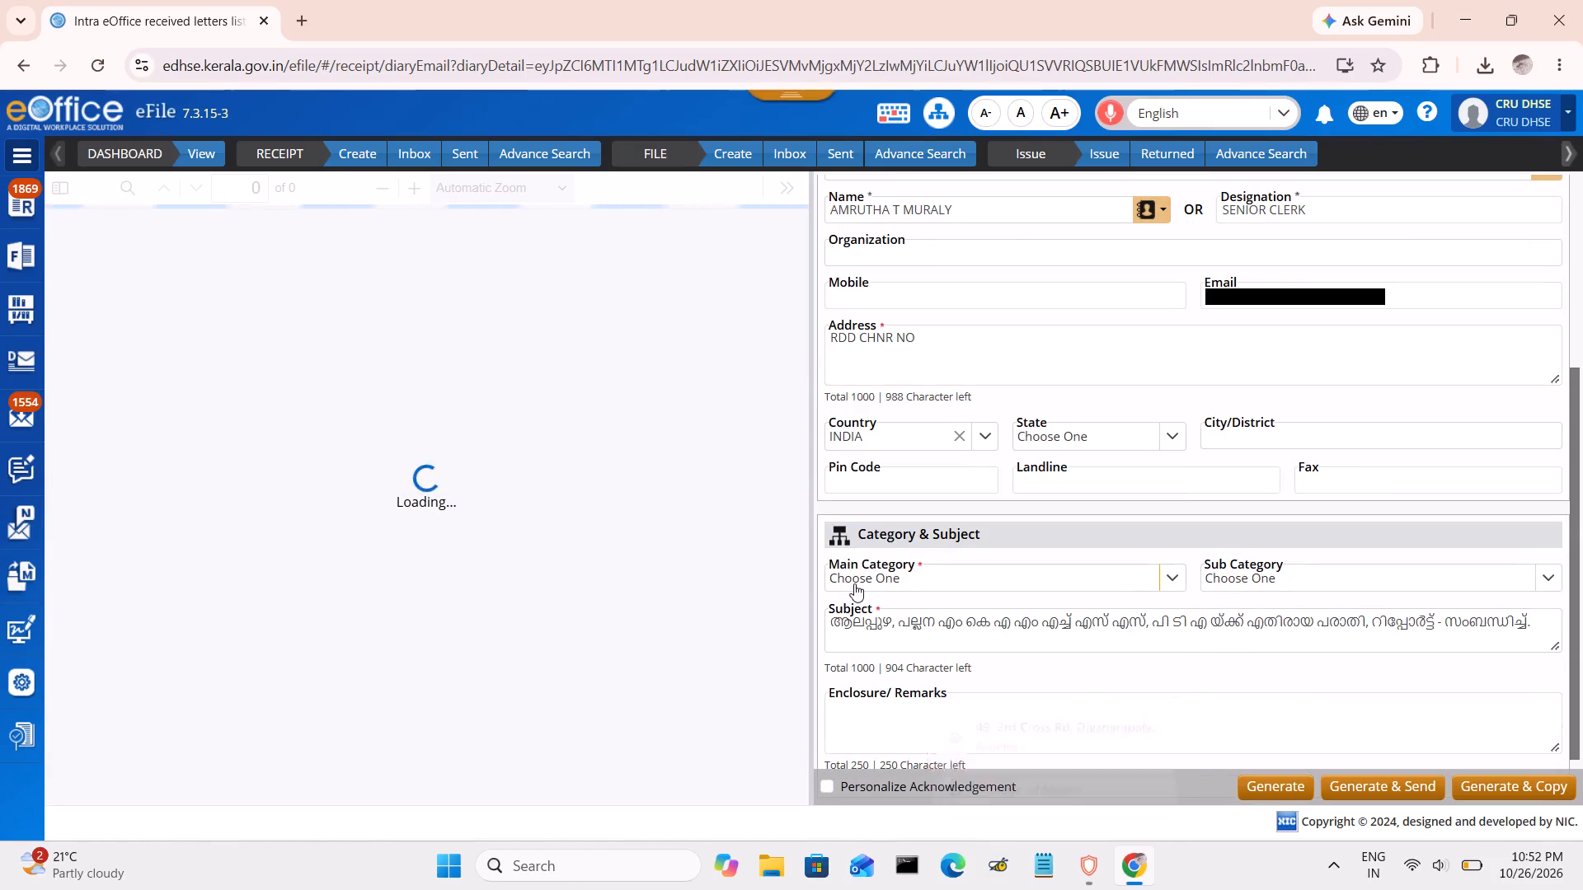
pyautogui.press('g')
# Replace the closing word of the subject, after the hyphen, with "RDD CHNR NO 1083".
pyautogui.click(884, 649)
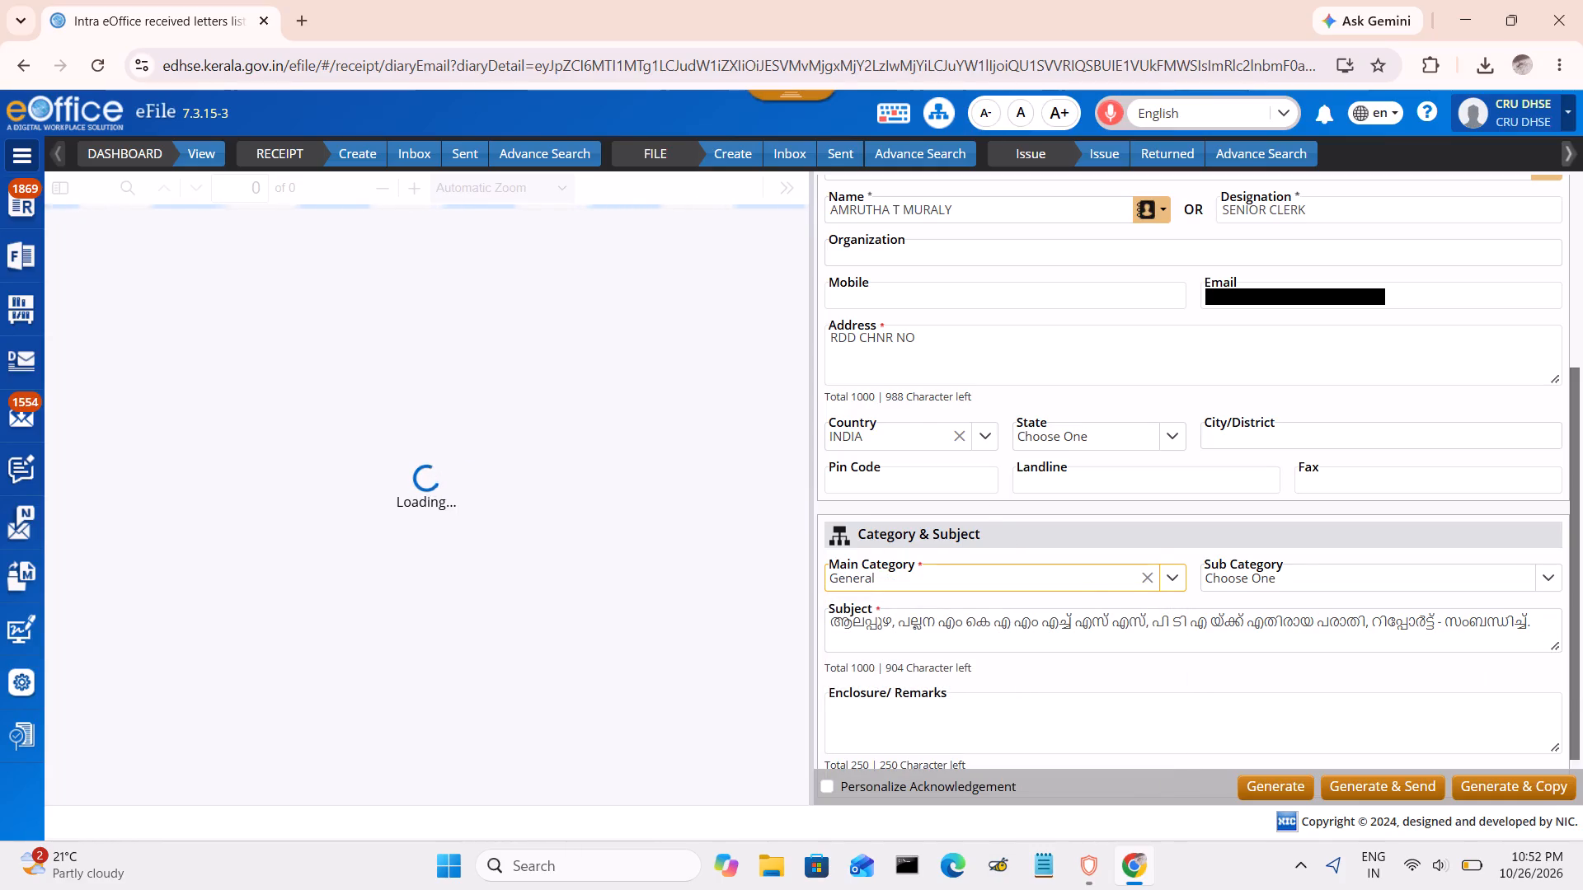
pyautogui.moveTo(1445, 626); pyautogui.dragTo(1552, 629)
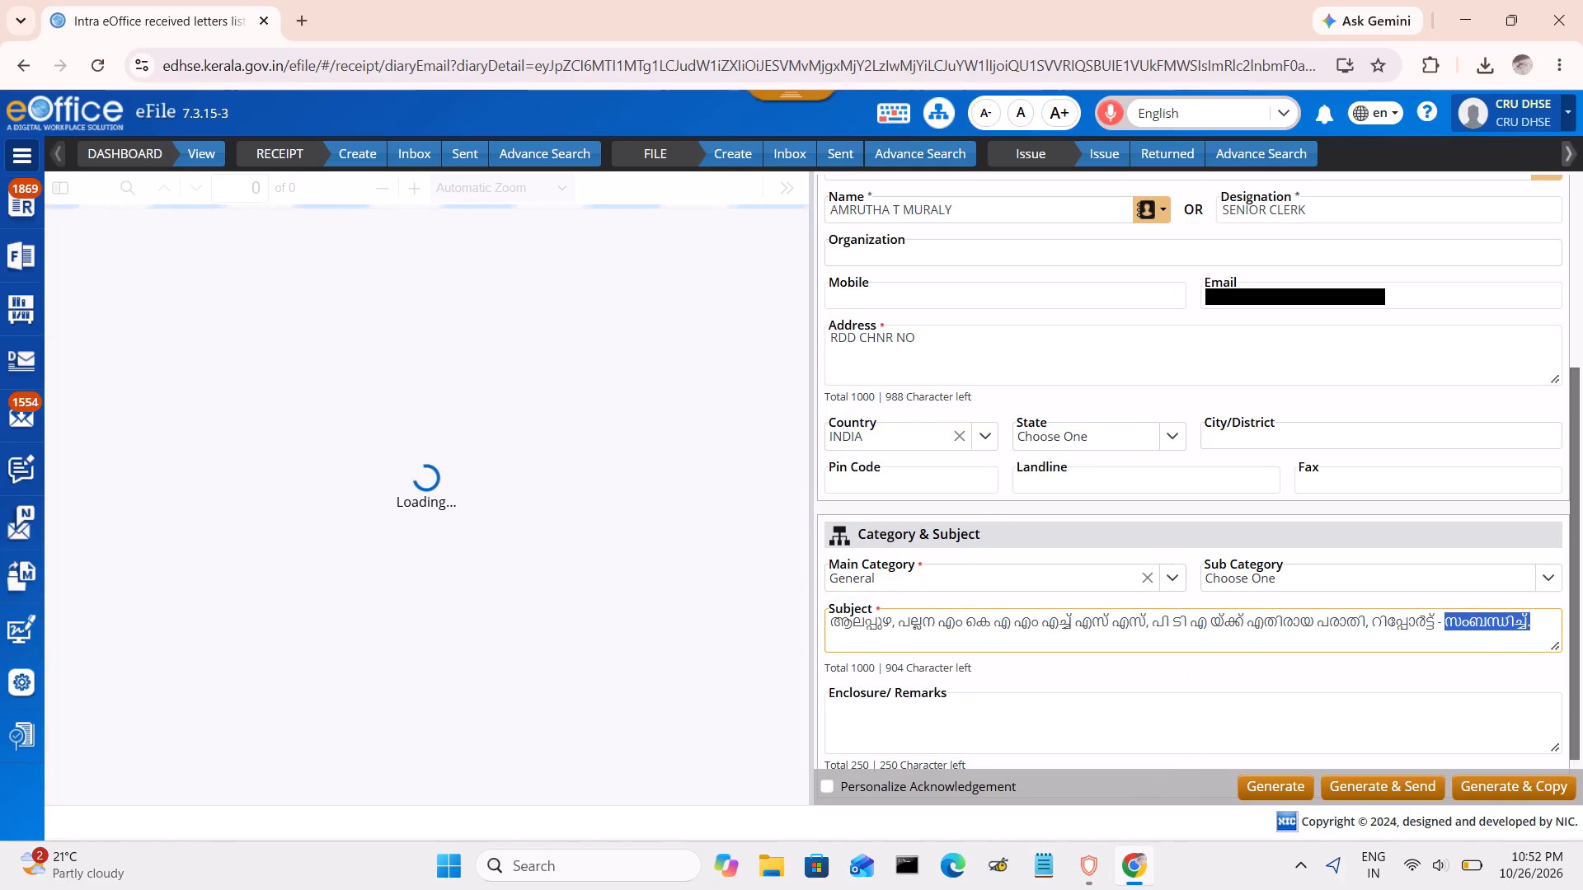
pyautogui.hotkey('ctrl', 'v')
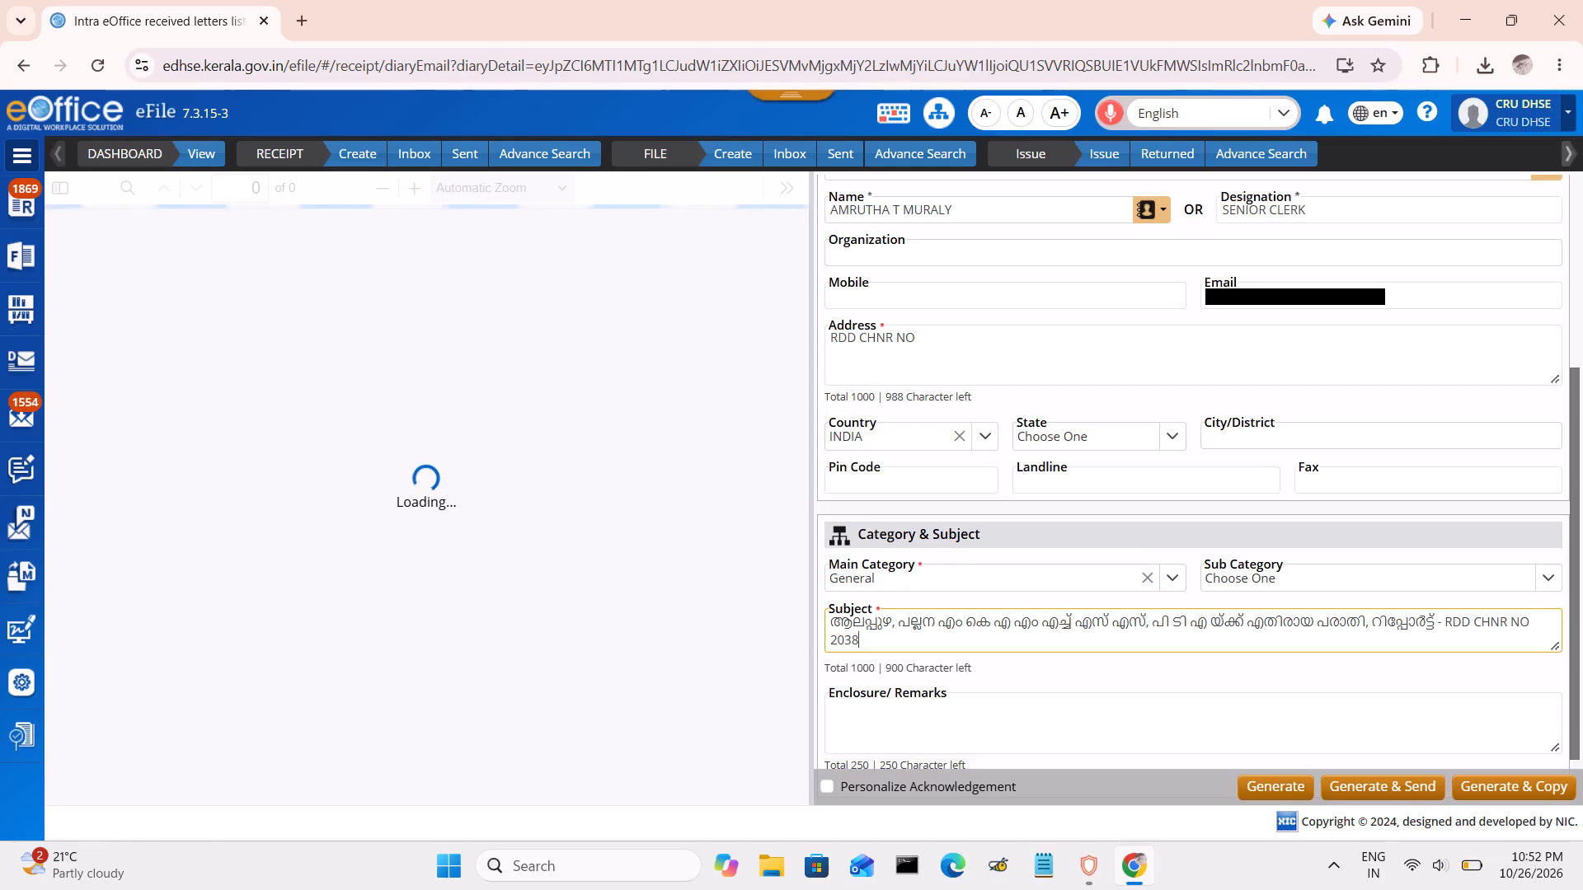
pyautogui.press('BackSpace')
pyautogui.press('BackSpace')
pyautogui.press('BackSpace')
pyautogui.press('BackSpace')
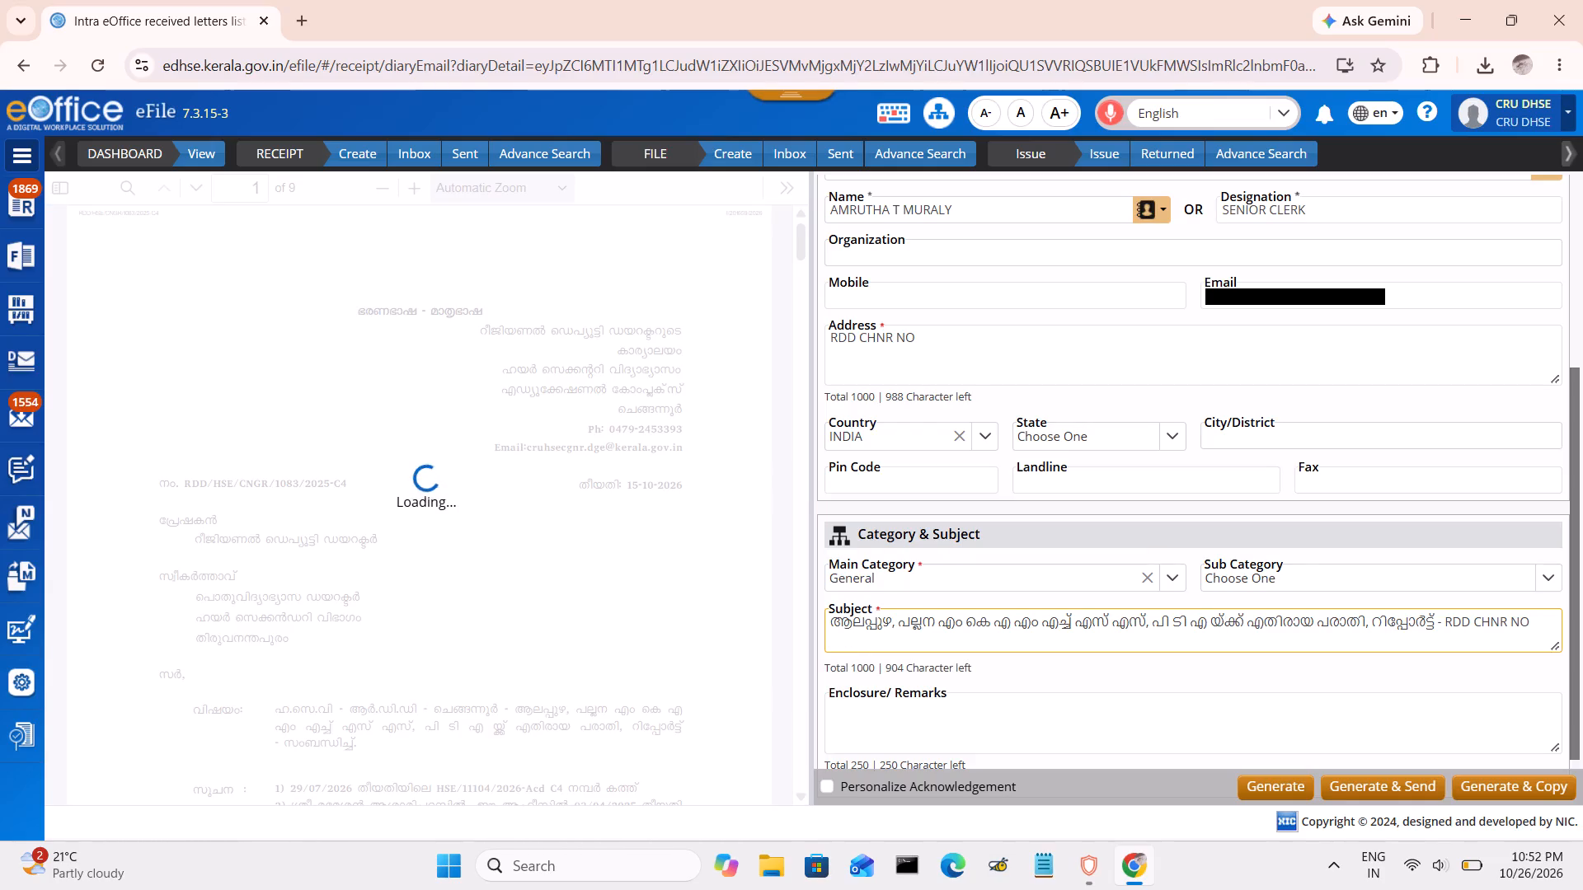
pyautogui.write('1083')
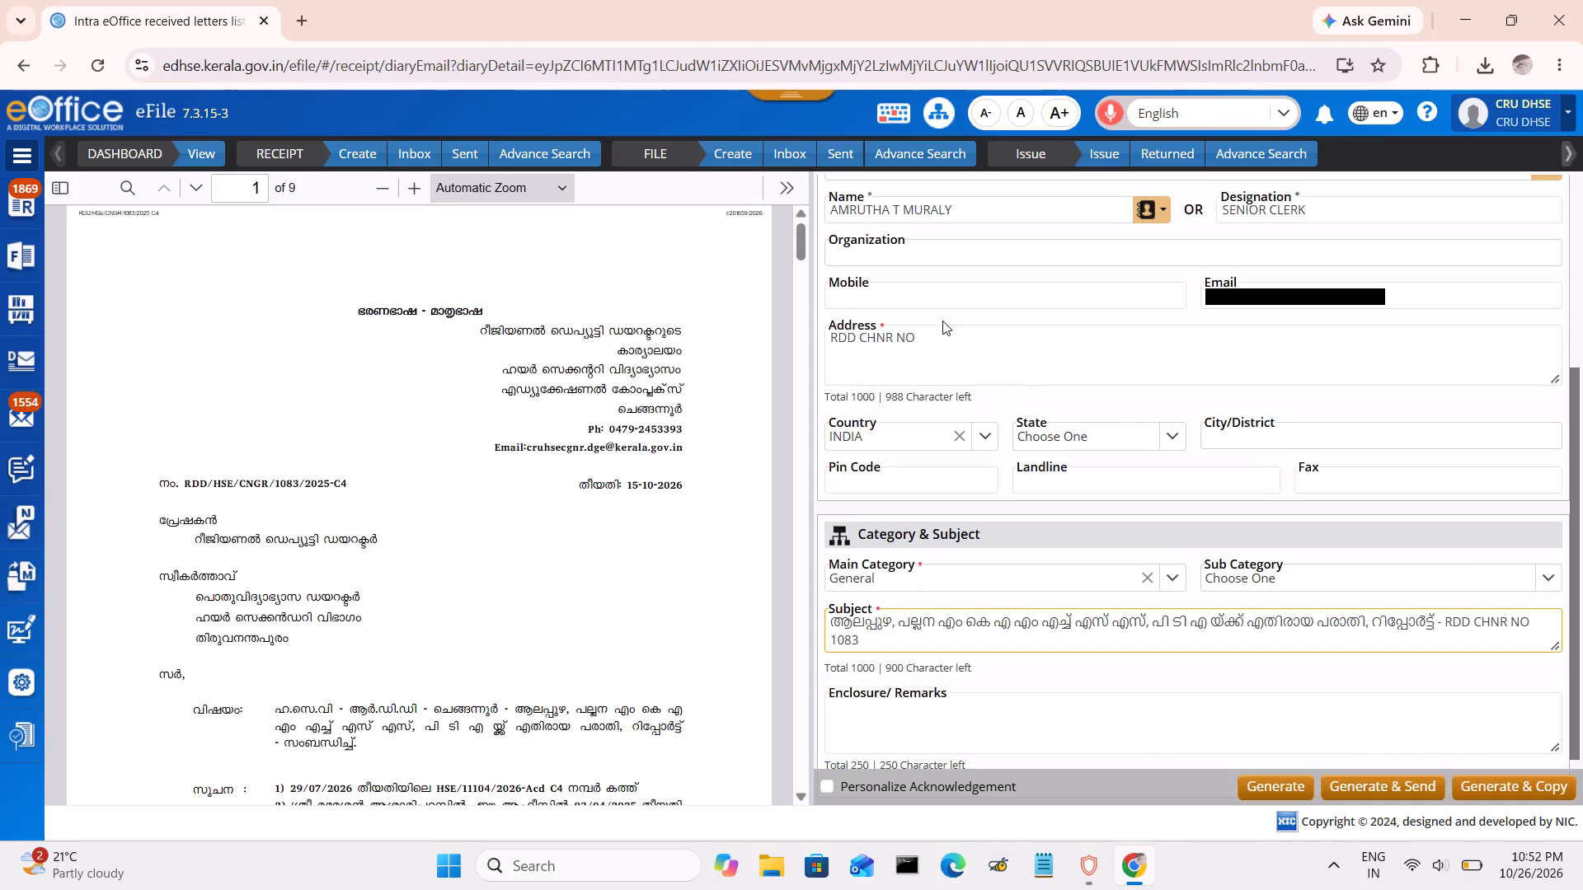
# Complete the sender address with the number 1083.
pyautogui.click(942, 321)
pyautogui.click(934, 348)
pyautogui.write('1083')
# Generate the PTA complaint report receipt and send it to the JS (ACD C) in DHSE-ACADEMIC ( C ) DHSE.
pyautogui.click(1387, 785)
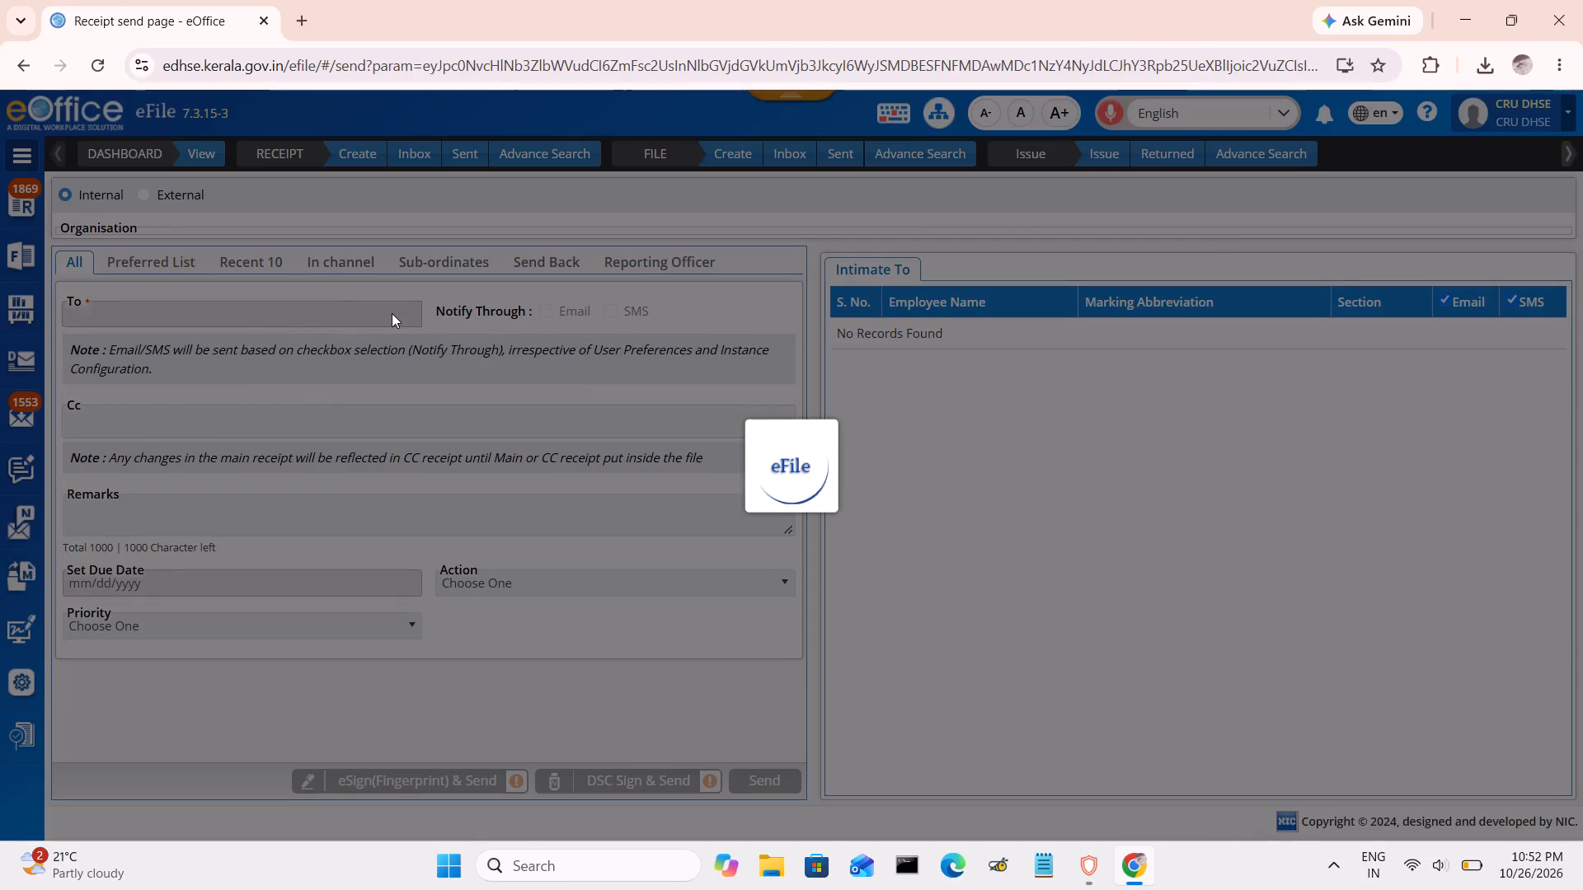
pyautogui.click(392, 313)
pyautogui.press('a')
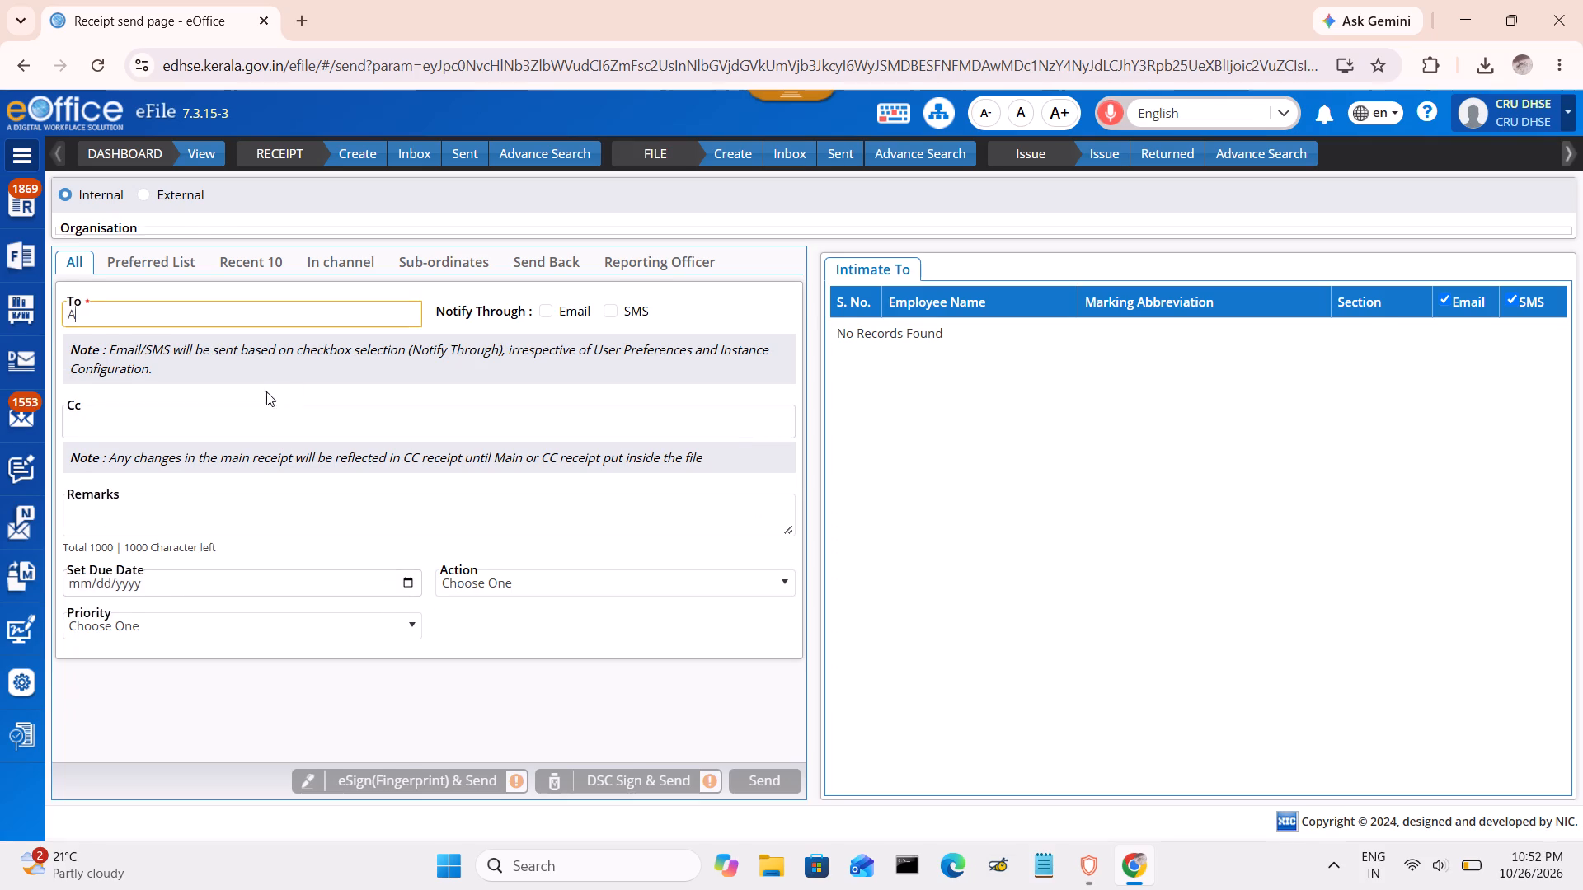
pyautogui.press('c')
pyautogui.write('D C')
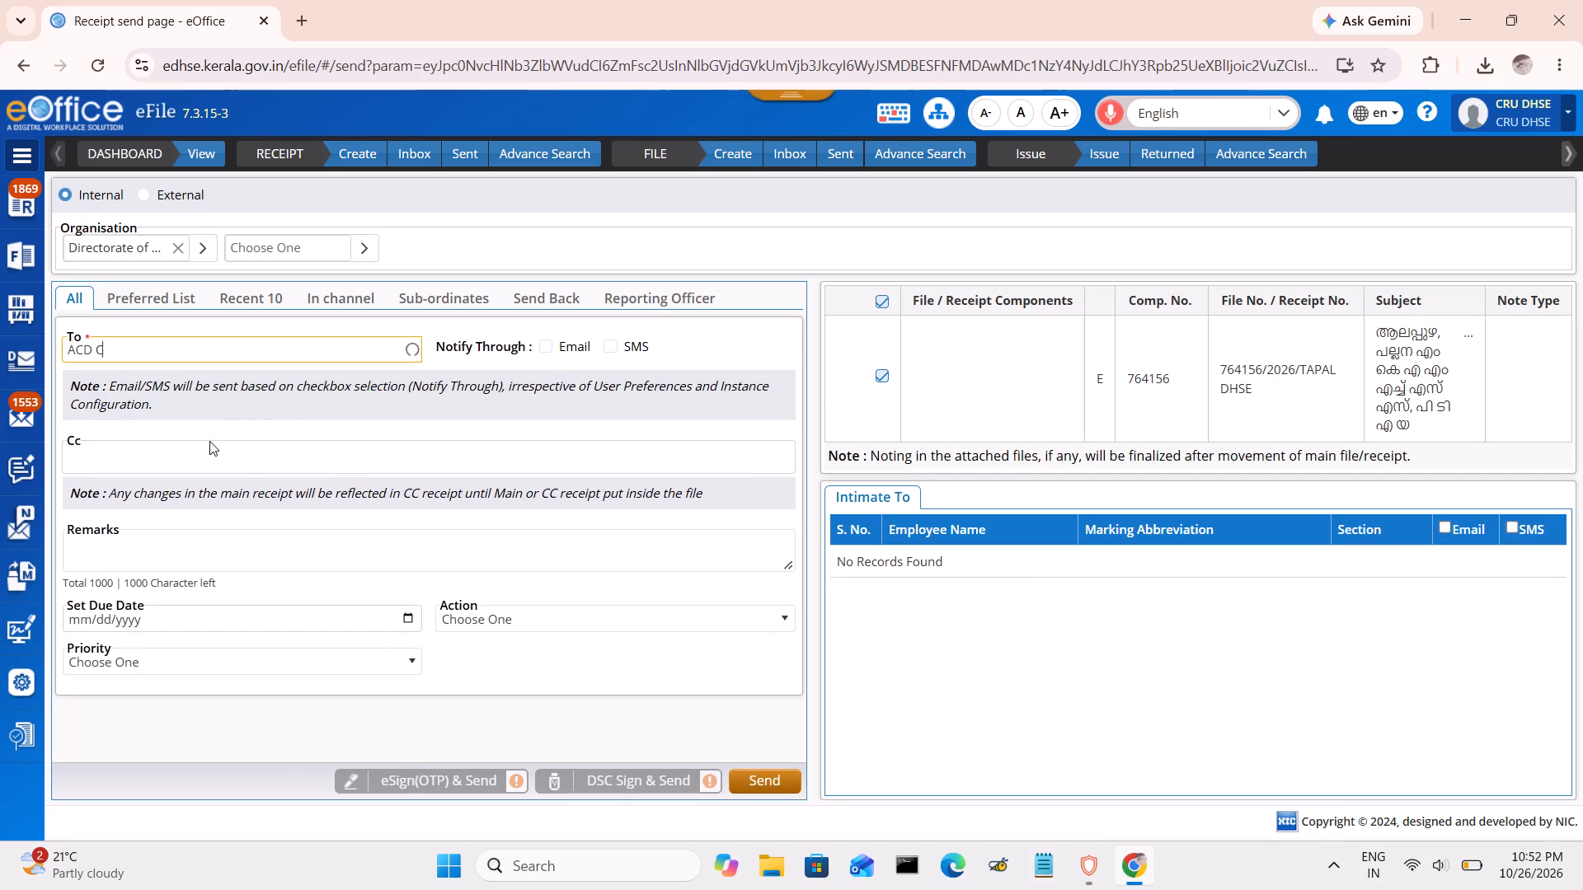
pyautogui.click(100, 408)
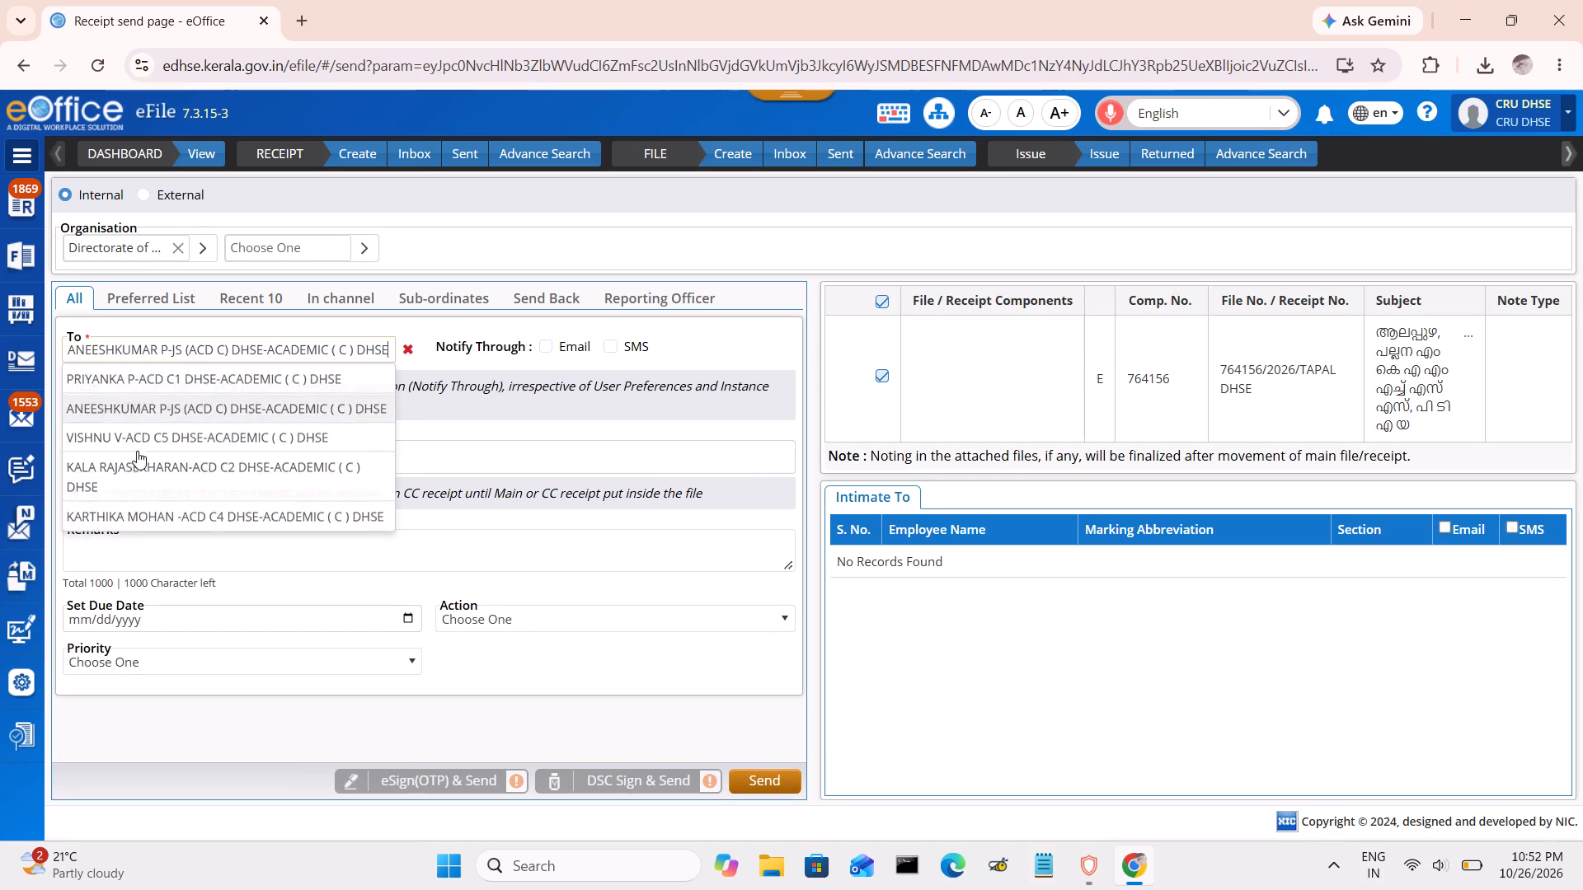
pyautogui.click(745, 766)
pyautogui.click(748, 784)
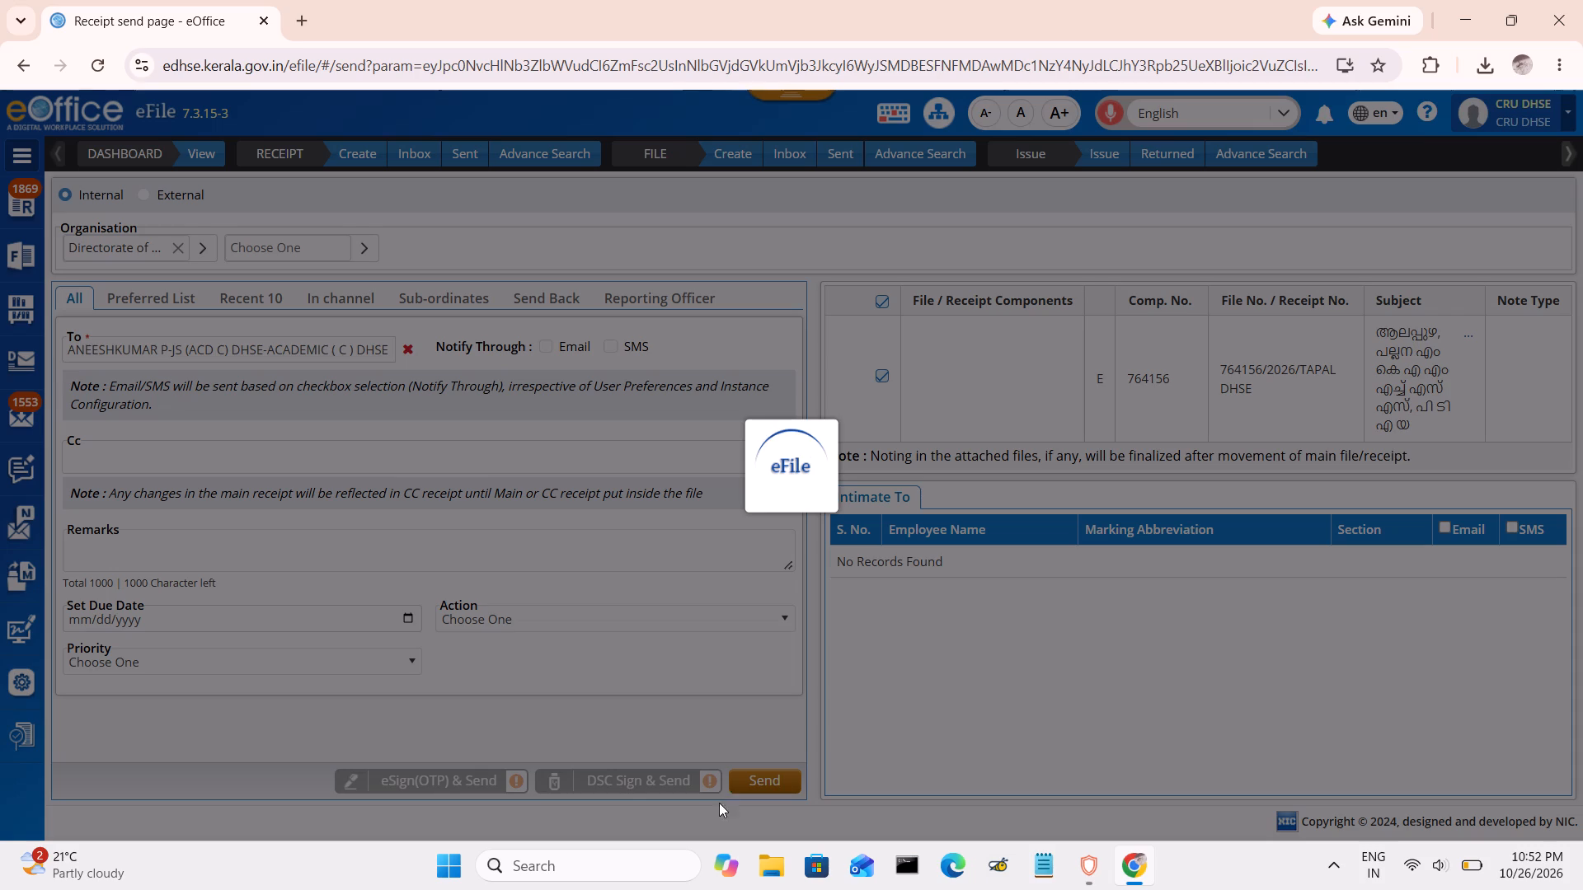
# Move the undiarised Intra eOffice letters DIS/281191/2026, DIS/281050/2026, DIS/281054/2026 and DIS/281068/2026 to the Recycle Bin.
pyautogui.click(24, 406)
pyautogui.click(88, 462)
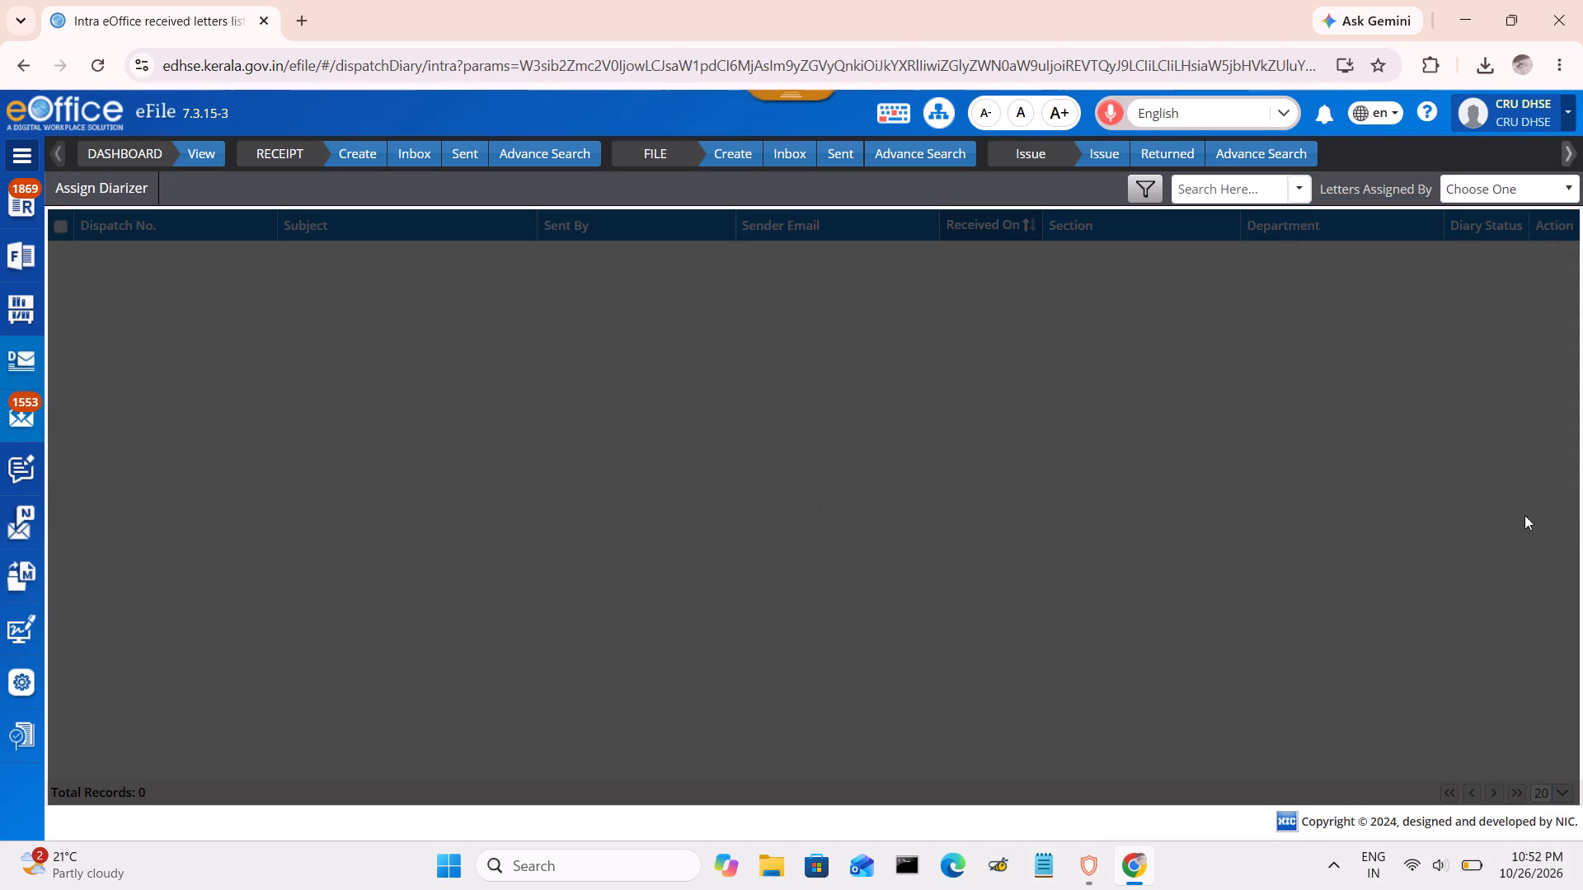
pyautogui.scroll(-2, 1488, 516)
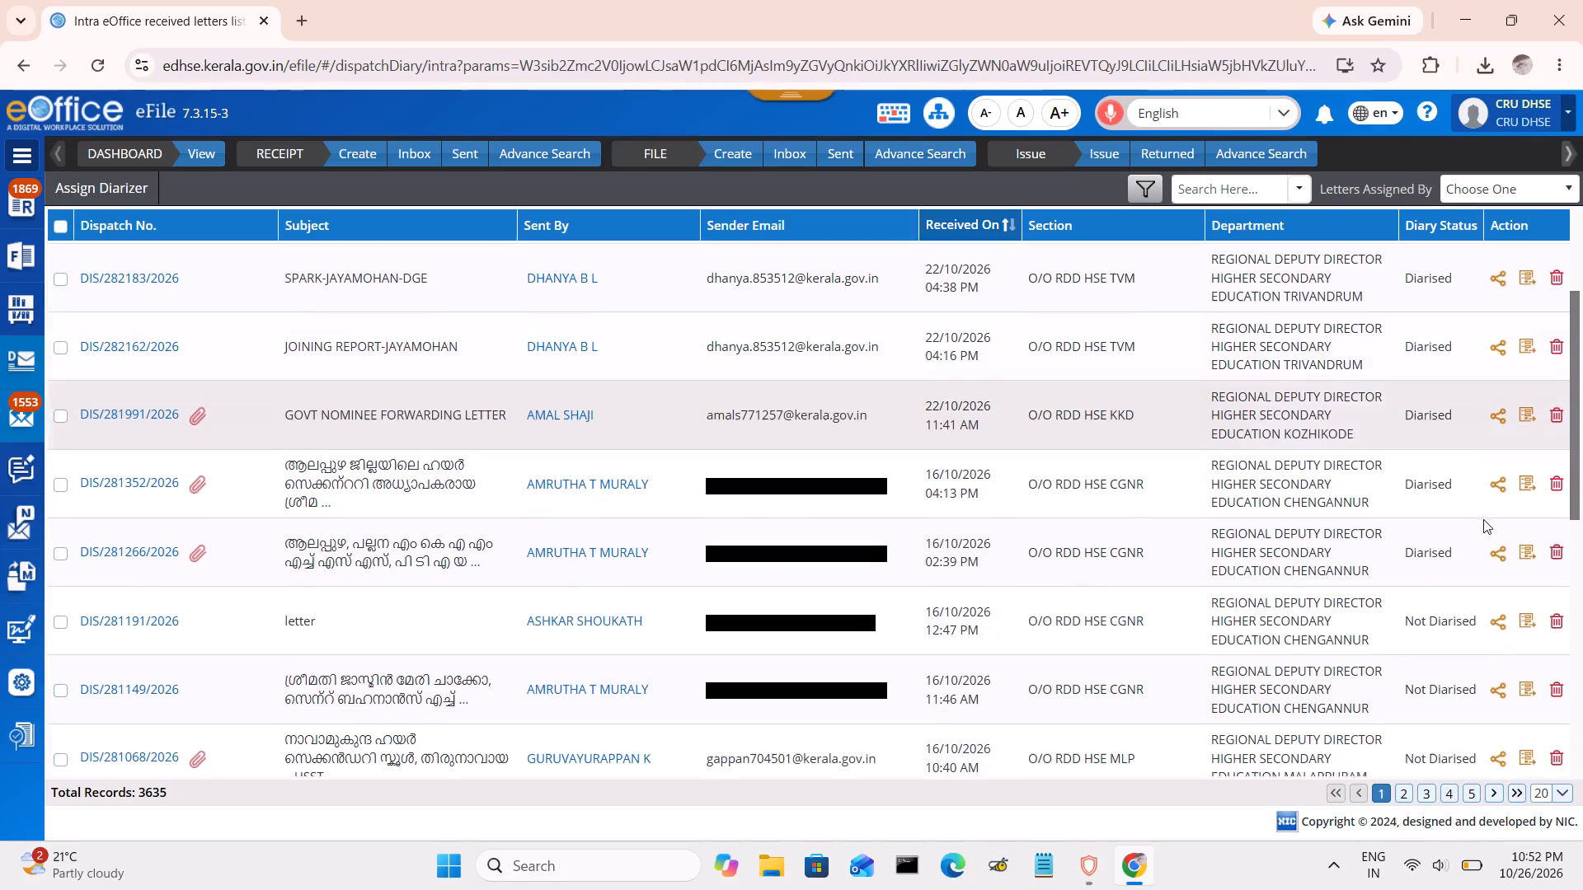
pyautogui.scroll(-1, 1483, 519)
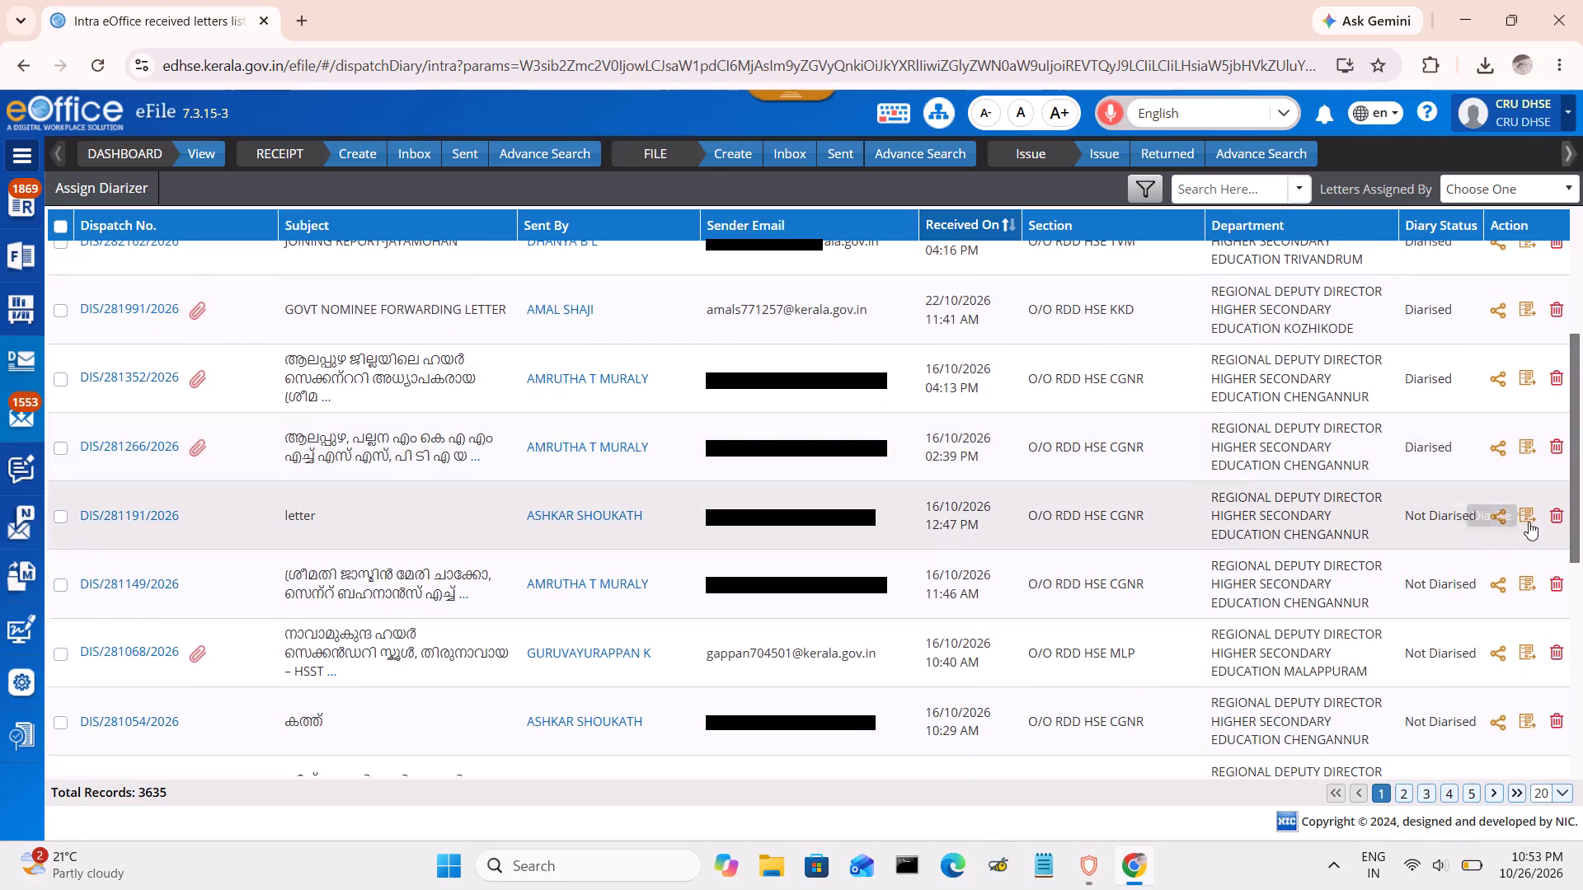
pyautogui.click(1555, 514)
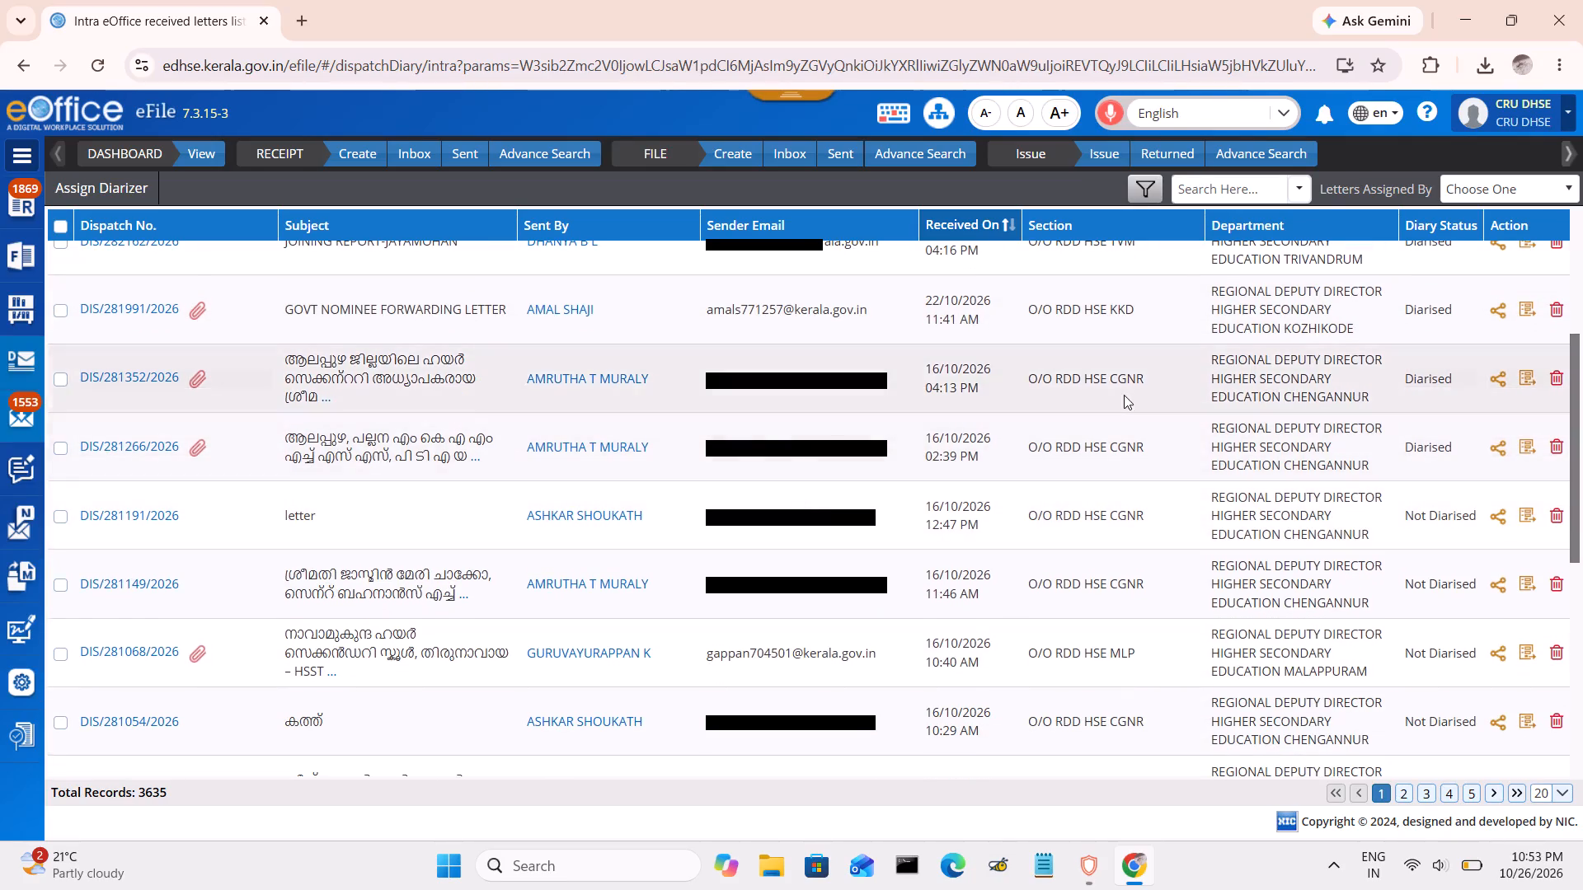
pyautogui.click(861, 258)
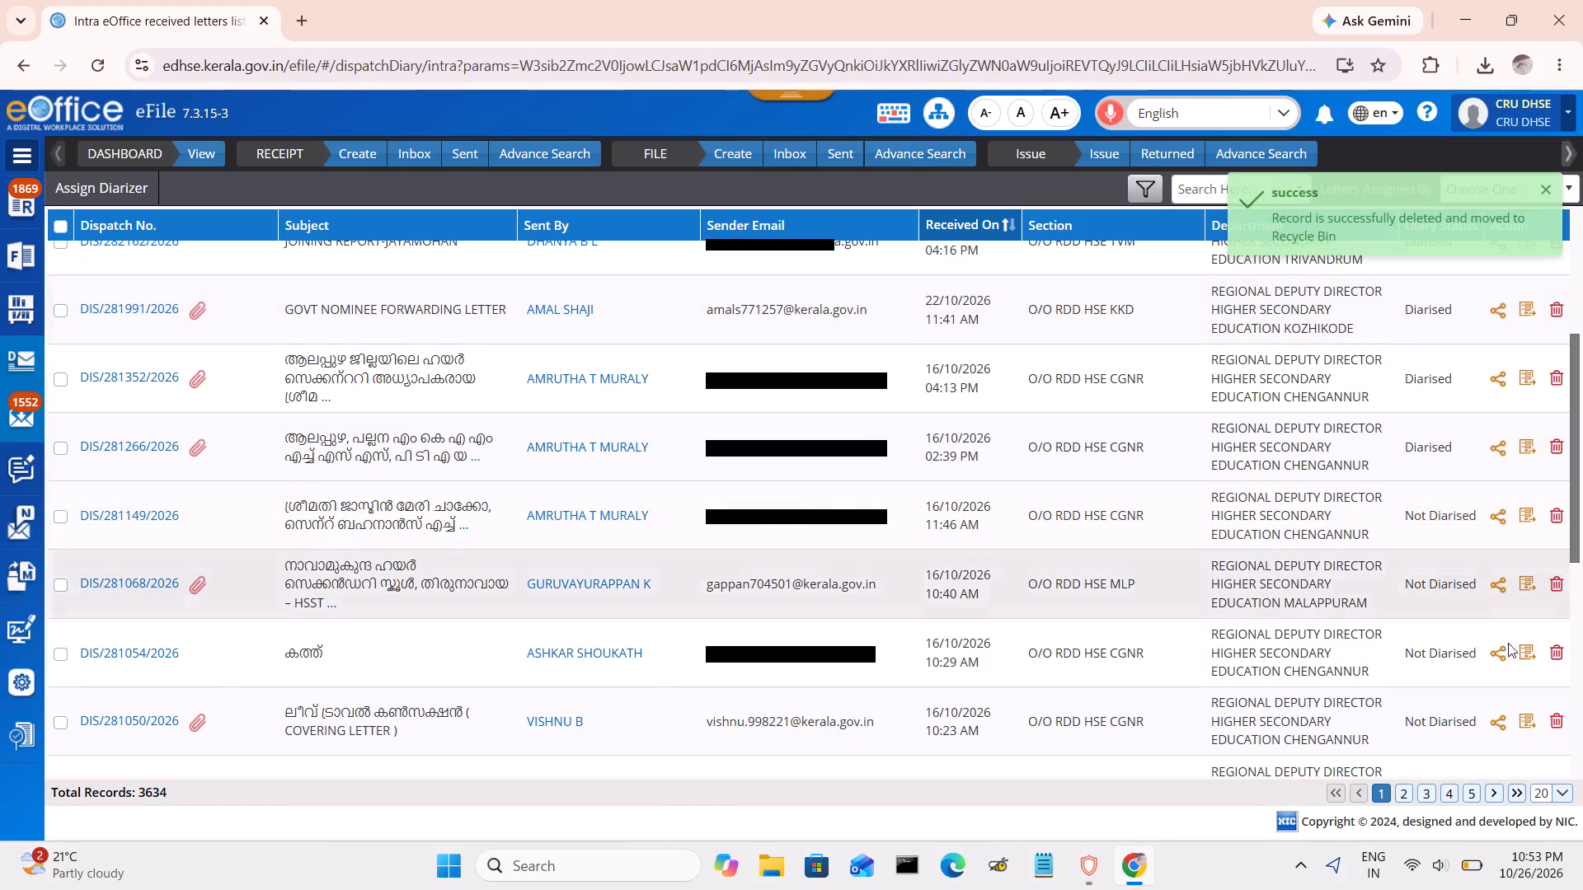
pyautogui.click(1560, 722)
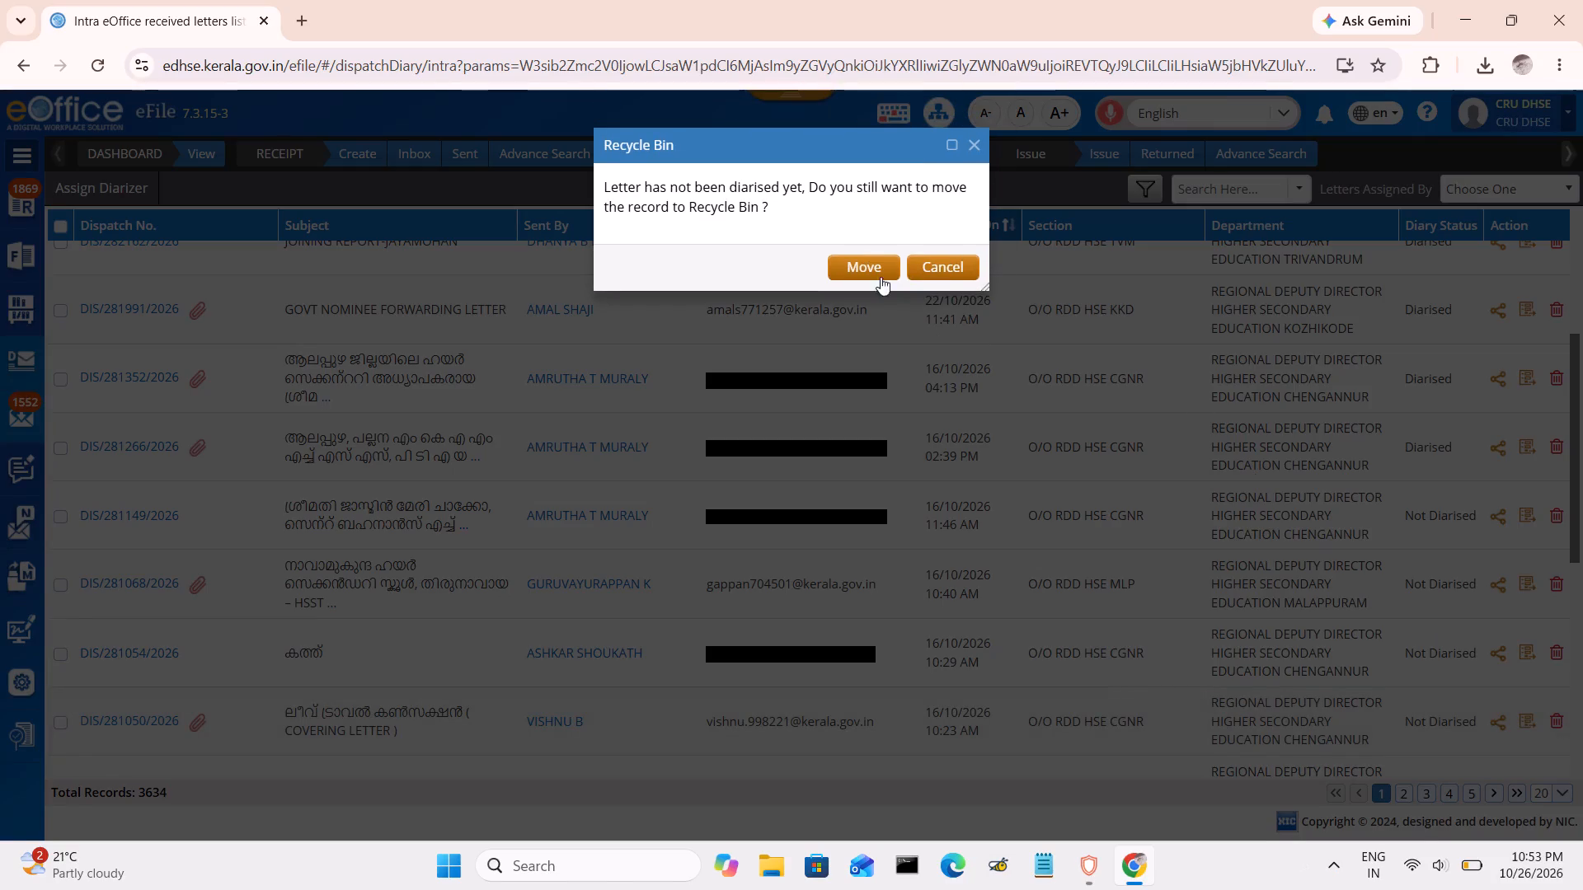
pyautogui.click(873, 269)
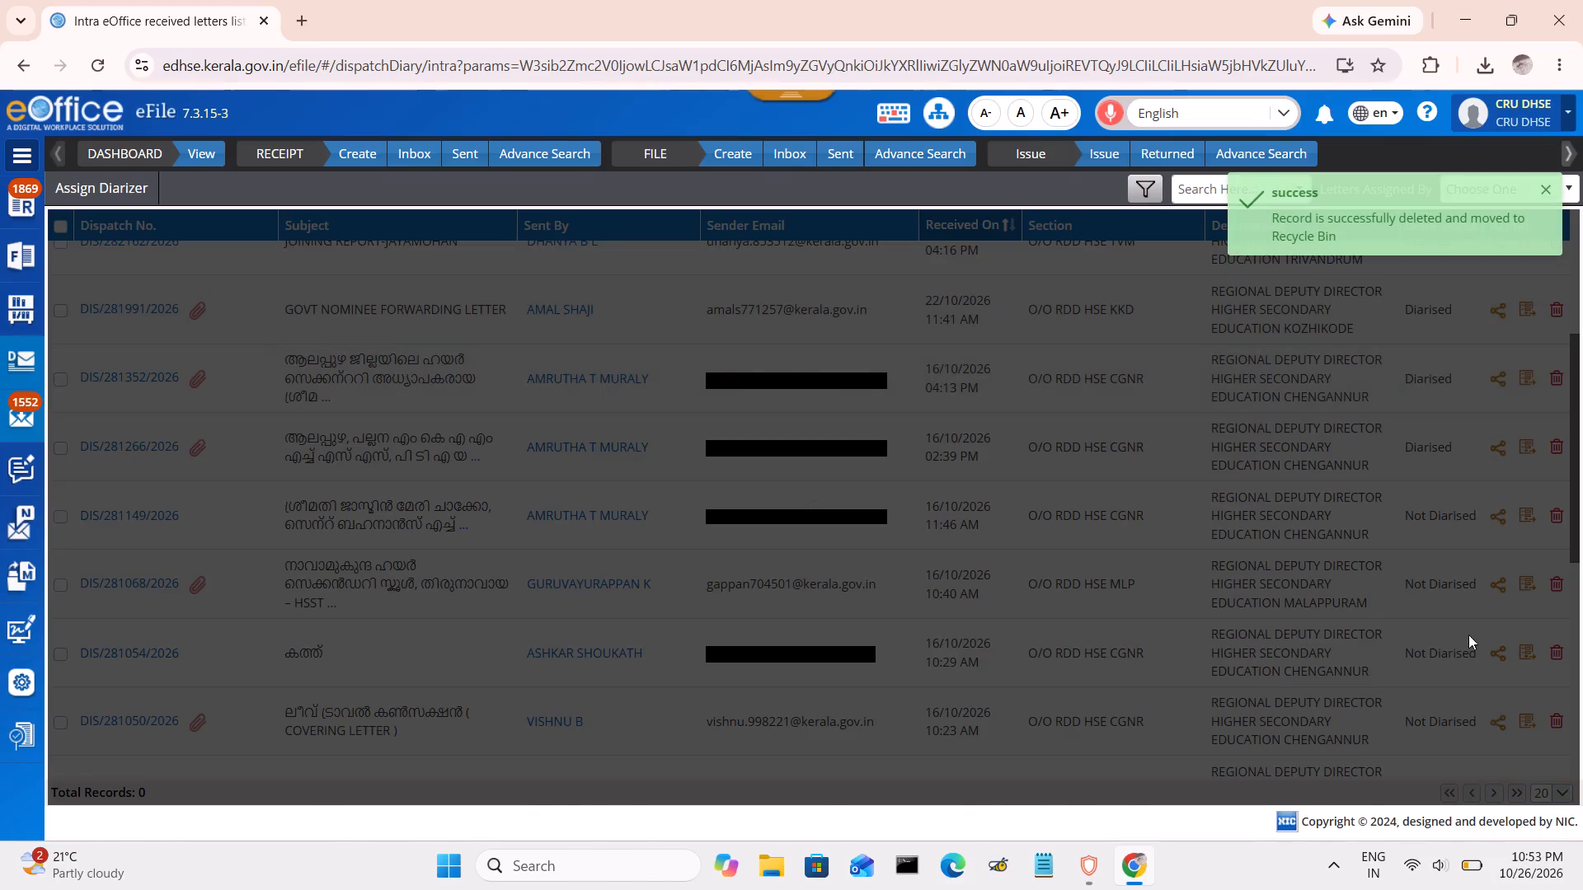
pyautogui.click(1553, 652)
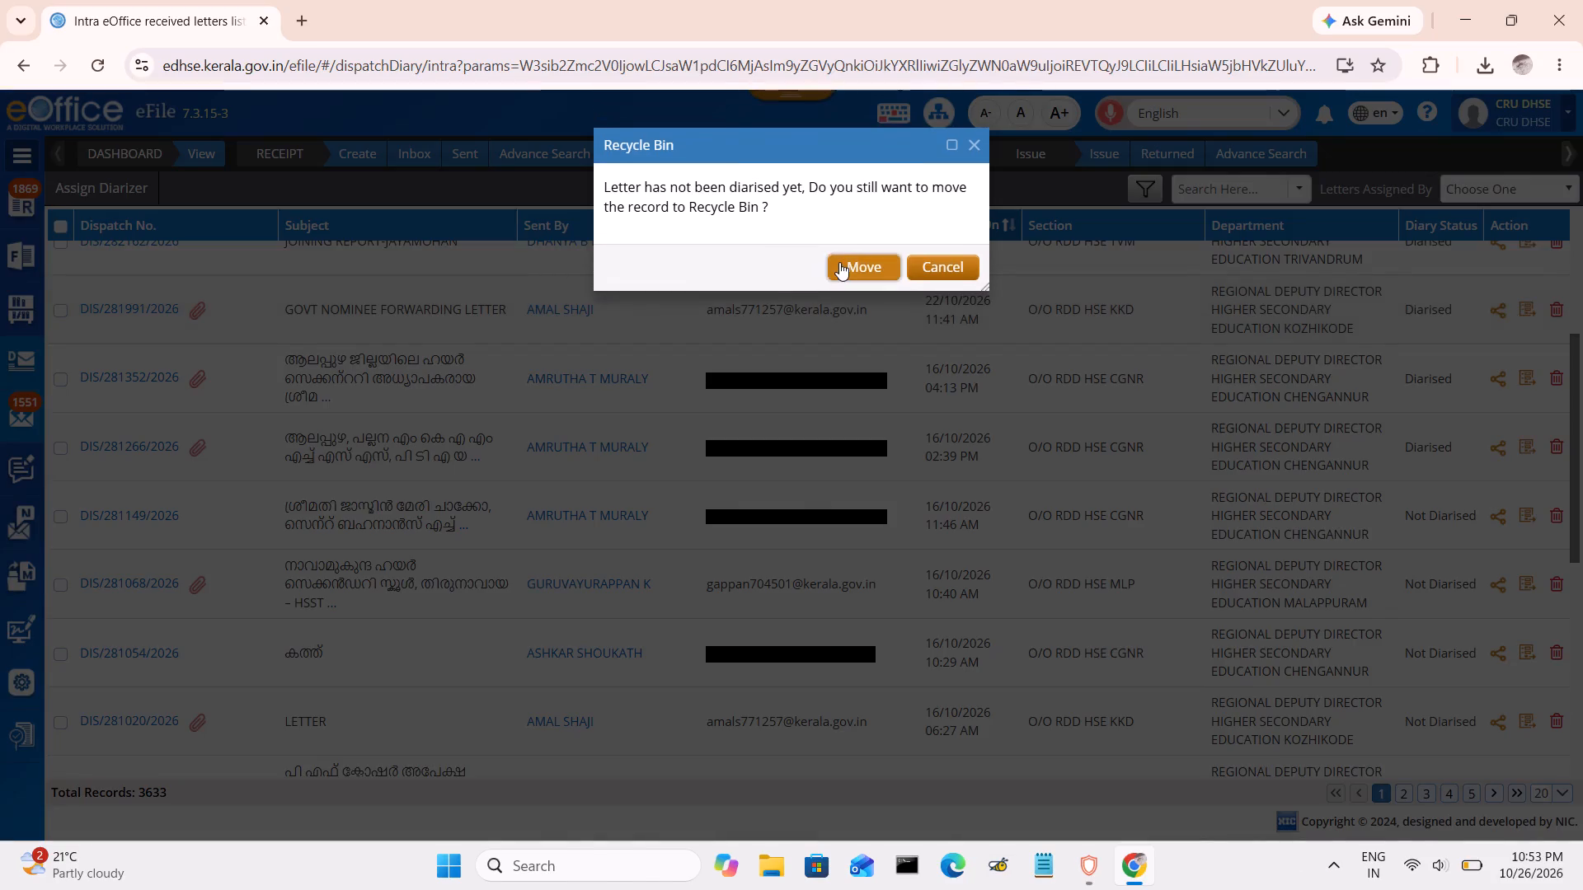
pyautogui.click(839, 262)
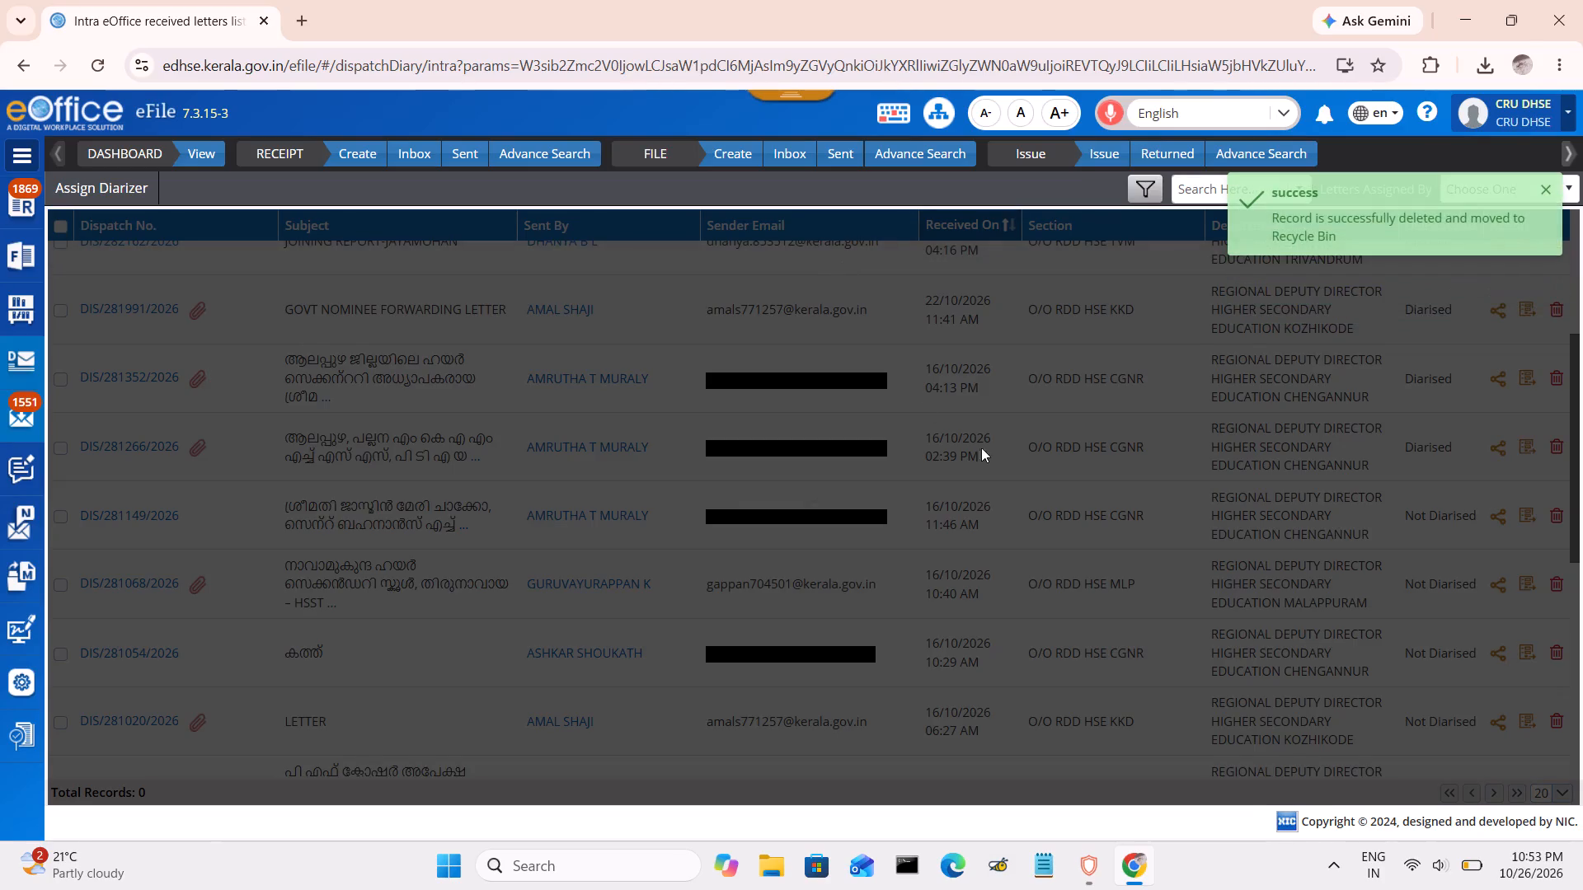
pyautogui.click(1557, 582)
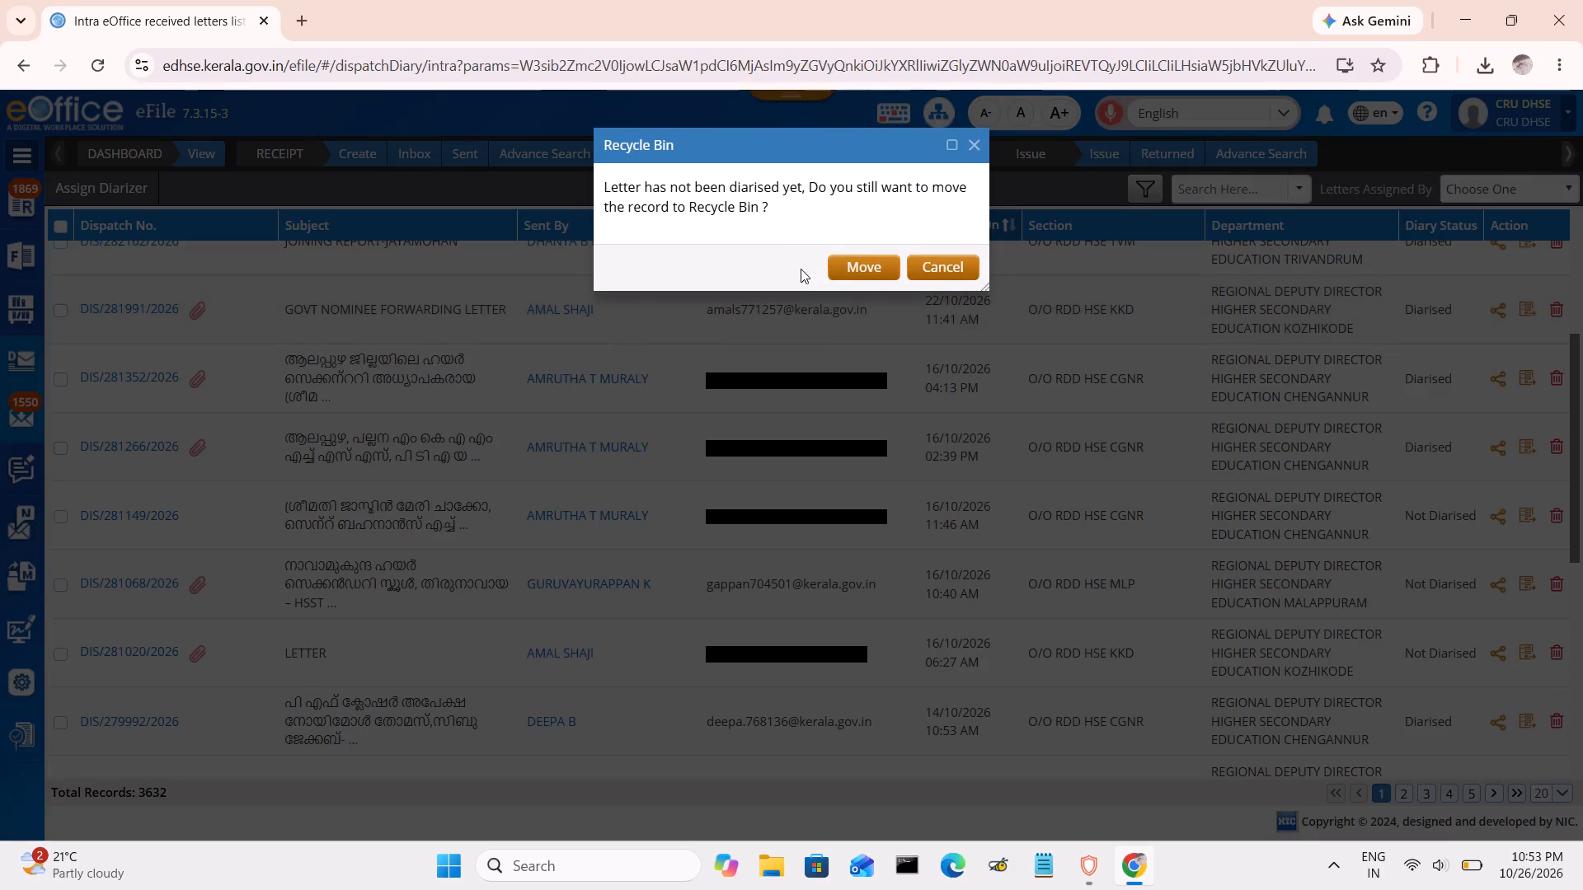
pyautogui.click(871, 269)
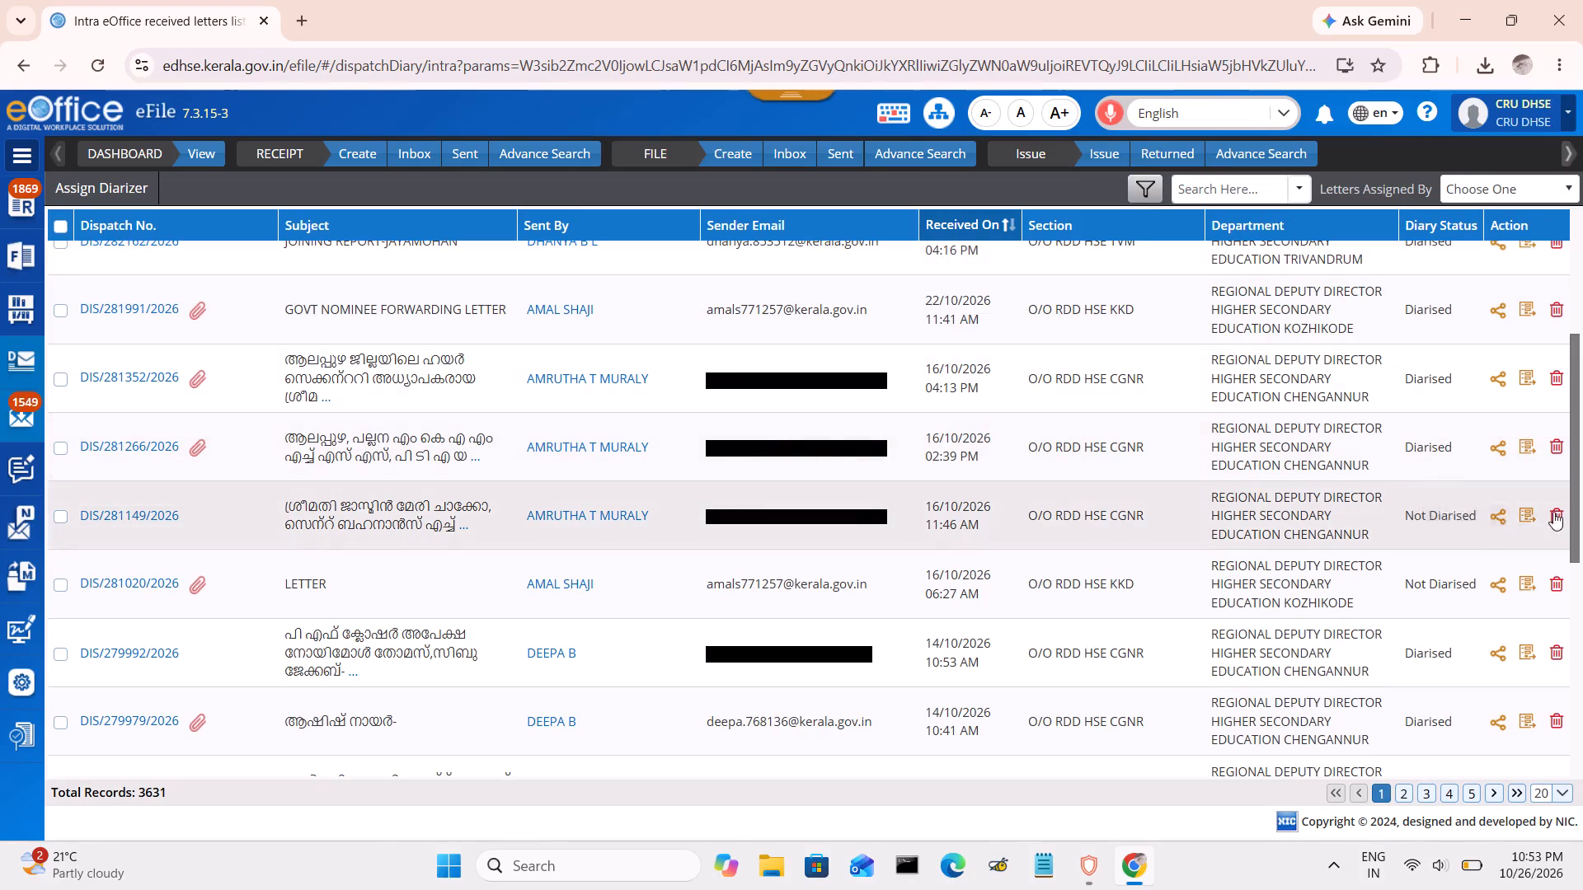
# Start diarising the Intra eOffice letter DIS/281149/2026 with its received PDF as the sequenced document.
pyautogui.click(1527, 508)
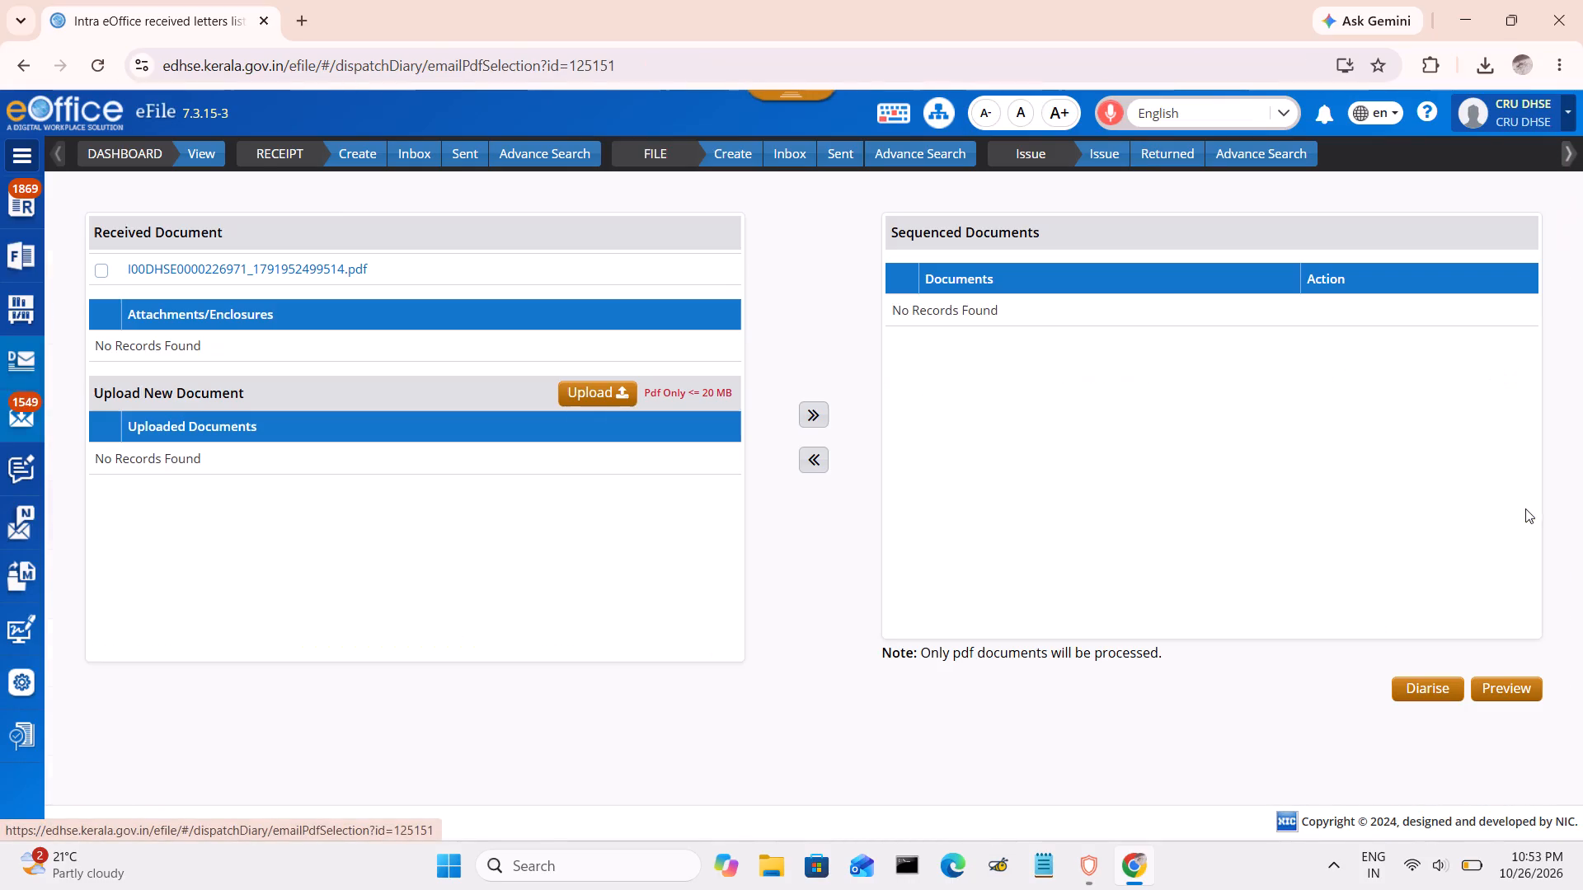
pyautogui.click(102, 268)
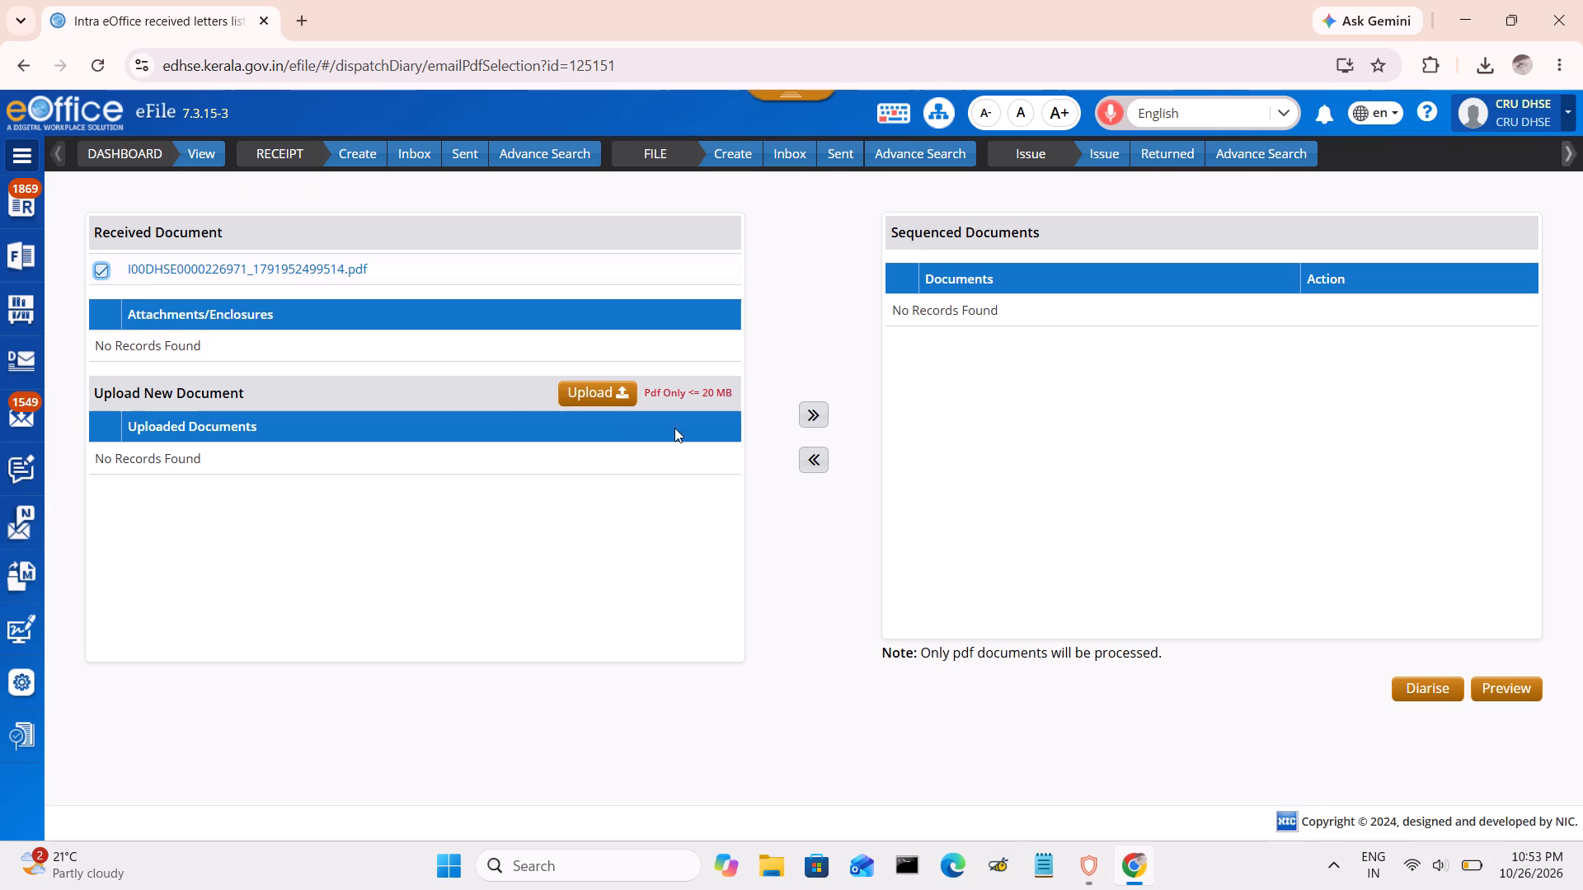
pyautogui.click(815, 418)
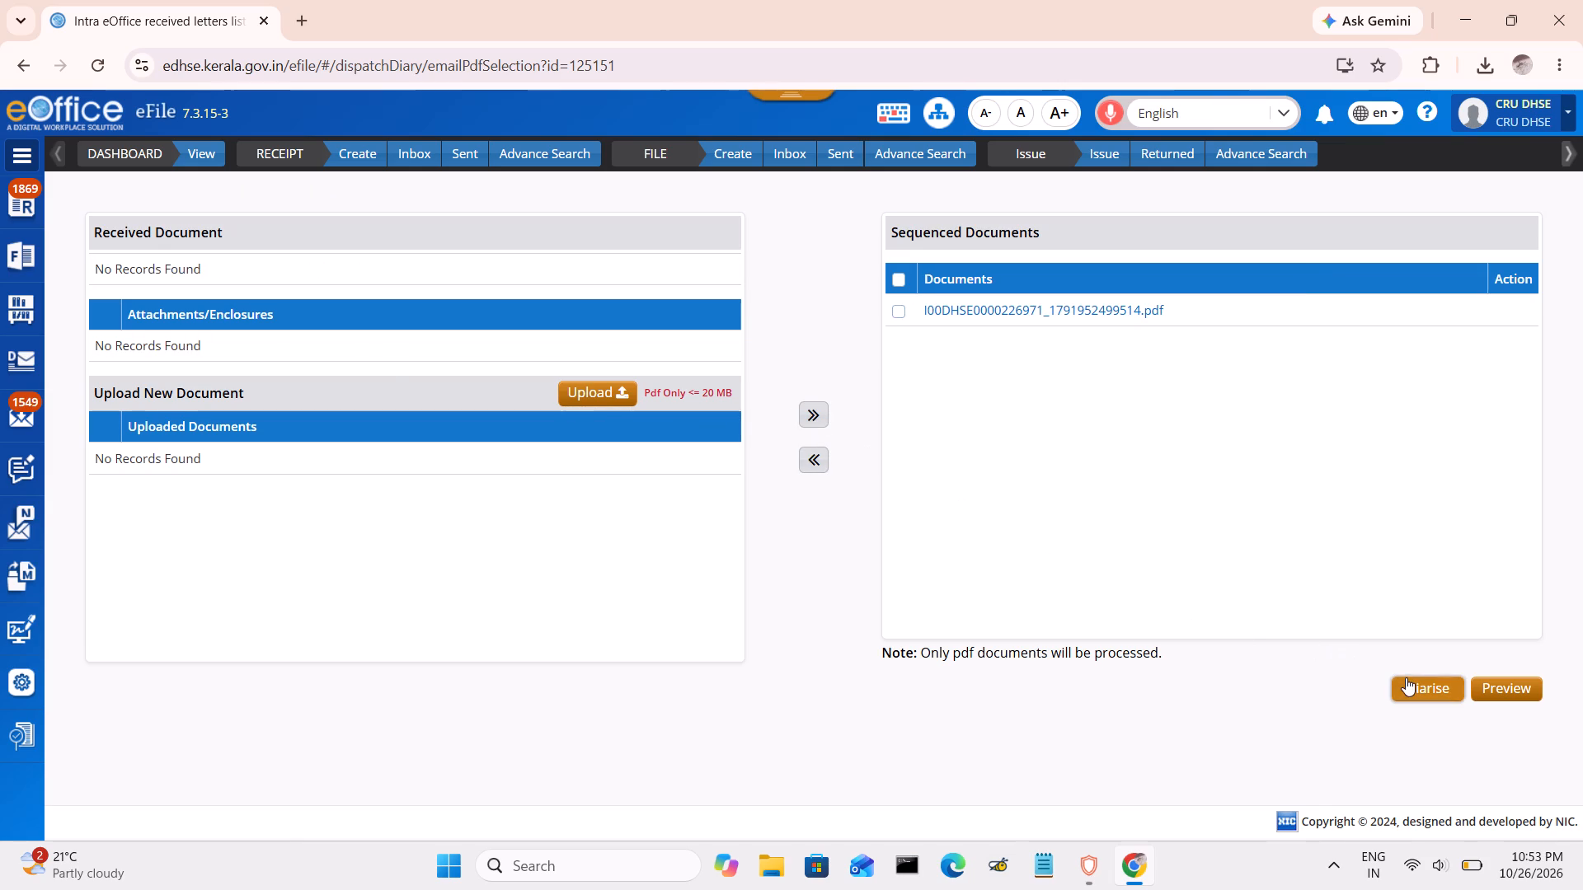
pyautogui.click(1406, 677)
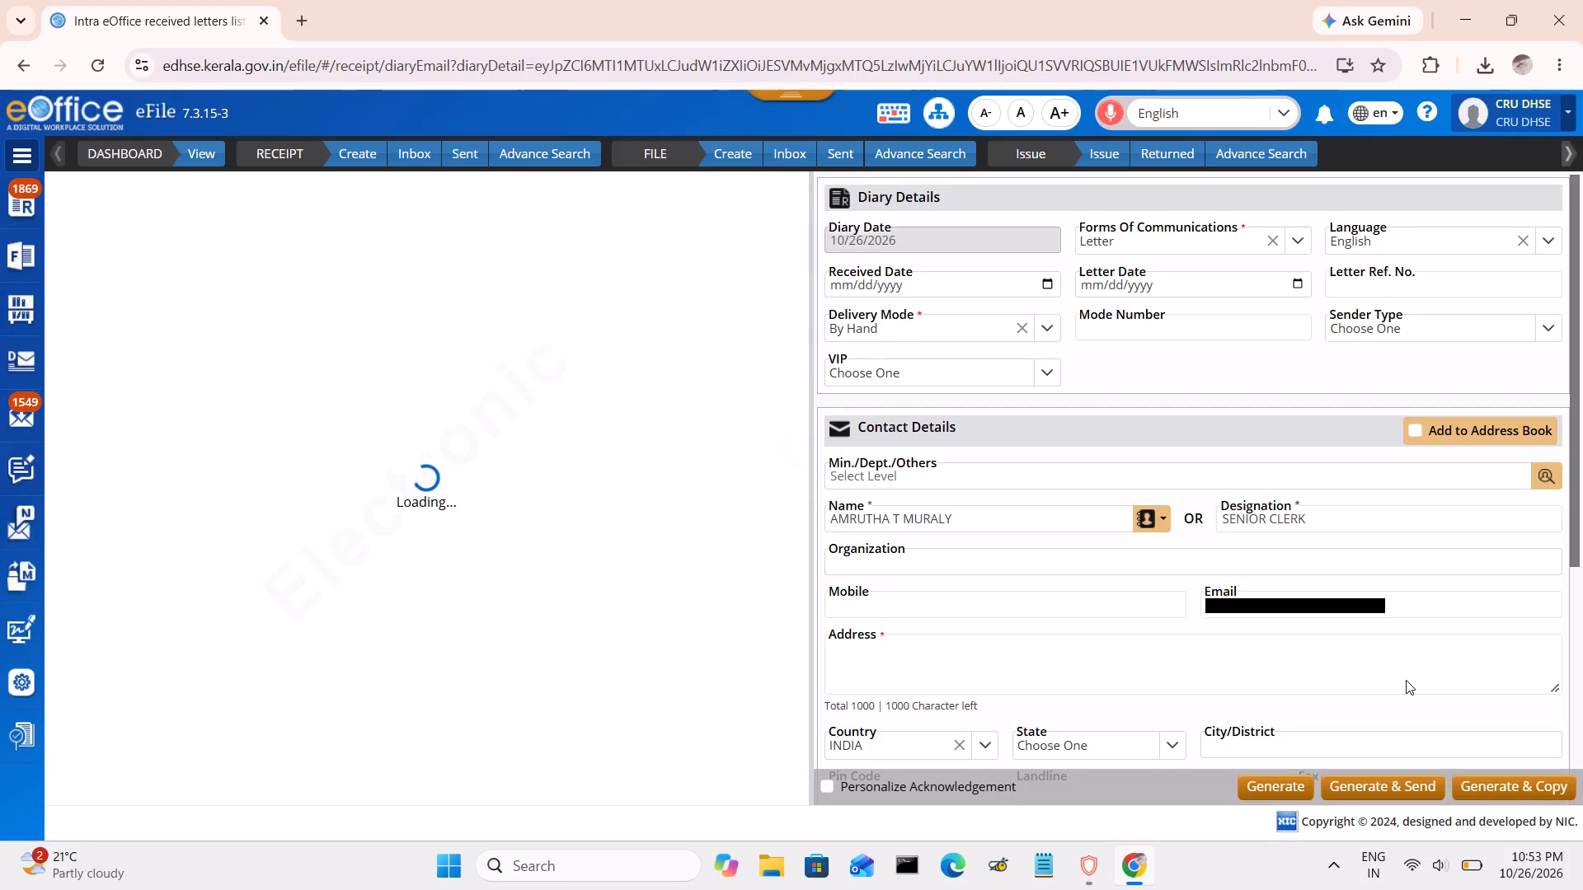
# Enter "RDD CHNR NO 1096" as the sender address and set the main category to General.
pyautogui.click(935, 659)
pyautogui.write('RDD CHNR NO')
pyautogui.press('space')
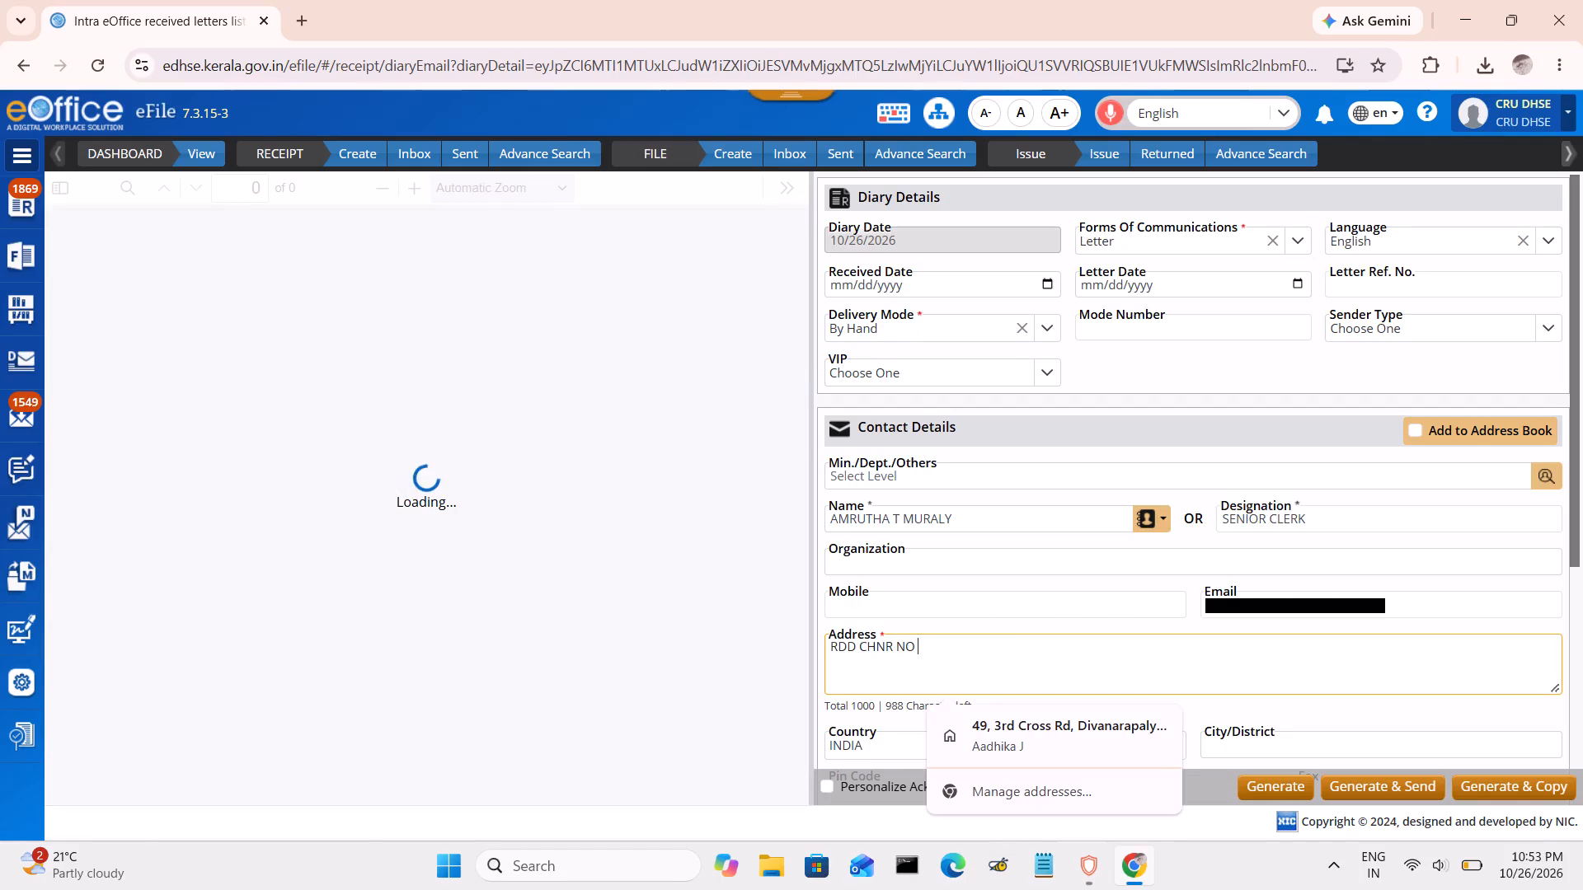
pyautogui.scroll(-4, 1020, 618)
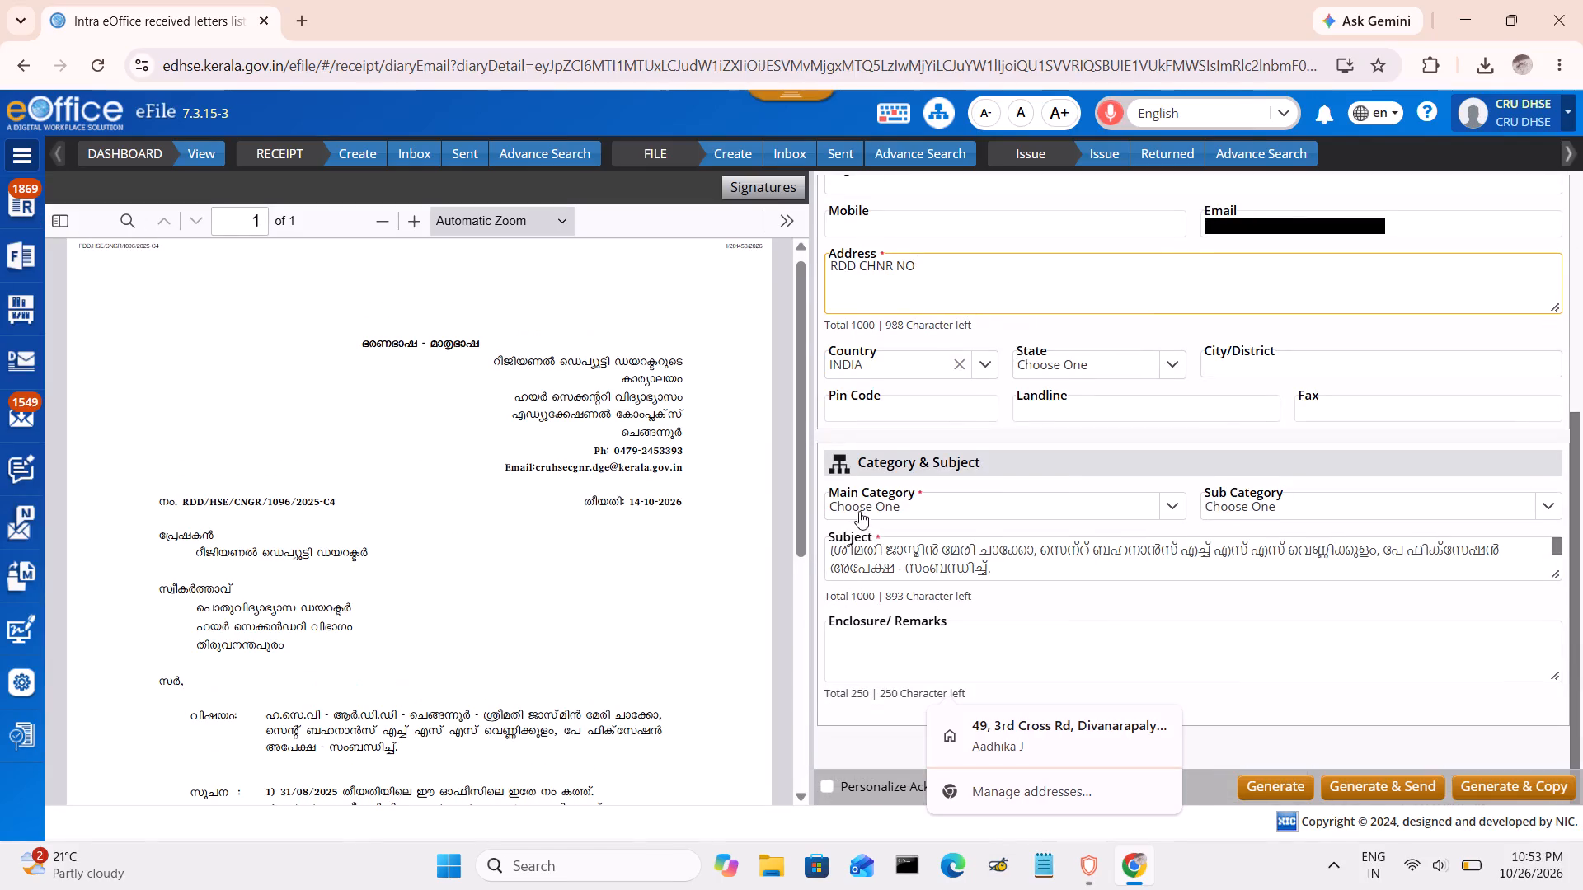
pyautogui.click(858, 507)
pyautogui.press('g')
pyautogui.click(855, 572)
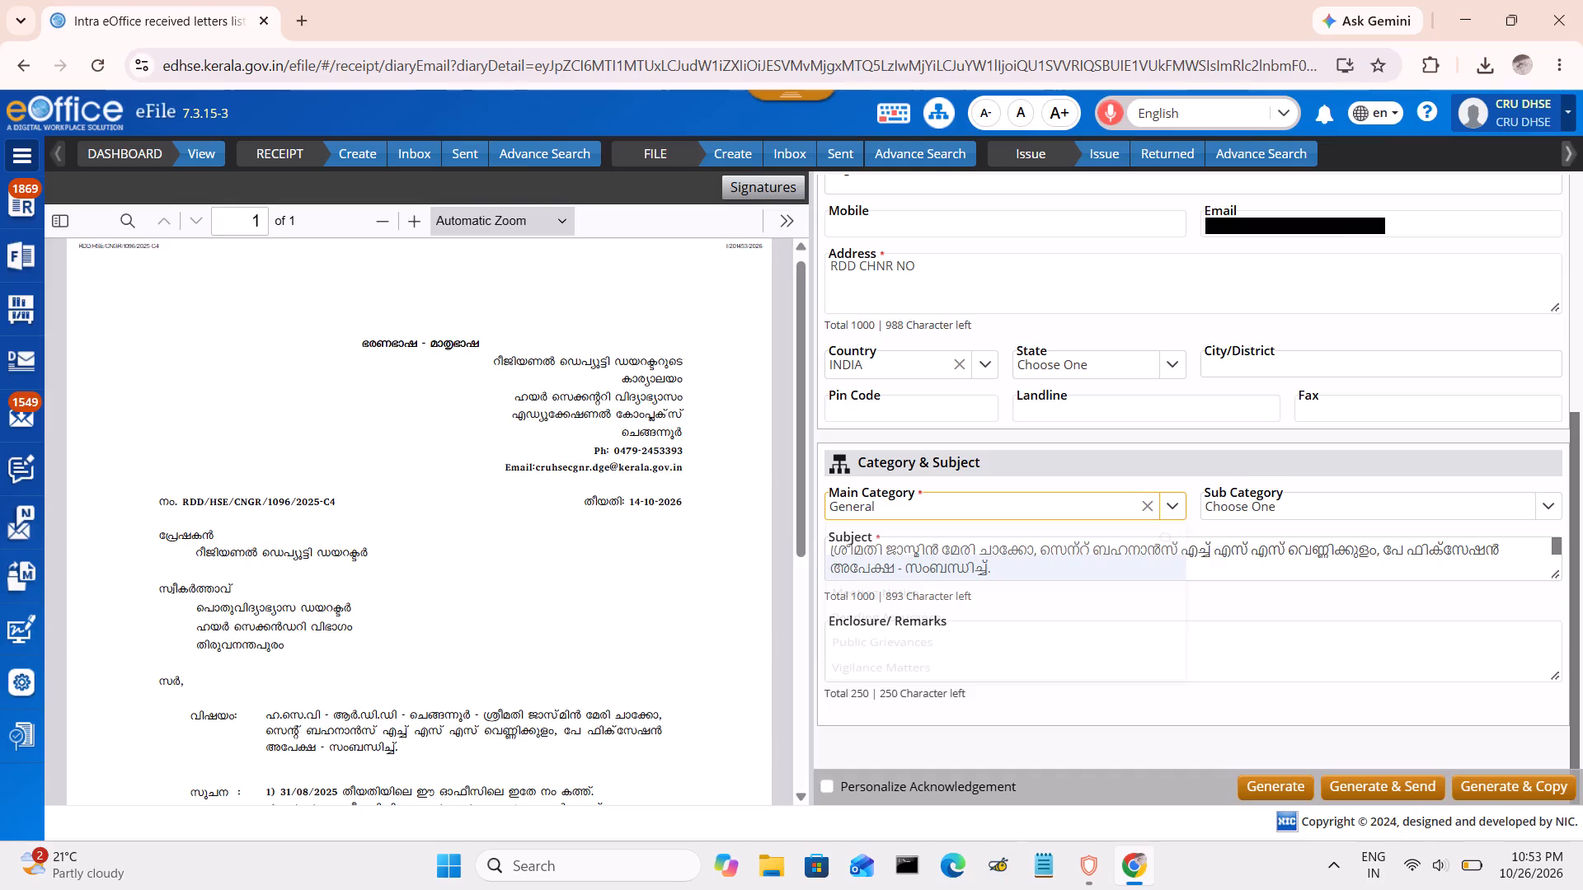
pyautogui.click(953, 282)
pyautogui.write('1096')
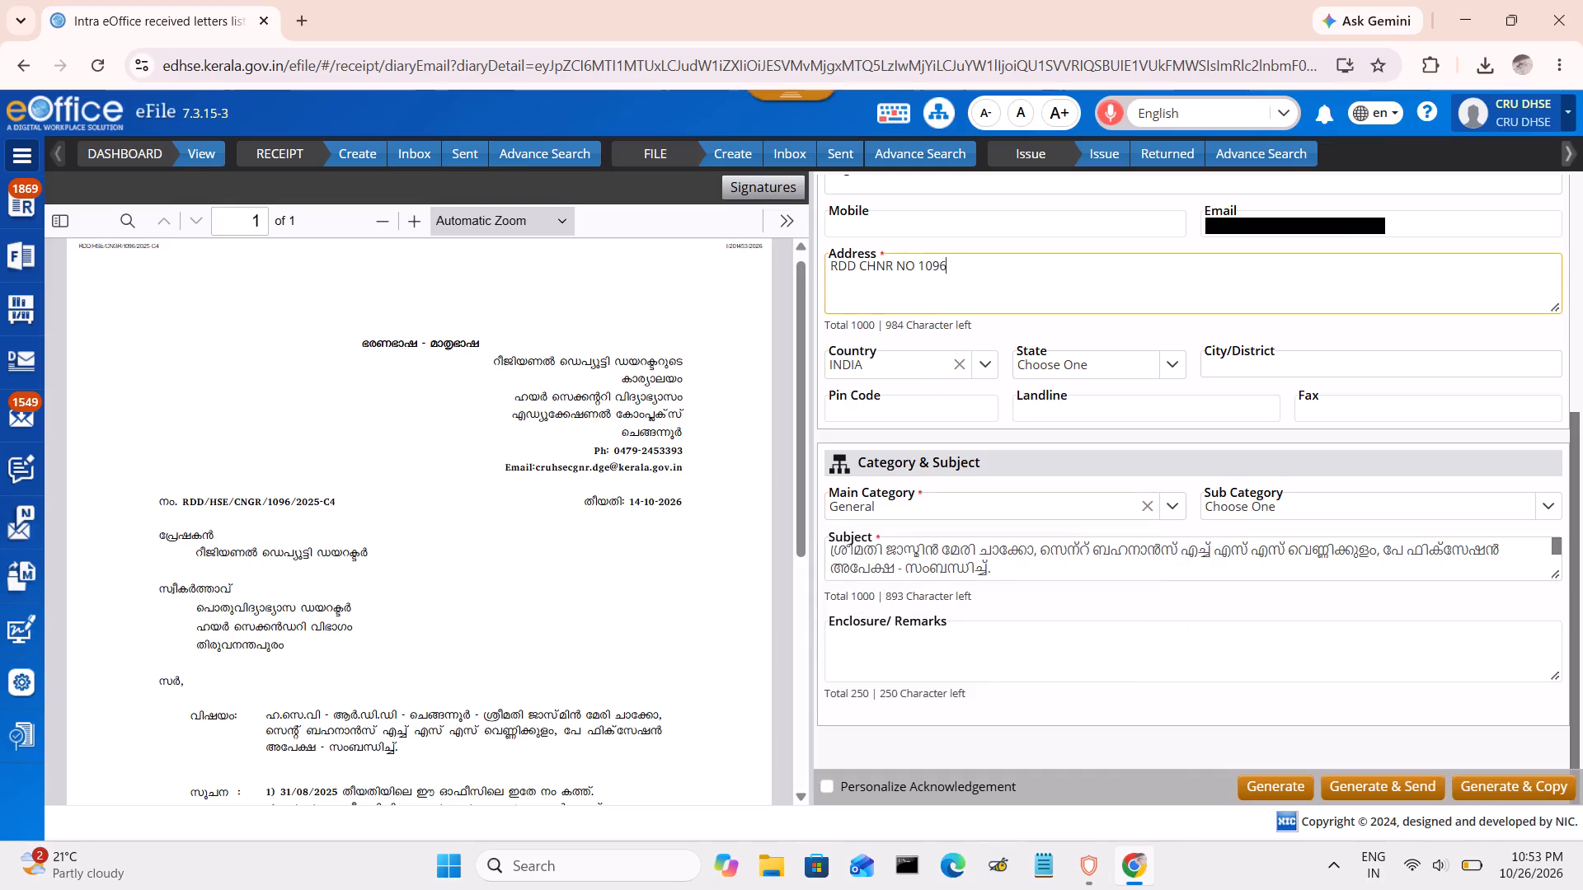
# Replace the closing word of the subject, after the hyphen, with "RDD CHNR NO 1096".
pyautogui.moveTo(958, 270); pyautogui.dragTo(778, 273)
pyautogui.hotkey('ctrl', 'c')
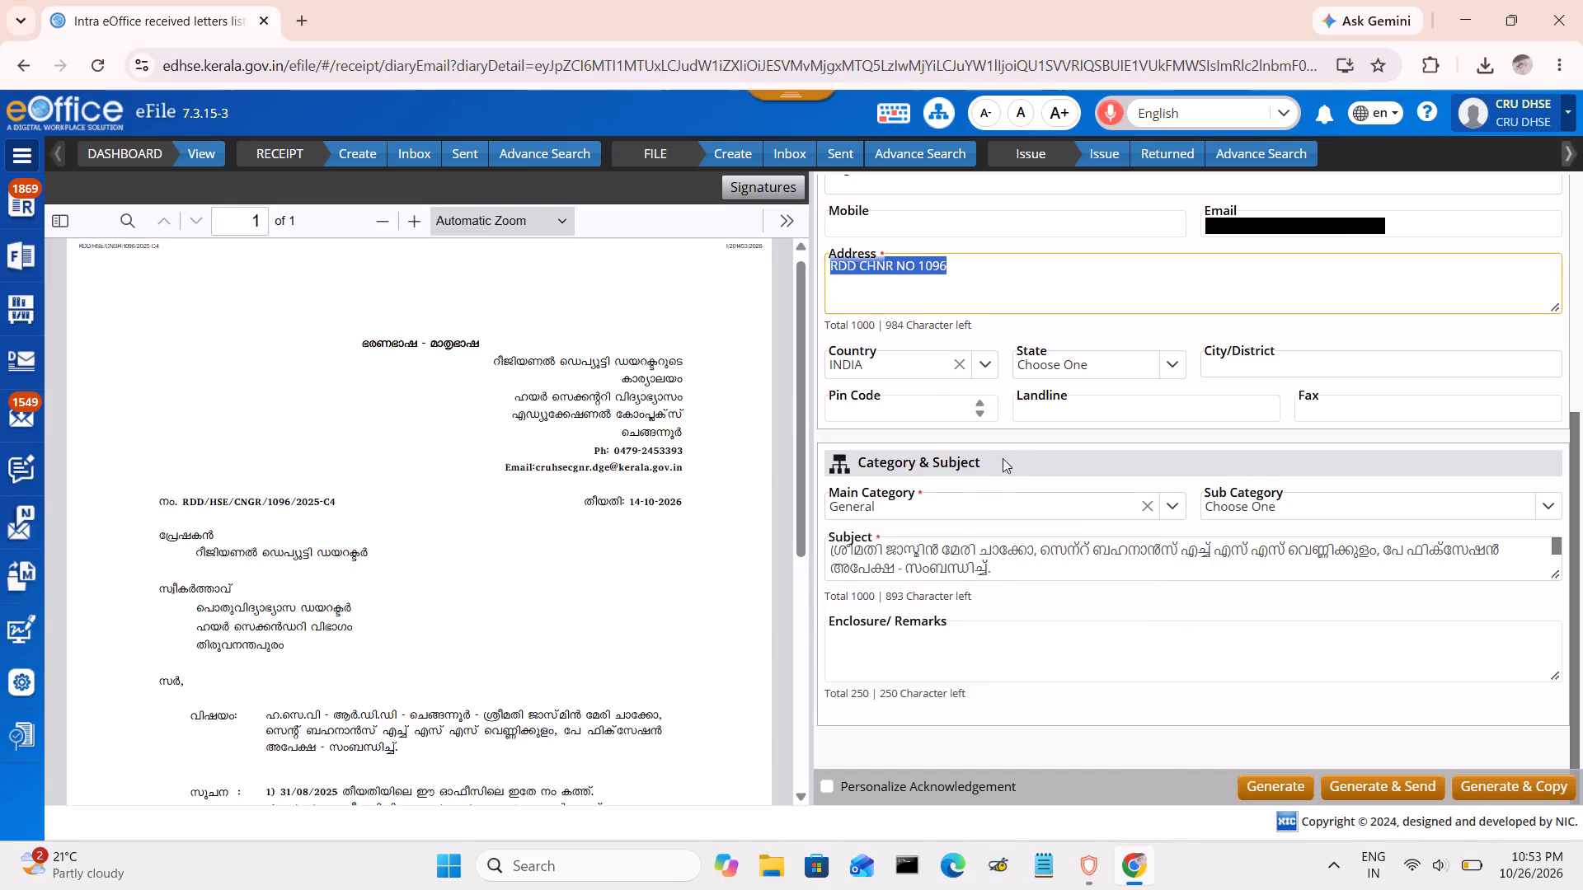
pyautogui.moveTo(907, 569); pyautogui.dragTo(908, 569)
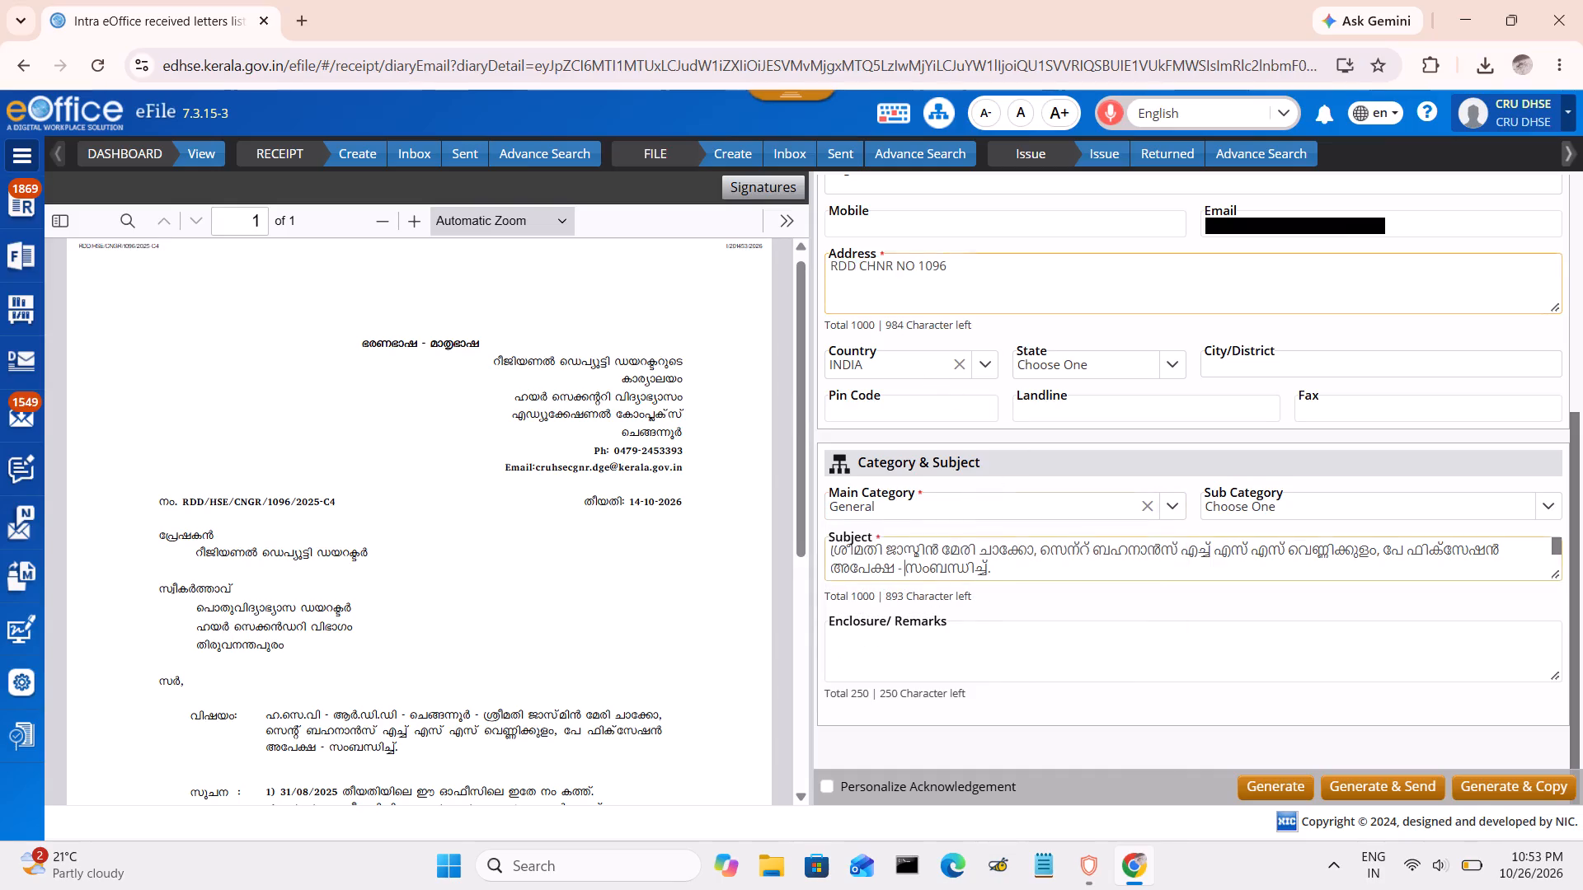
pyautogui.moveTo(908, 569); pyautogui.dragTo(1081, 563)
pyautogui.hotkey('ctrl', 'v')
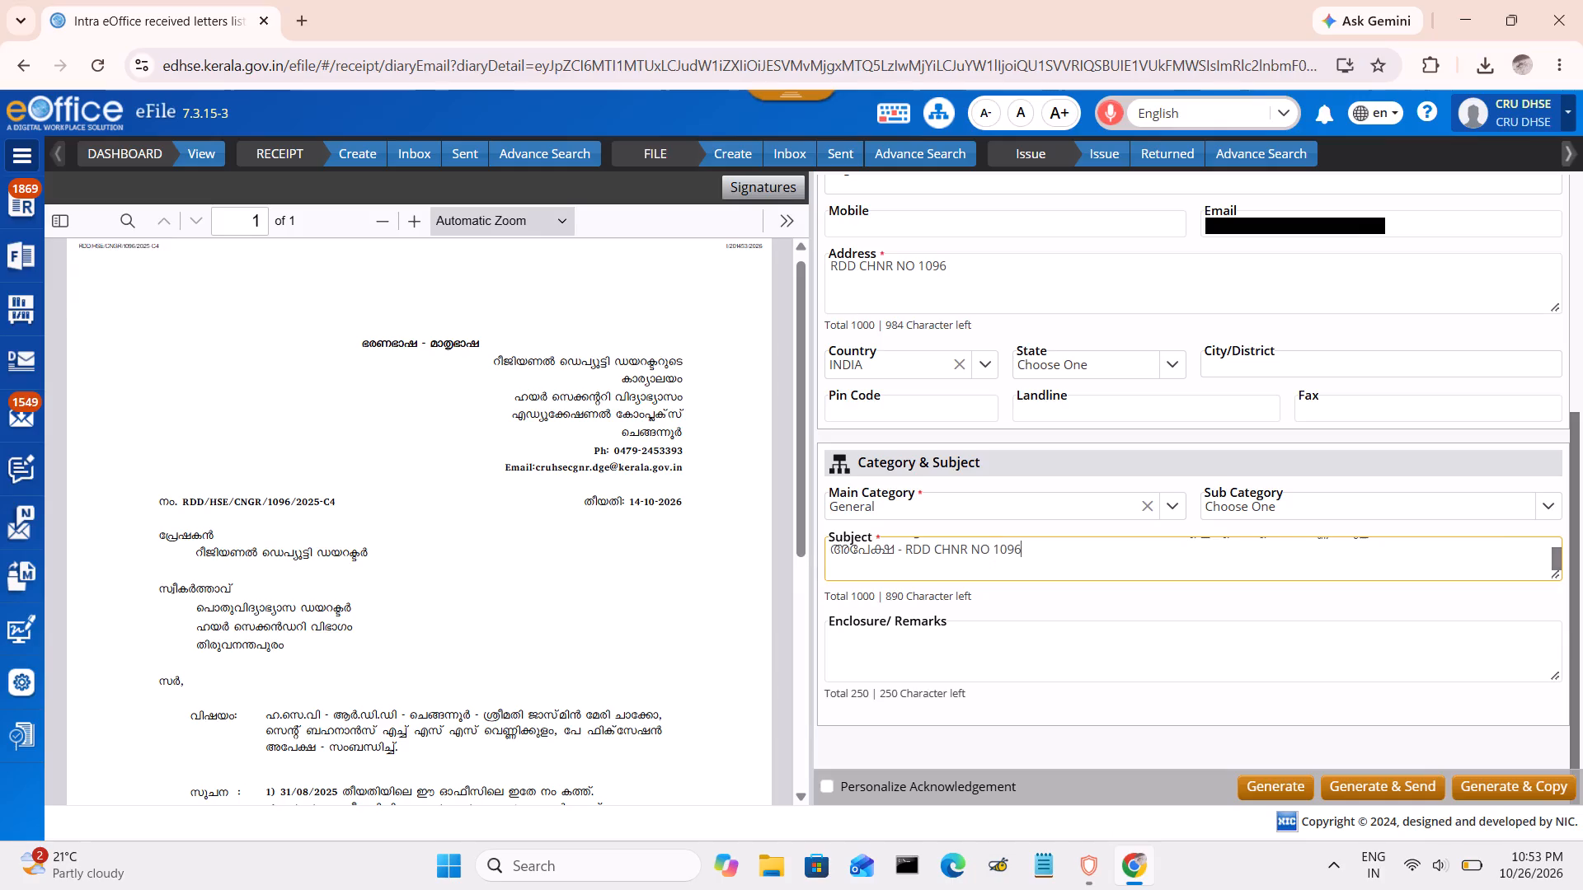
# Generate the pay fixation request receipt and send it to the JS (ACD(A)) in DHSE-ACADEMIC ( A ) DHSE.
pyautogui.scroll(-2, 385, 662)
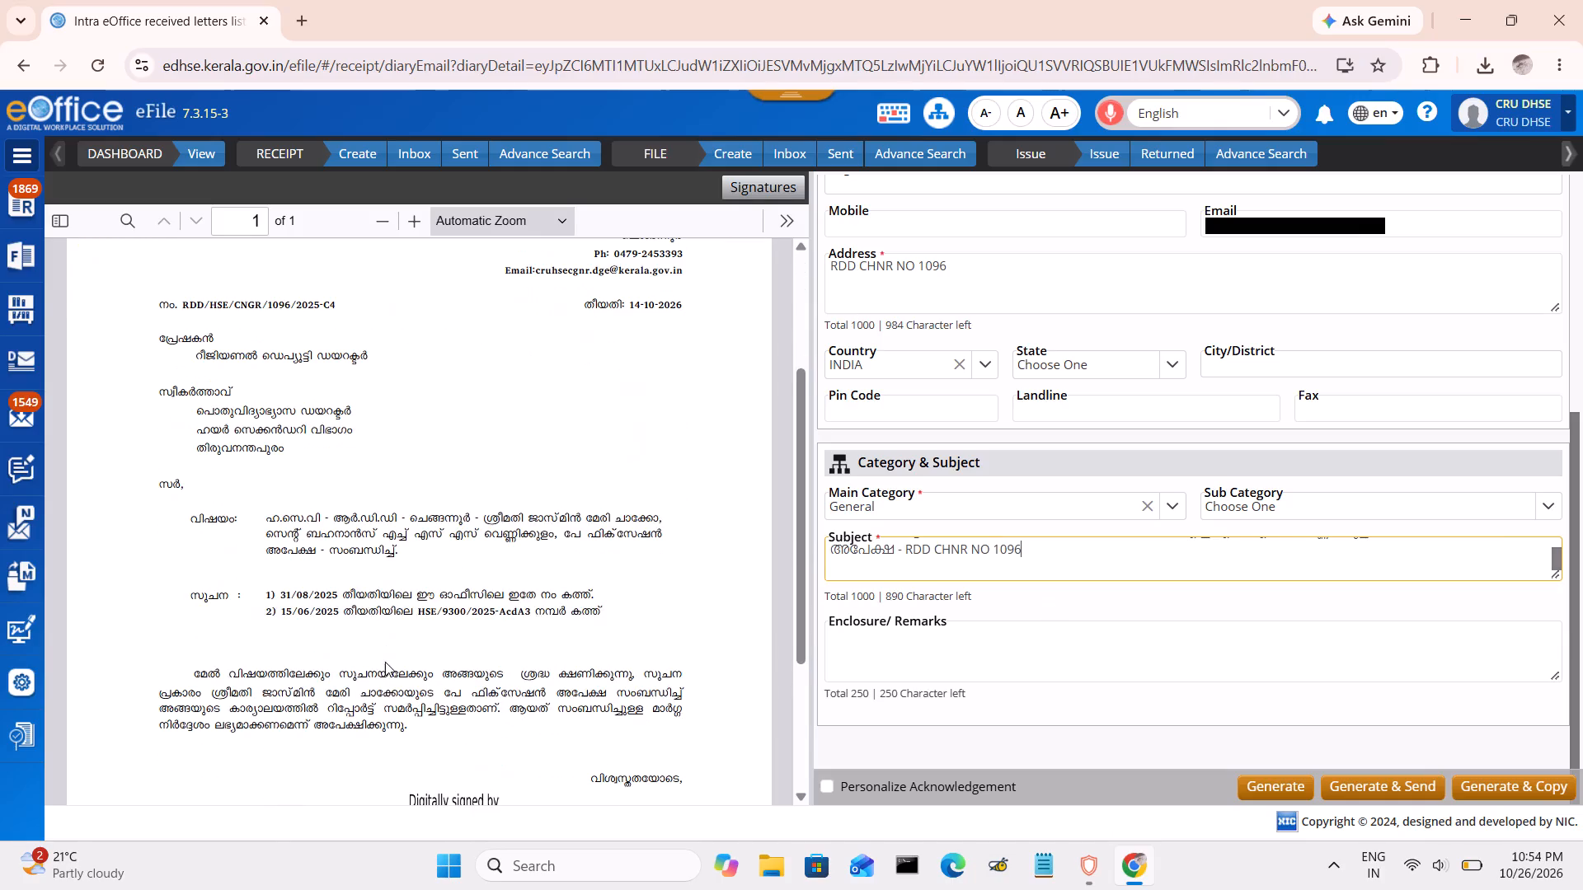
pyautogui.click(1379, 778)
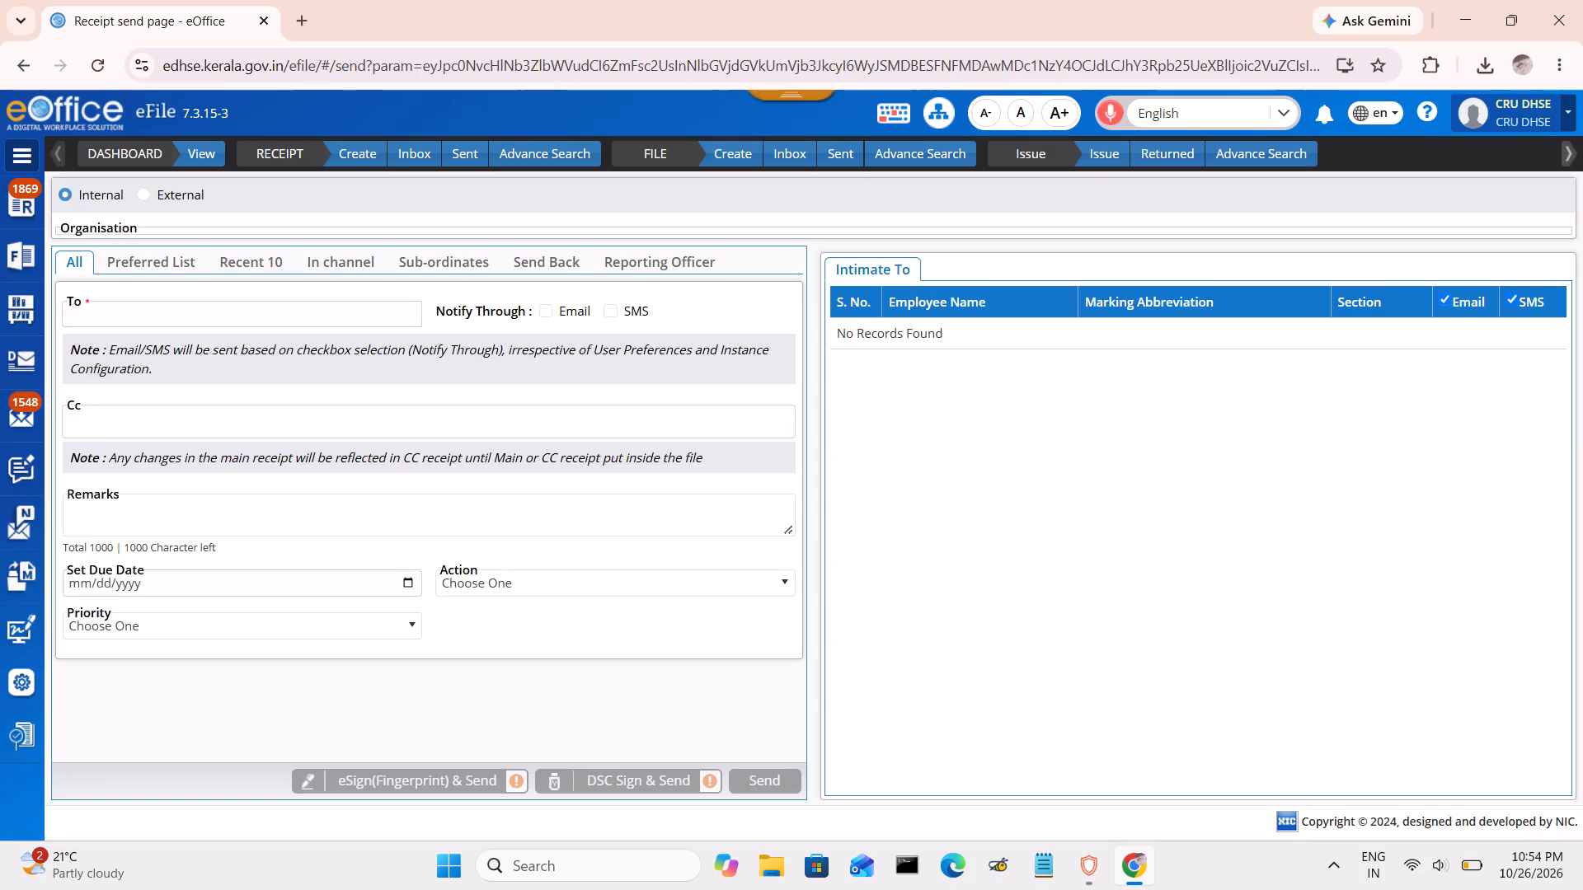
pyautogui.click(402, 314)
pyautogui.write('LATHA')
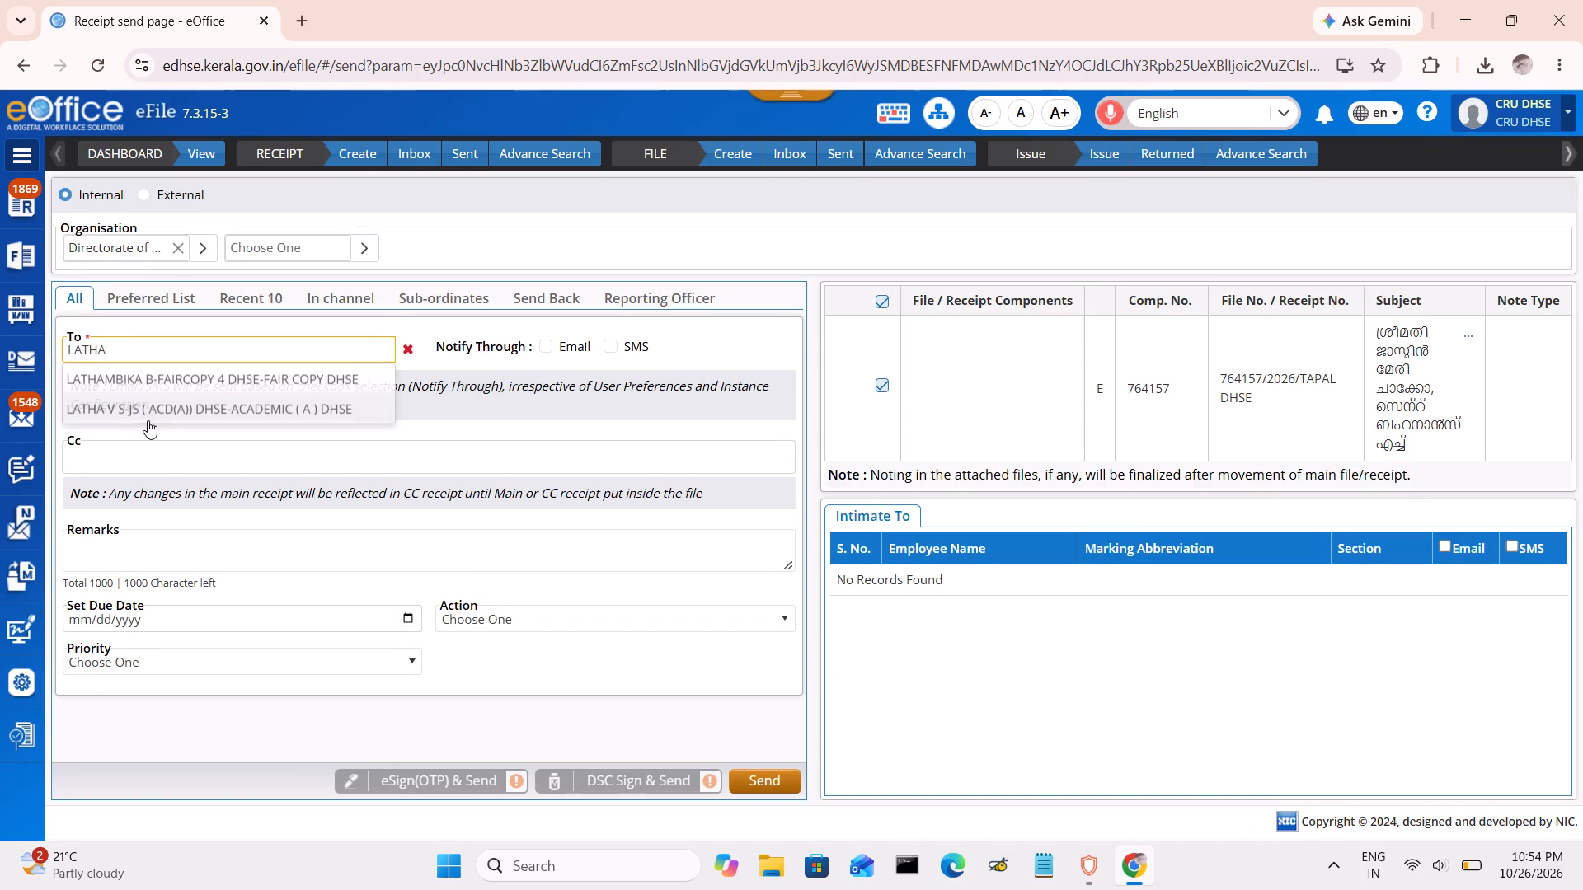
pyautogui.click(147, 416)
pyautogui.click(782, 788)
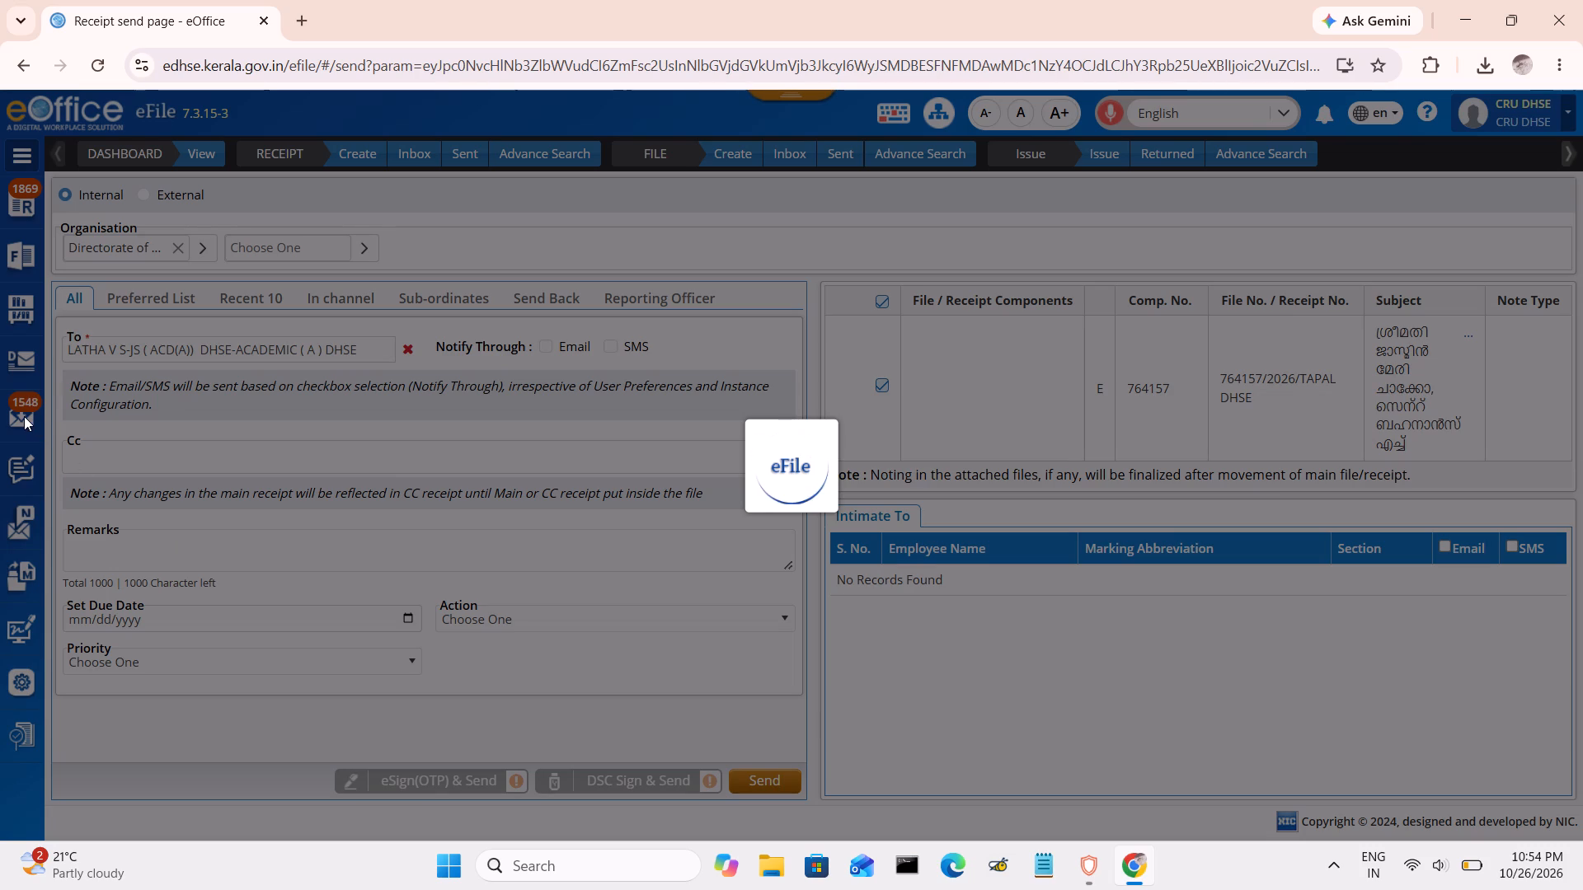
# Return to the received Intra eOffice letters and start diarising DIS/281020/2026 with its received PDF followed by com english.pdf.
pyautogui.click(24, 416)
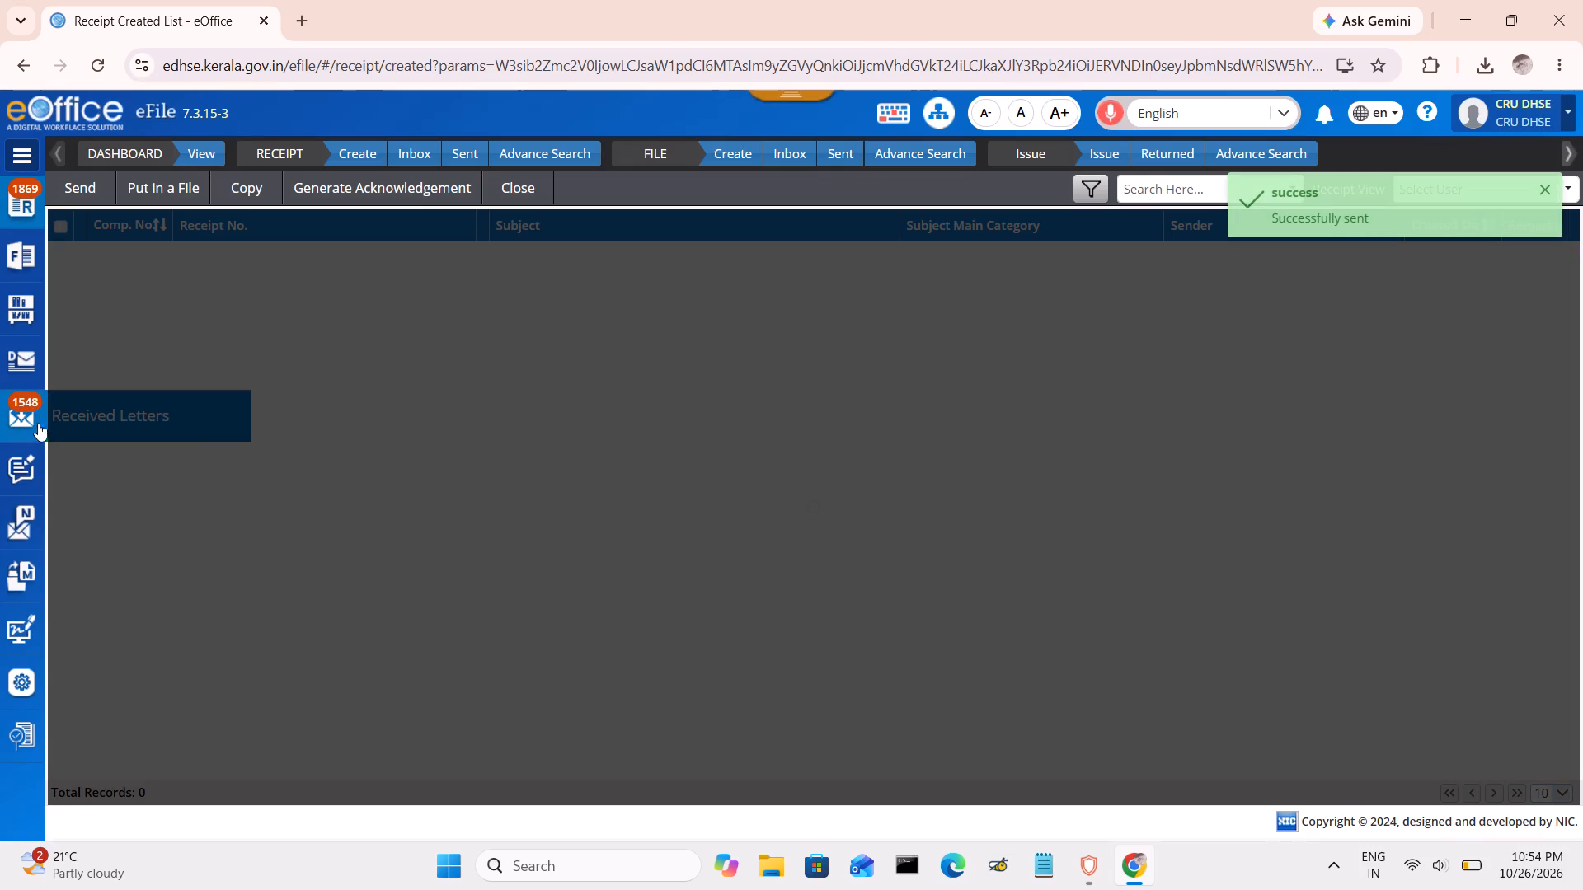
pyautogui.click(107, 457)
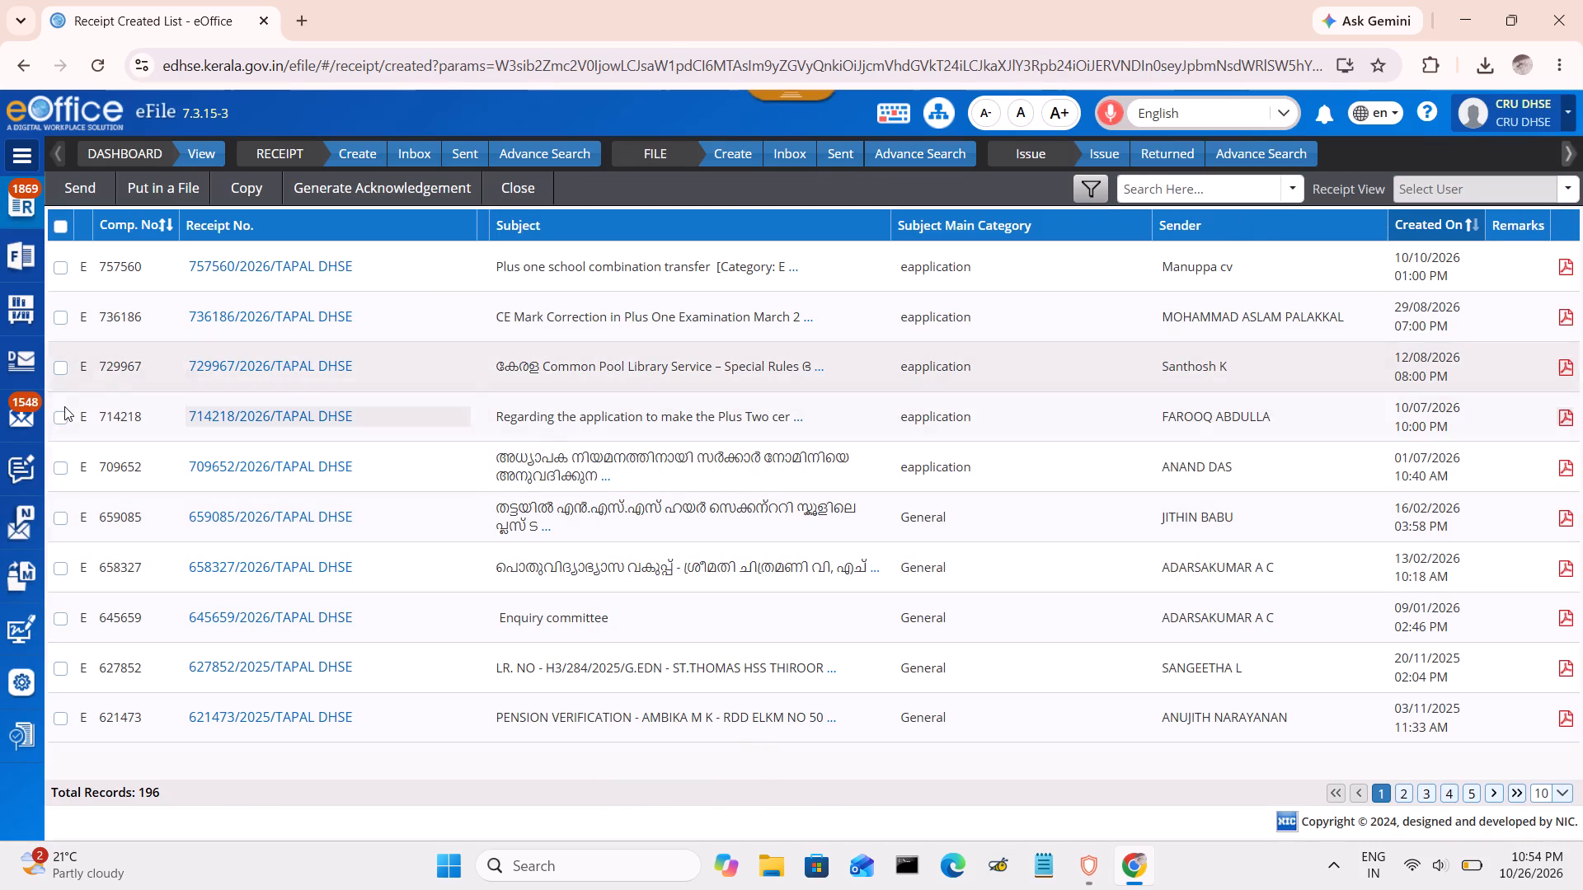
pyautogui.click(16, 401)
pyautogui.click(94, 458)
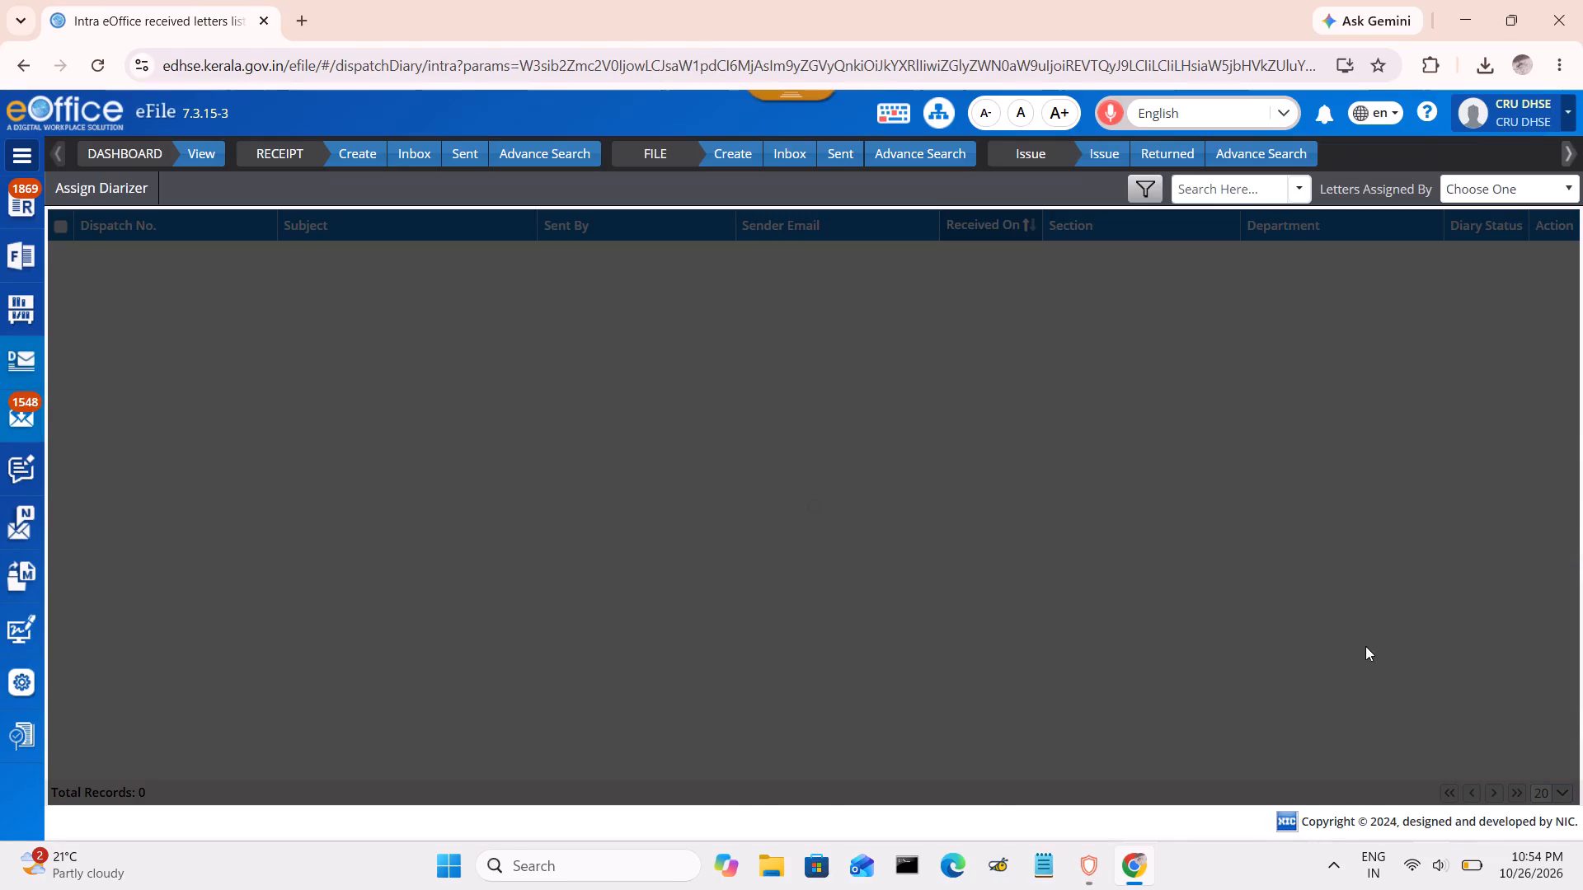
pyautogui.scroll(-6, 1487, 554)
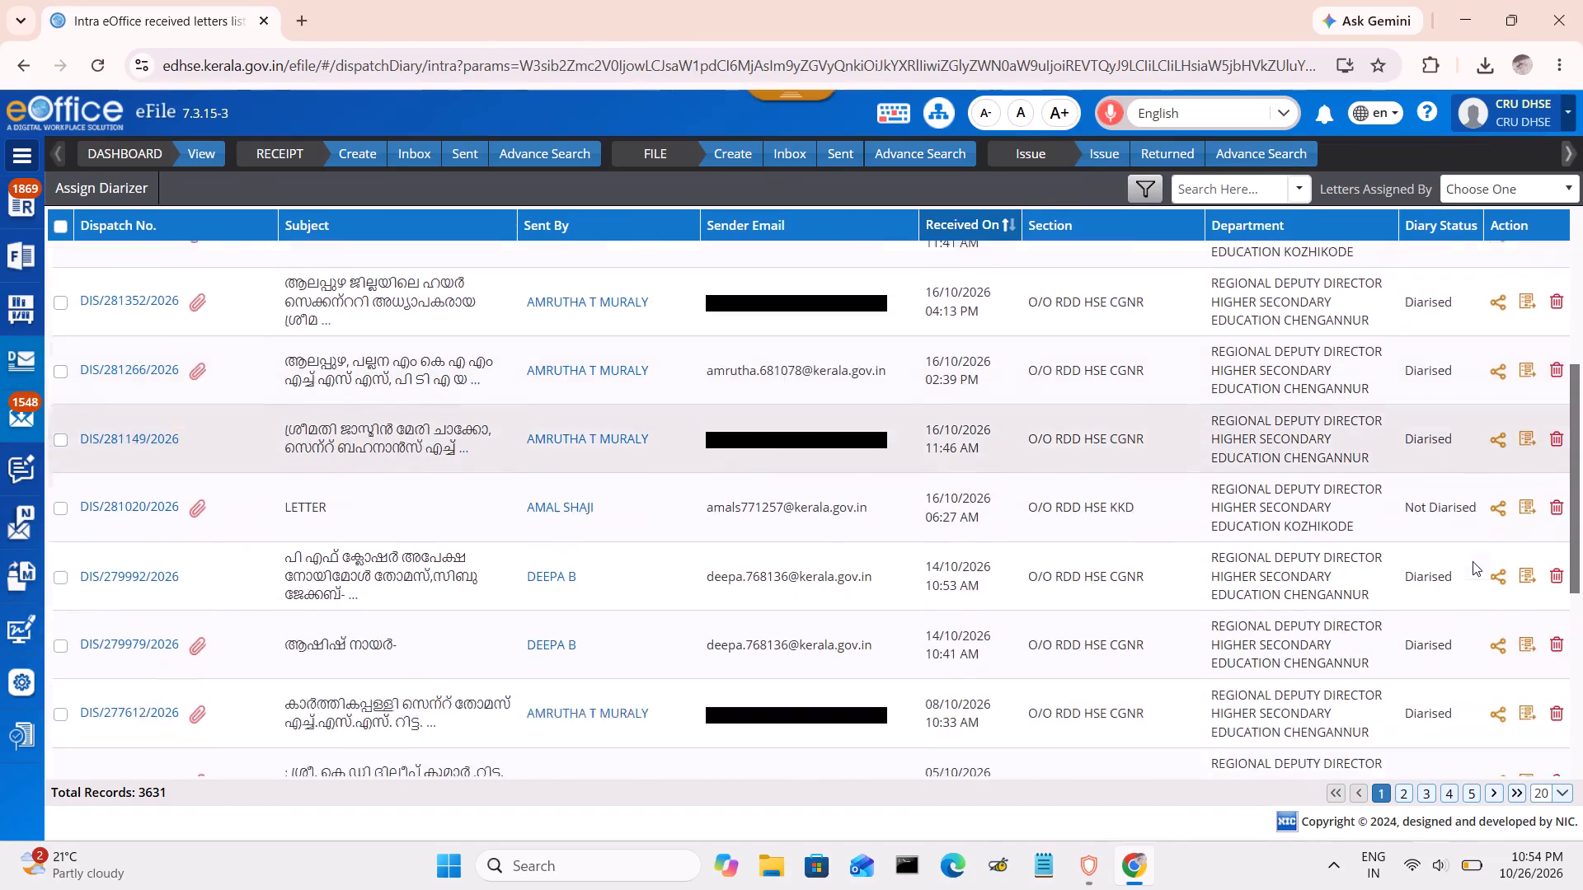
pyautogui.scroll(2, 1472, 562)
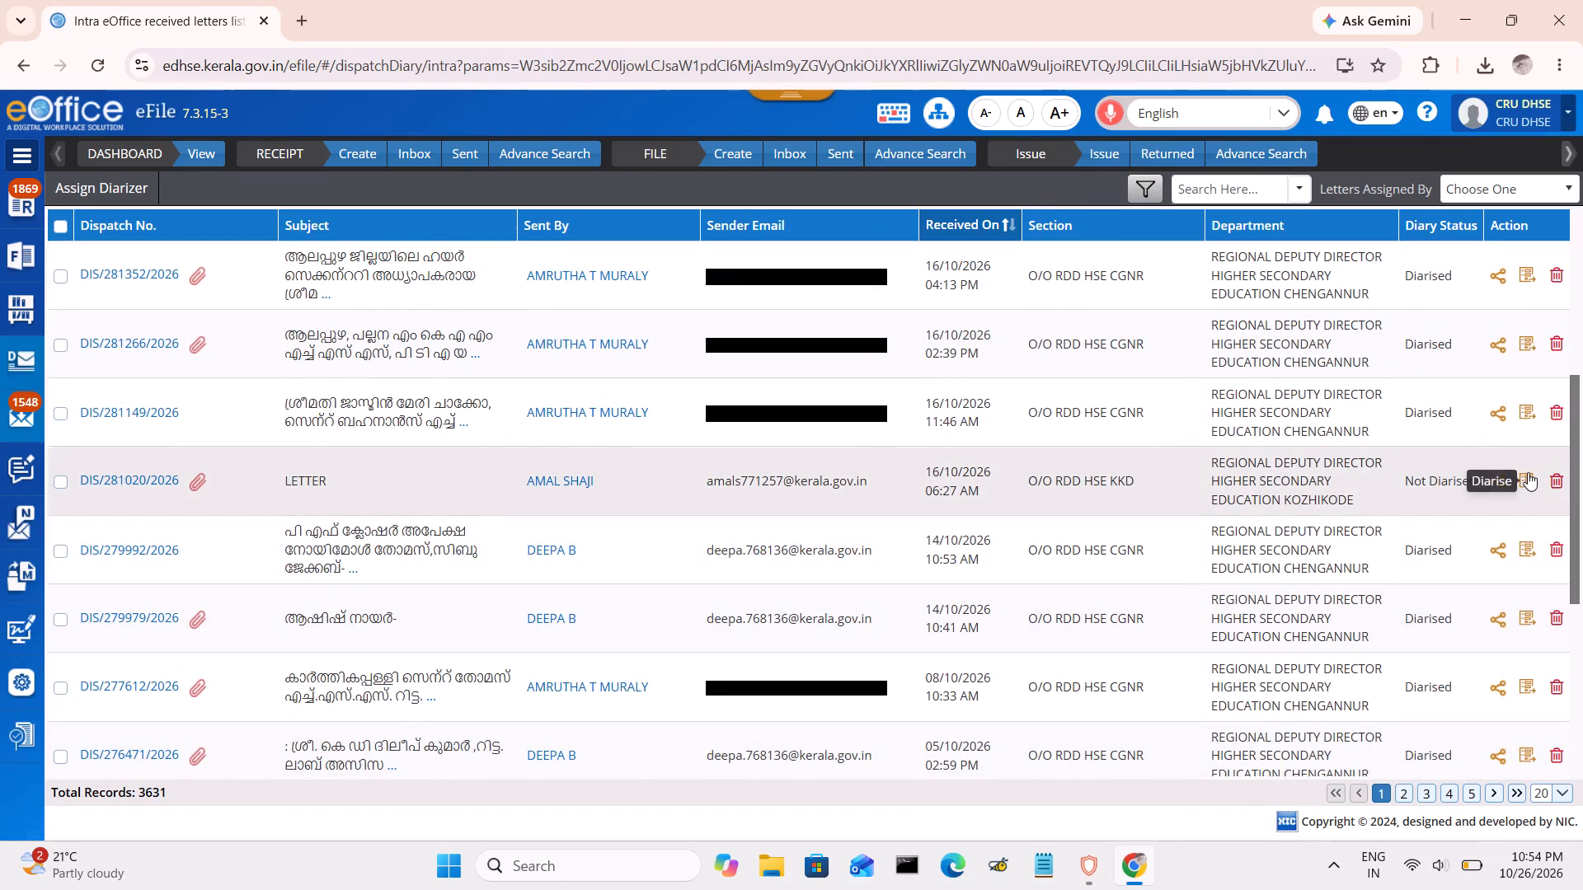
pyautogui.click(1528, 472)
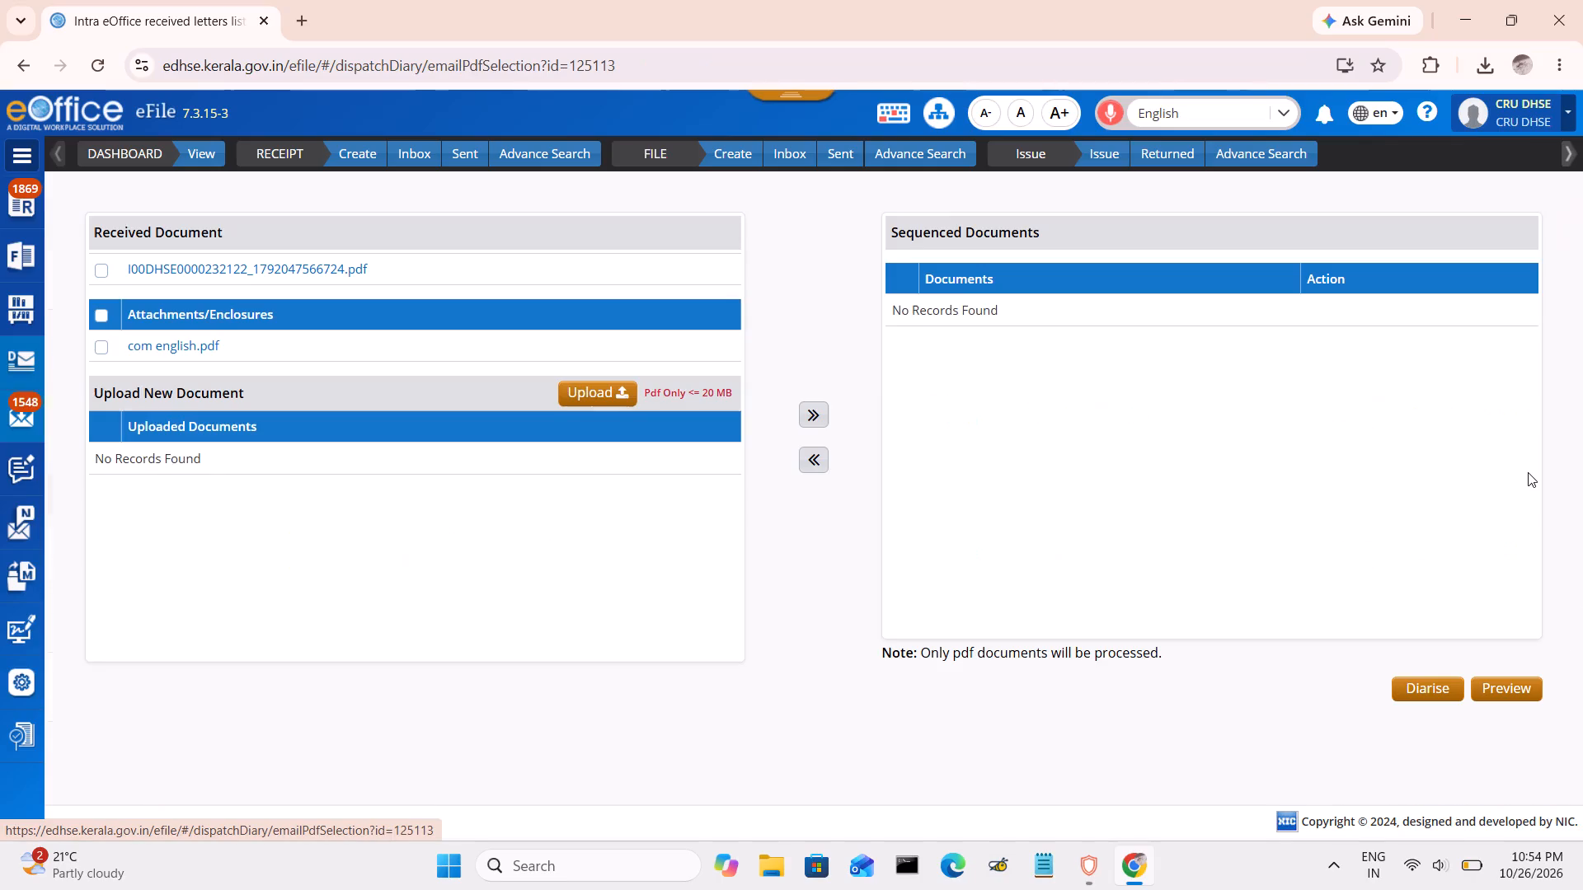
pyautogui.click(101, 269)
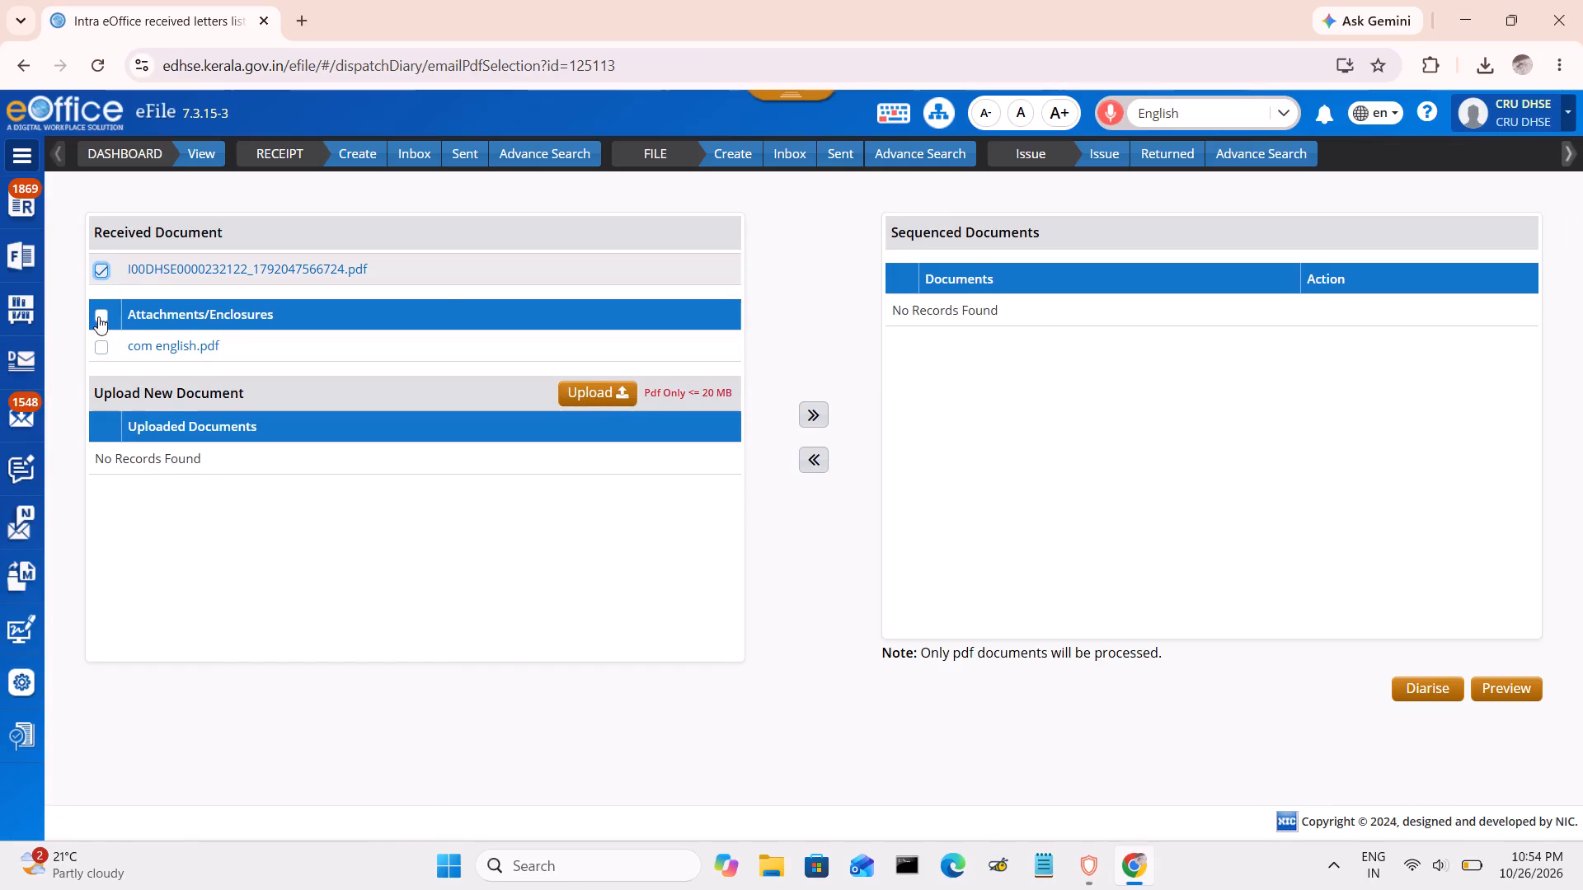
pyautogui.click(96, 344)
pyautogui.click(819, 410)
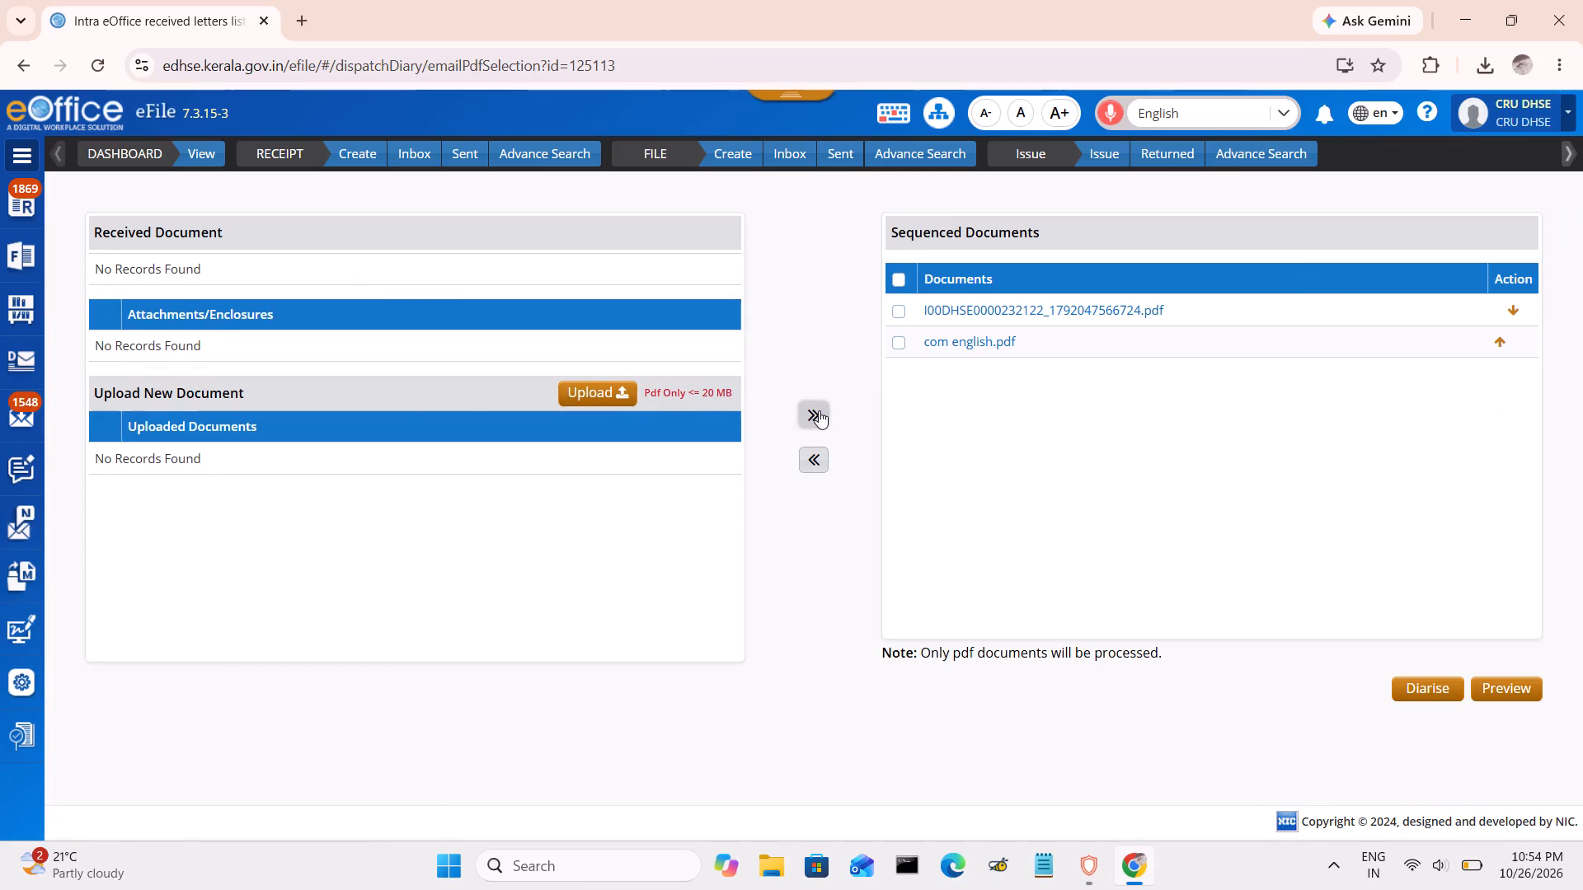
pyautogui.click(1412, 691)
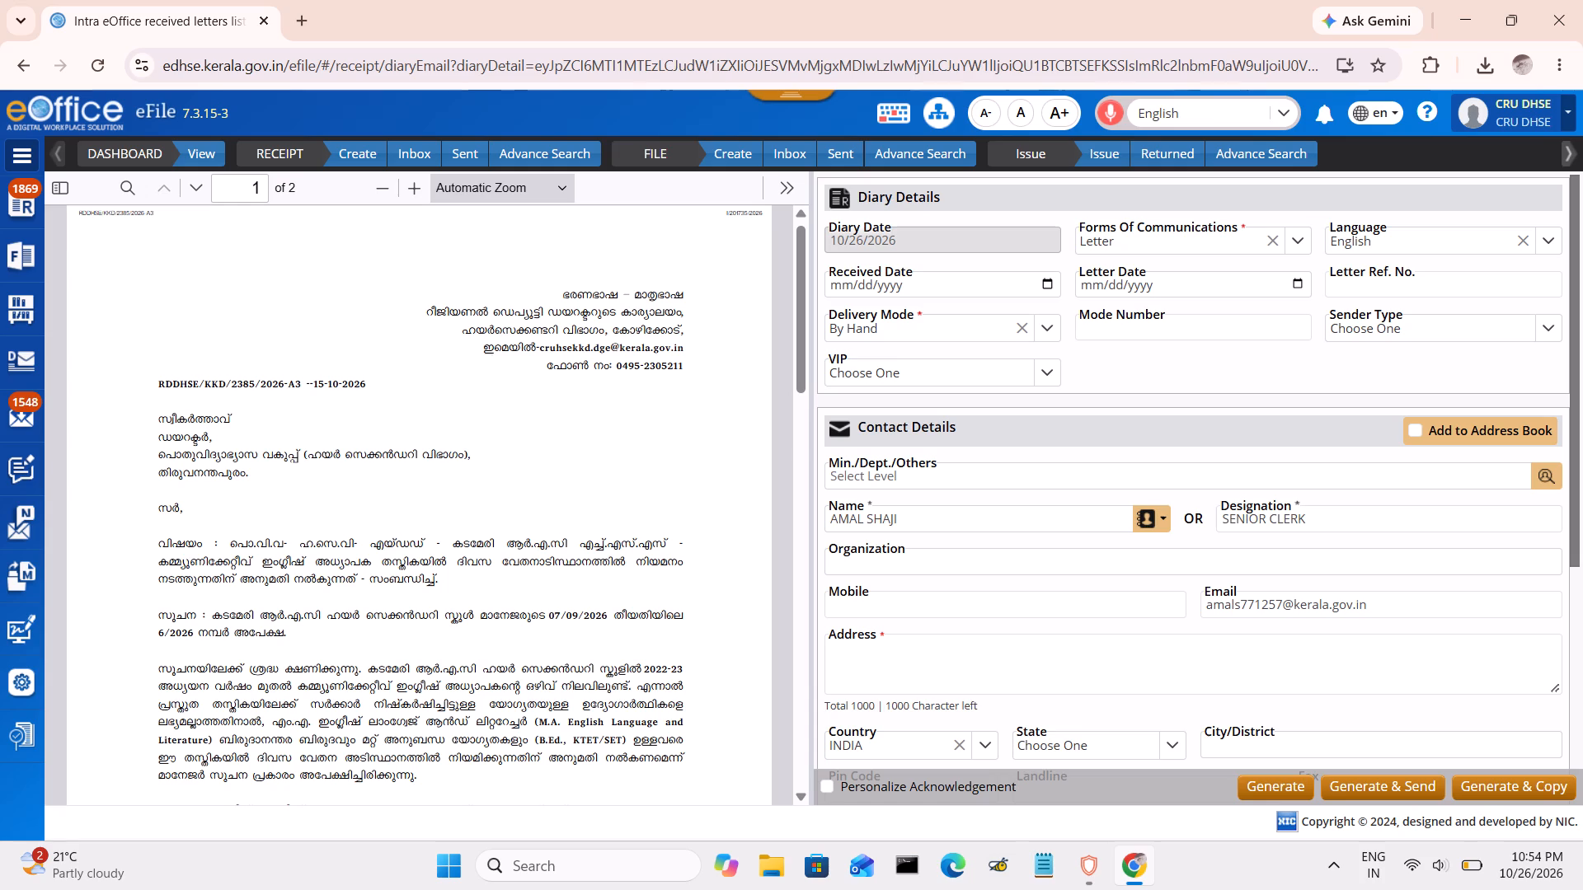
pyautogui.click(858, 657)
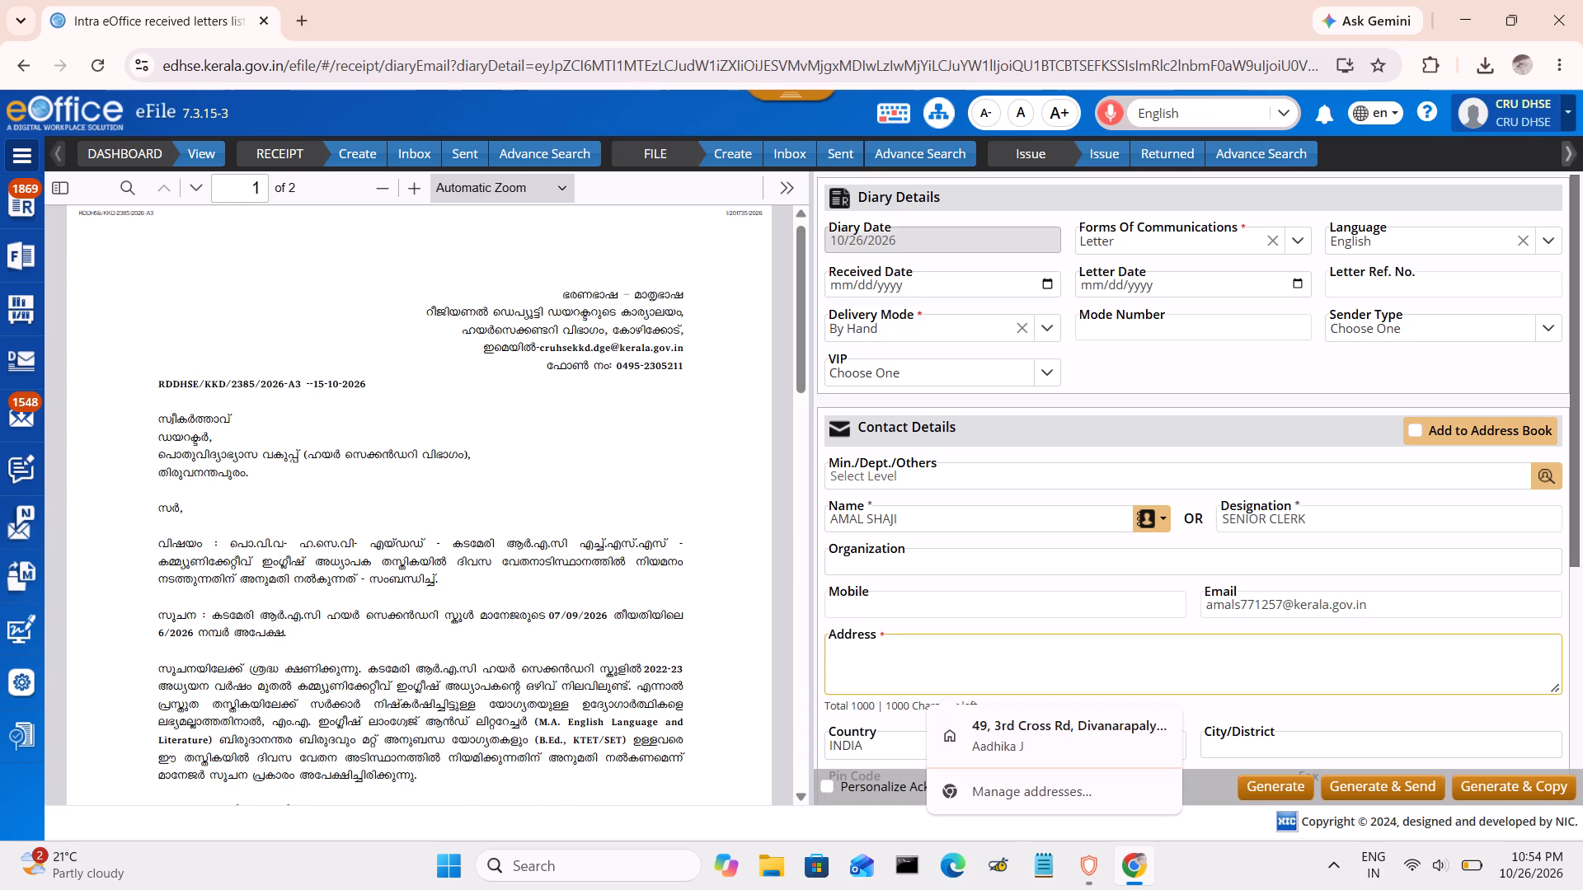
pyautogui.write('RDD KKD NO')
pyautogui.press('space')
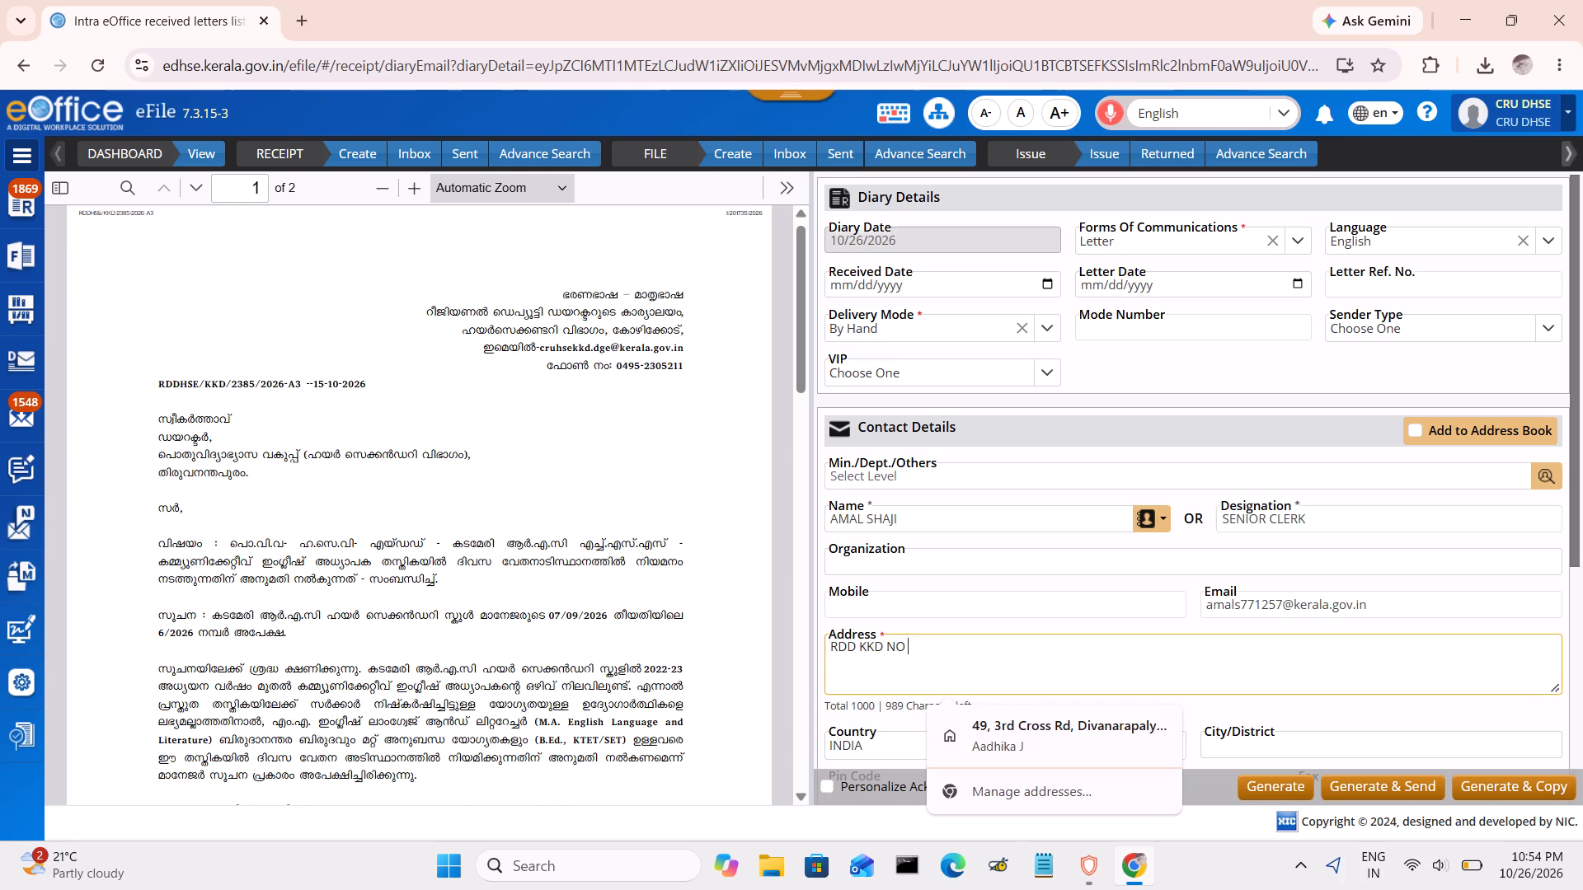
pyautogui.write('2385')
pyautogui.moveTo(951, 650); pyautogui.dragTo(763, 658)
pyautogui.hotkey('ctrl', 'c')
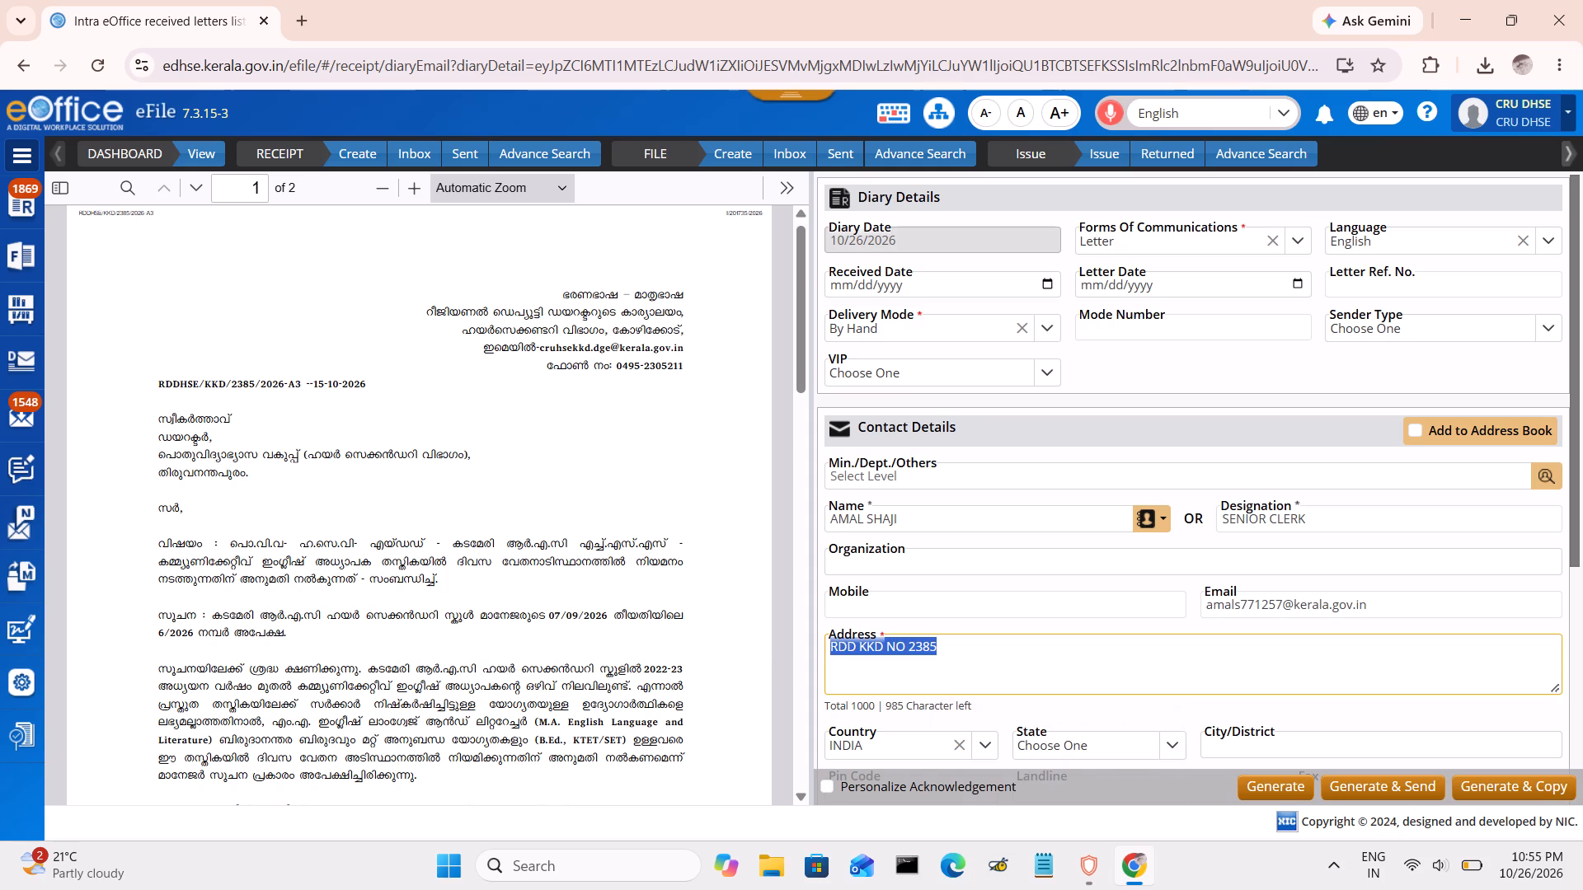
pyautogui.scroll(-5, 1059, 635)
pyautogui.click(842, 510)
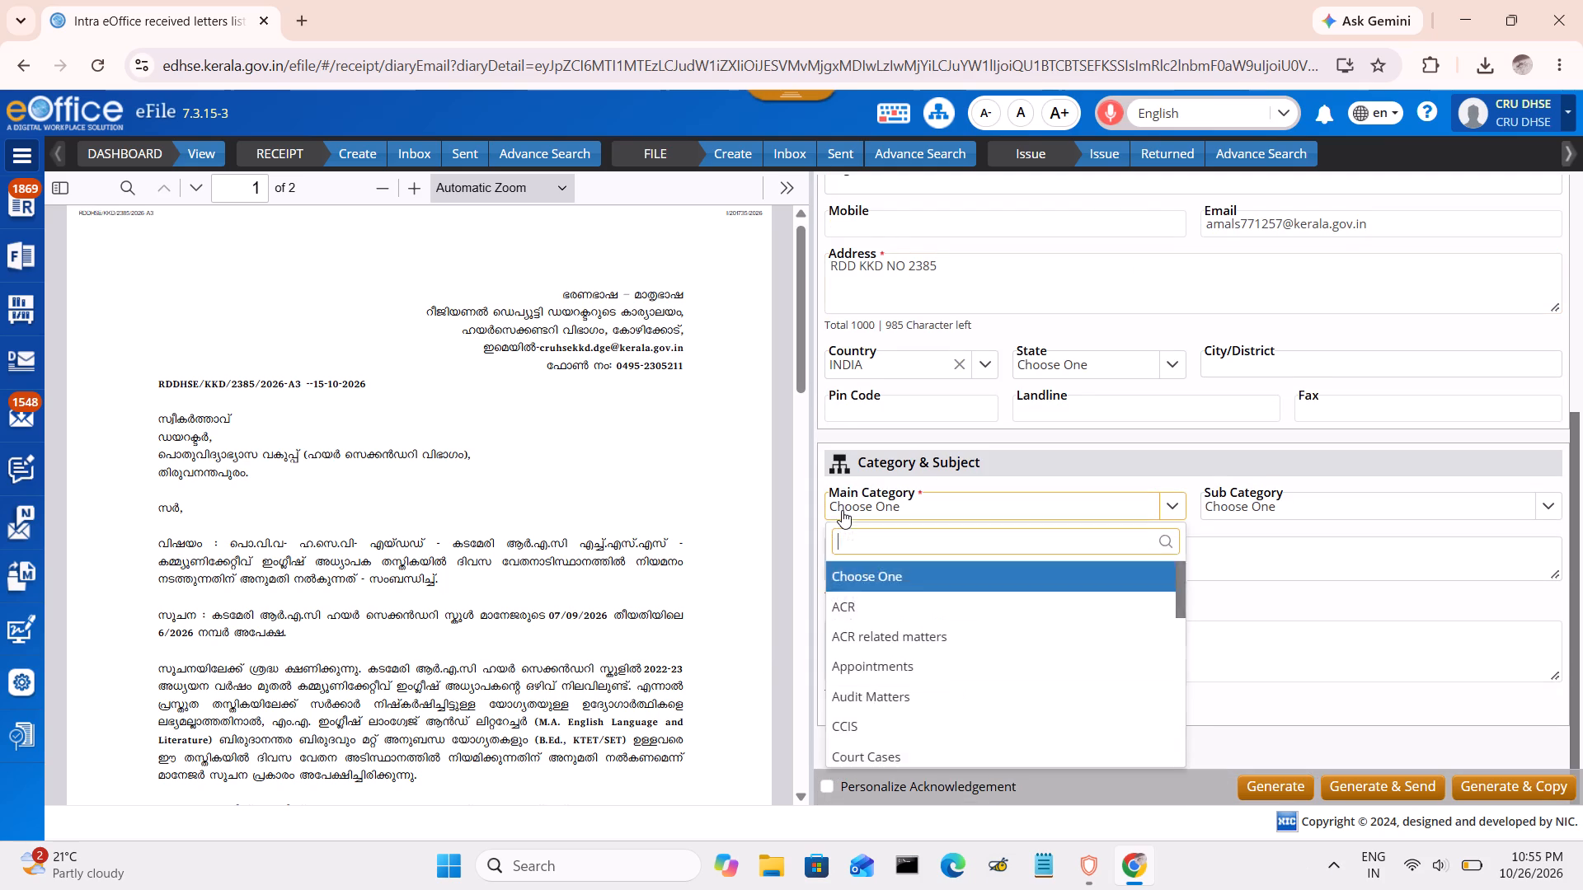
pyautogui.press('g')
pyautogui.click(857, 575)
# Replace the subject with "GRANT PERMISSION TO APPOINT COMMUNICATIVE ENGLISH DAILY WAGE IJ RAC HSS KATAMERI- RDD KKD NO 2385".
pyautogui.moveTo(897, 555); pyautogui.dragTo(815, 555)
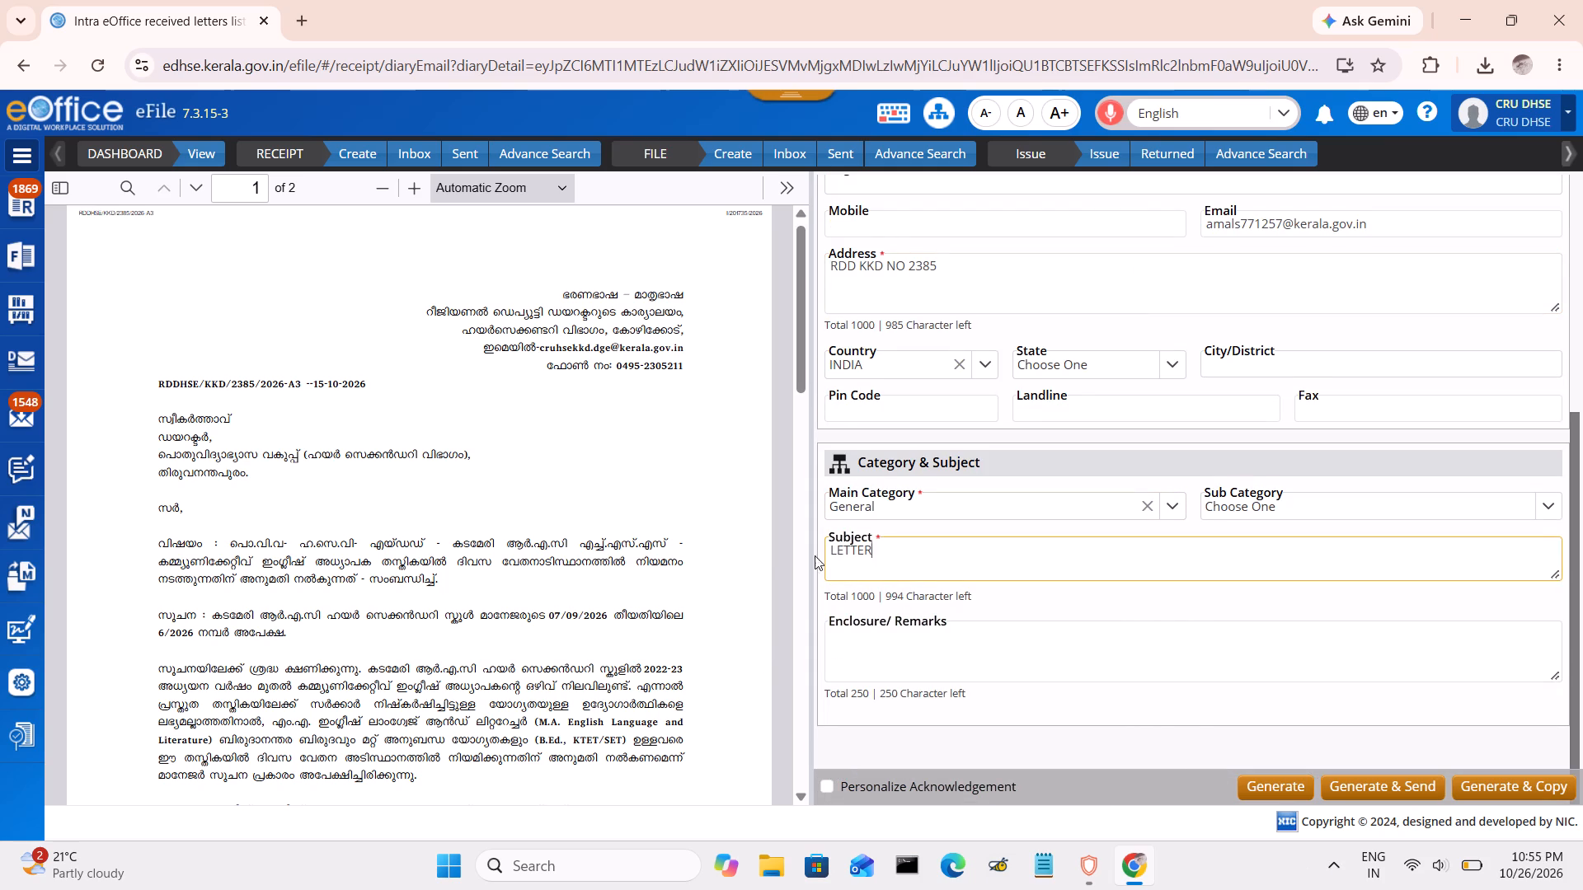
pyautogui.moveTo(815, 555); pyautogui.dragTo(774, 552)
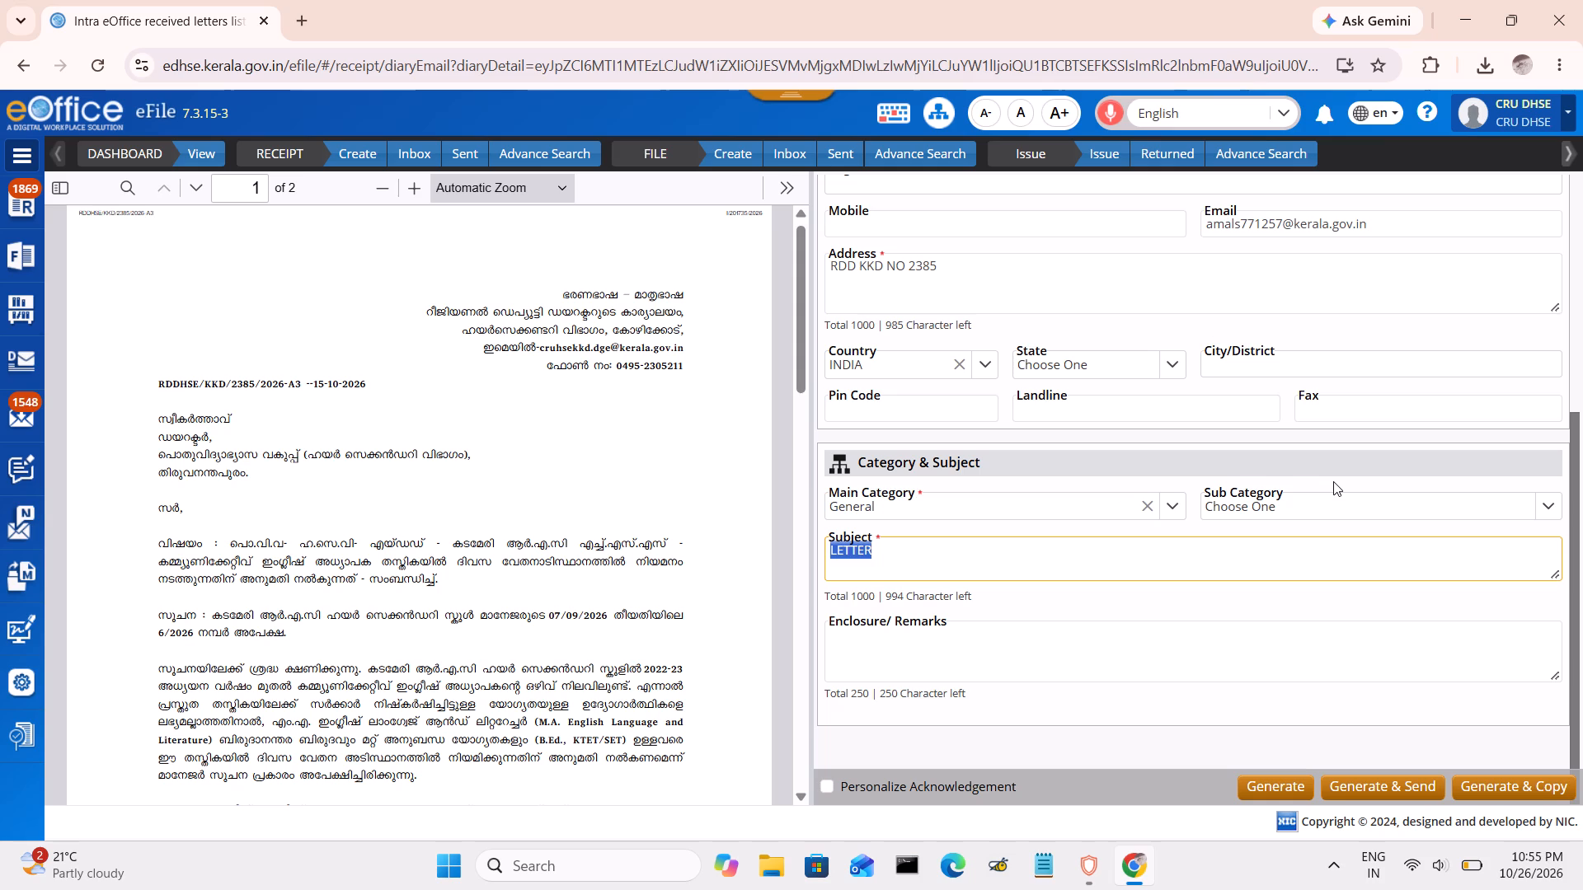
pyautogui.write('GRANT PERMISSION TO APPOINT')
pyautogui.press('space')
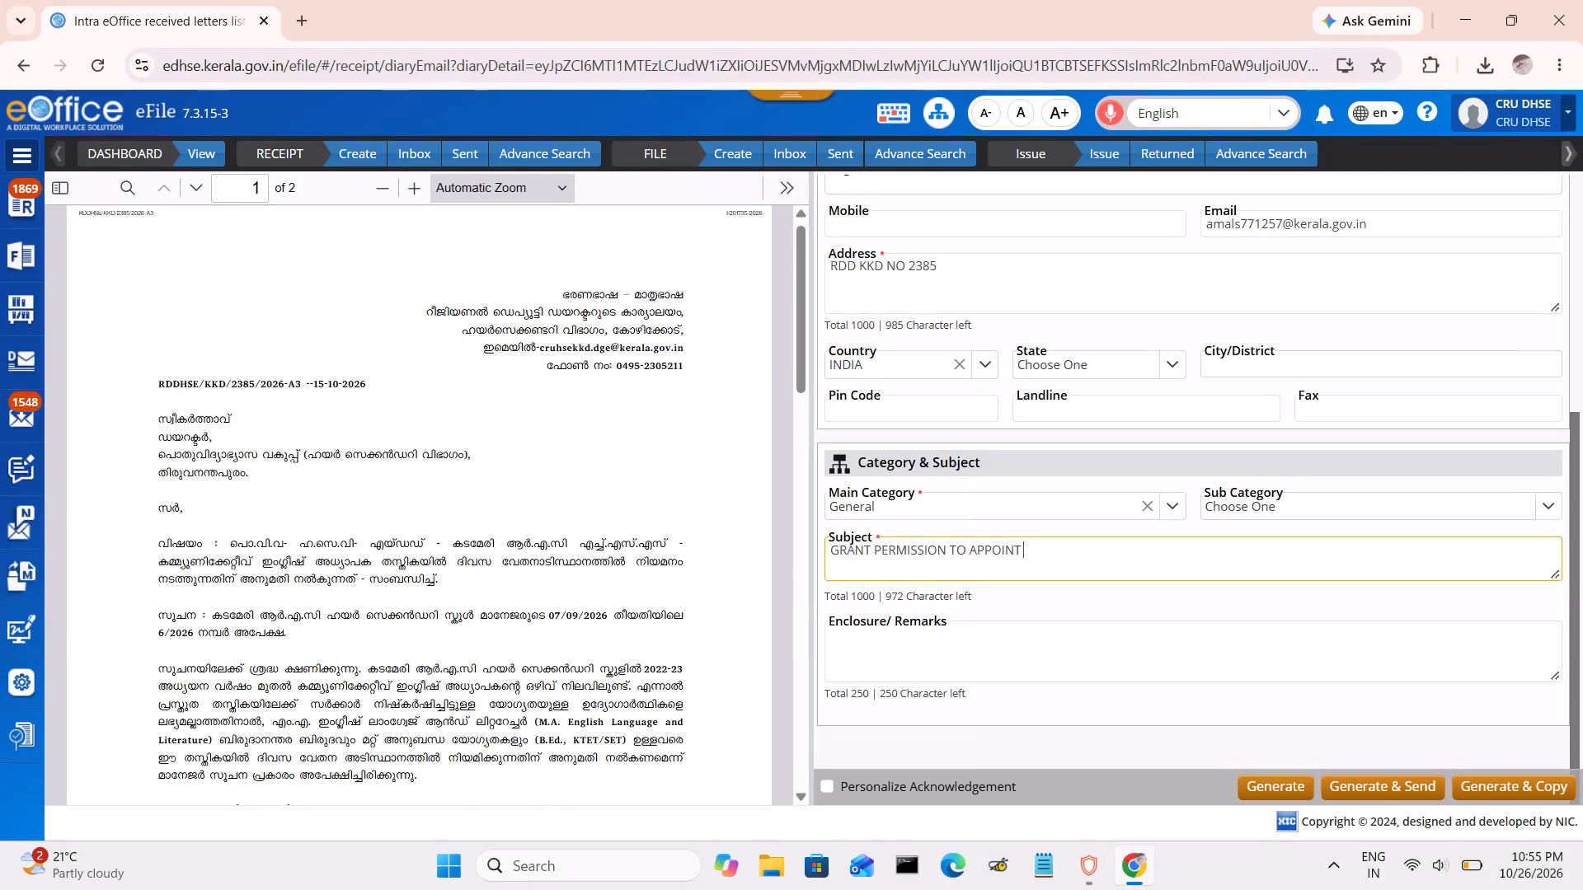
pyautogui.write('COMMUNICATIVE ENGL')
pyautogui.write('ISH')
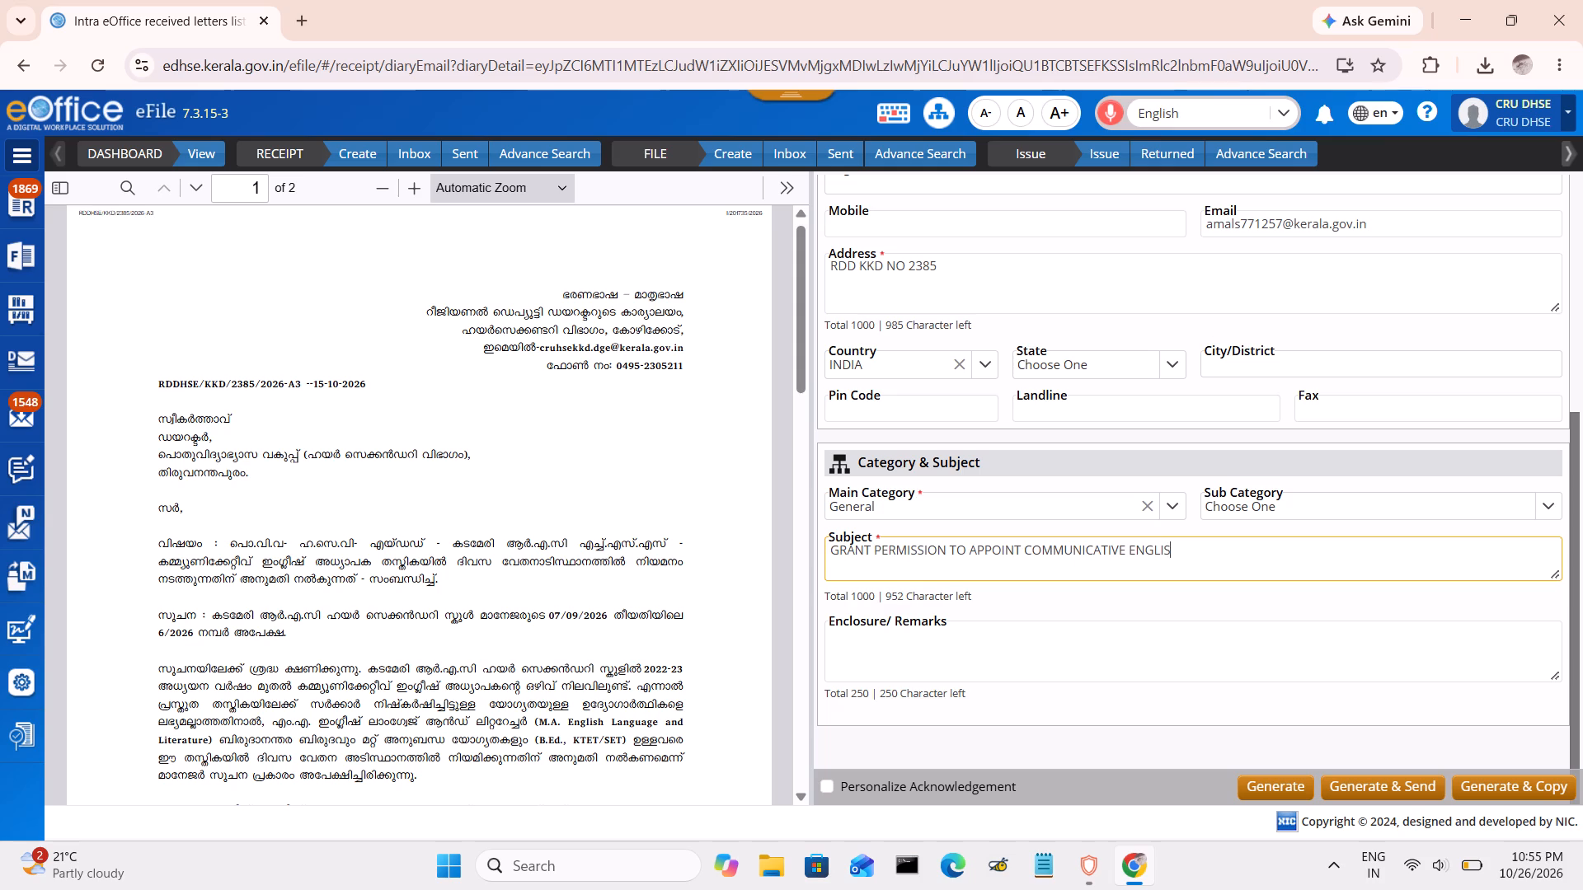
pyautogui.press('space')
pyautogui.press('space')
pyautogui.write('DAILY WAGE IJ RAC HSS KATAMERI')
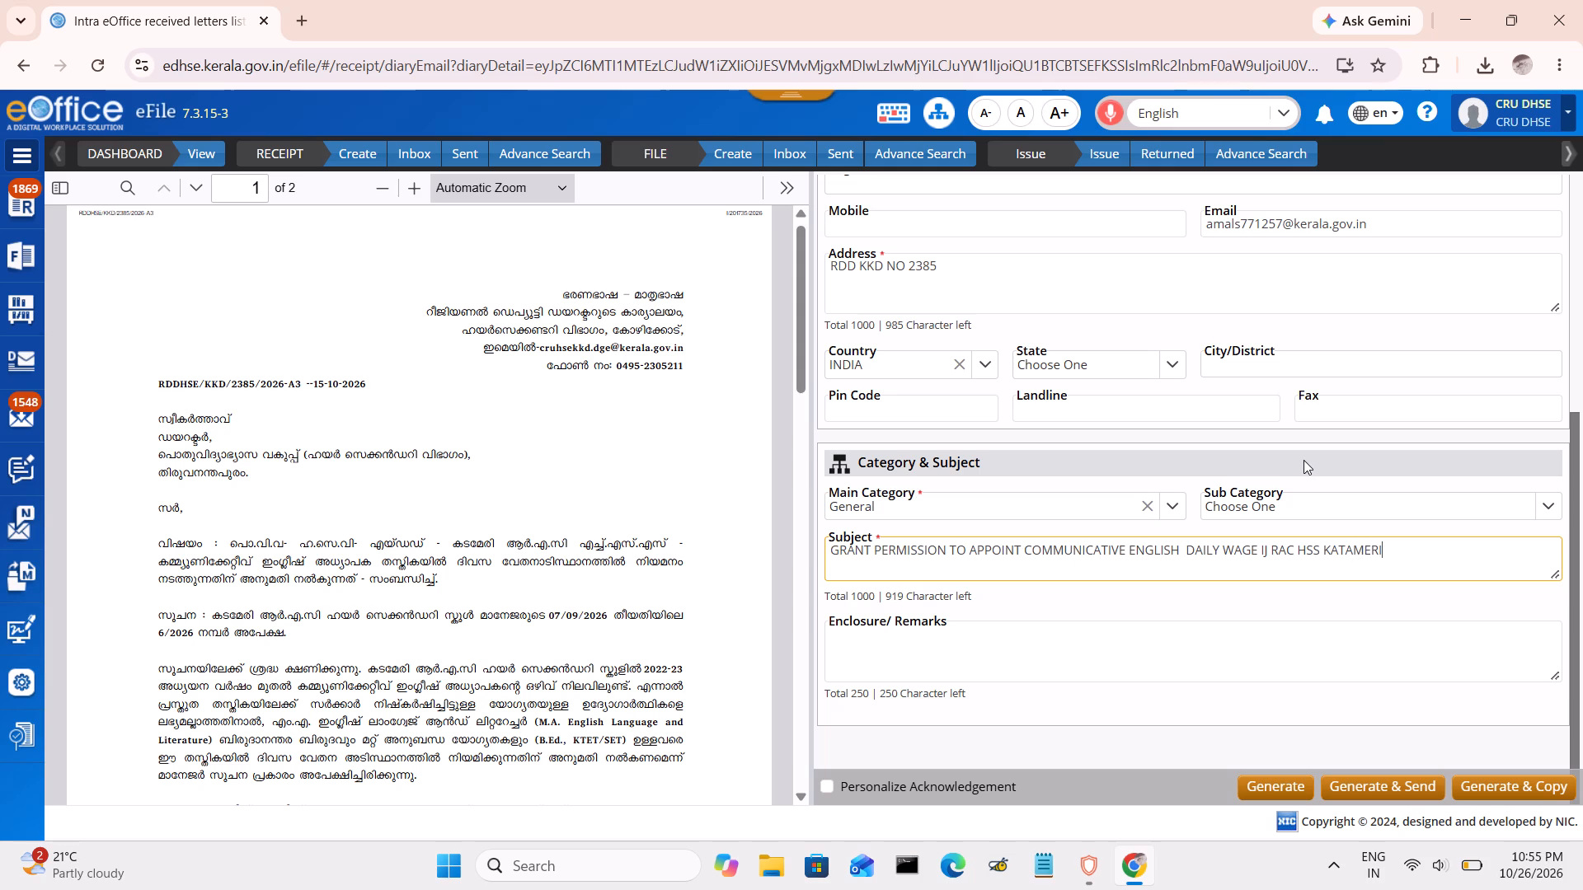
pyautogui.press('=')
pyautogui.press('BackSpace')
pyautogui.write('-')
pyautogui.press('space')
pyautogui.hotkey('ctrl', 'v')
# Generate the communicative English appointment receipt and send it to the JS (ACD C) in DHSE-ACADEMIC ( C ) DHSE.
pyautogui.click(1378, 787)
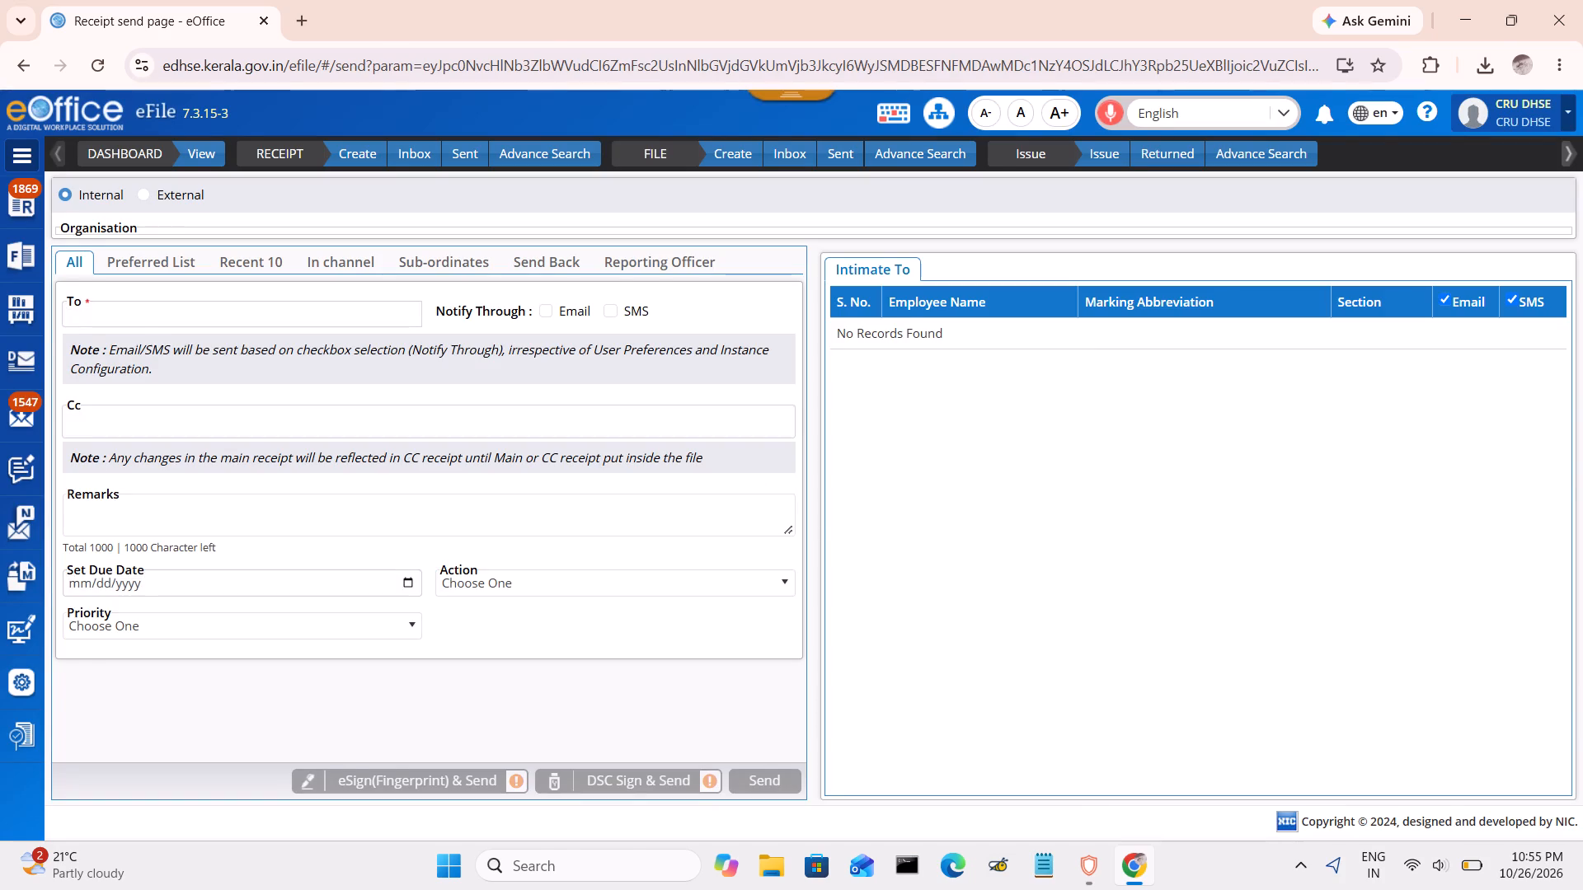
pyautogui.click(362, 320)
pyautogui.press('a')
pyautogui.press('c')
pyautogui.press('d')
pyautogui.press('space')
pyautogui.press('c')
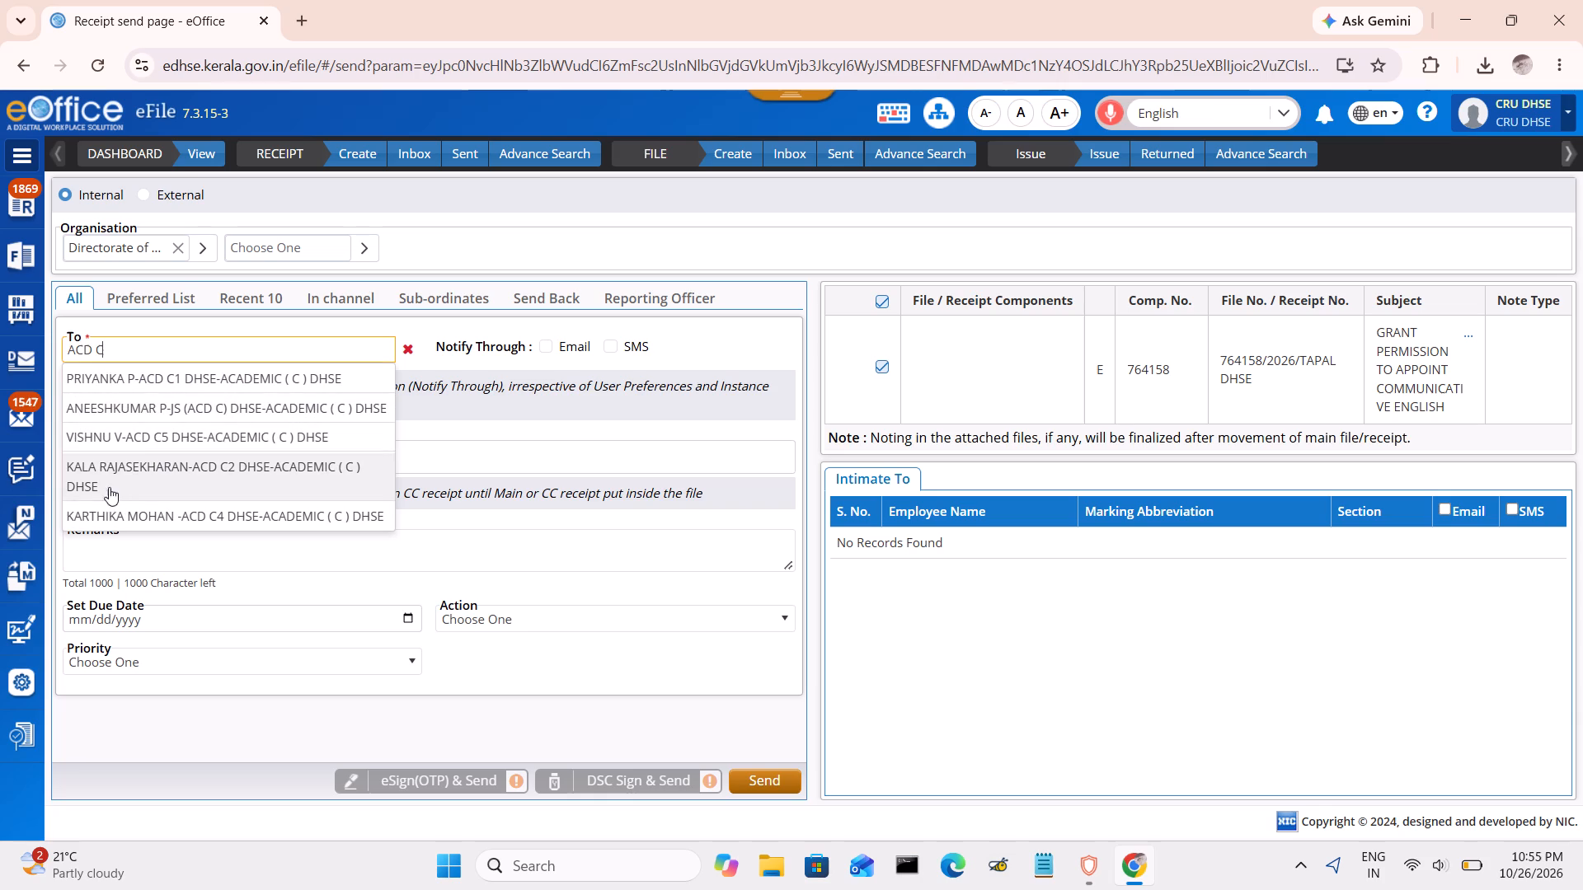
pyautogui.click(91, 407)
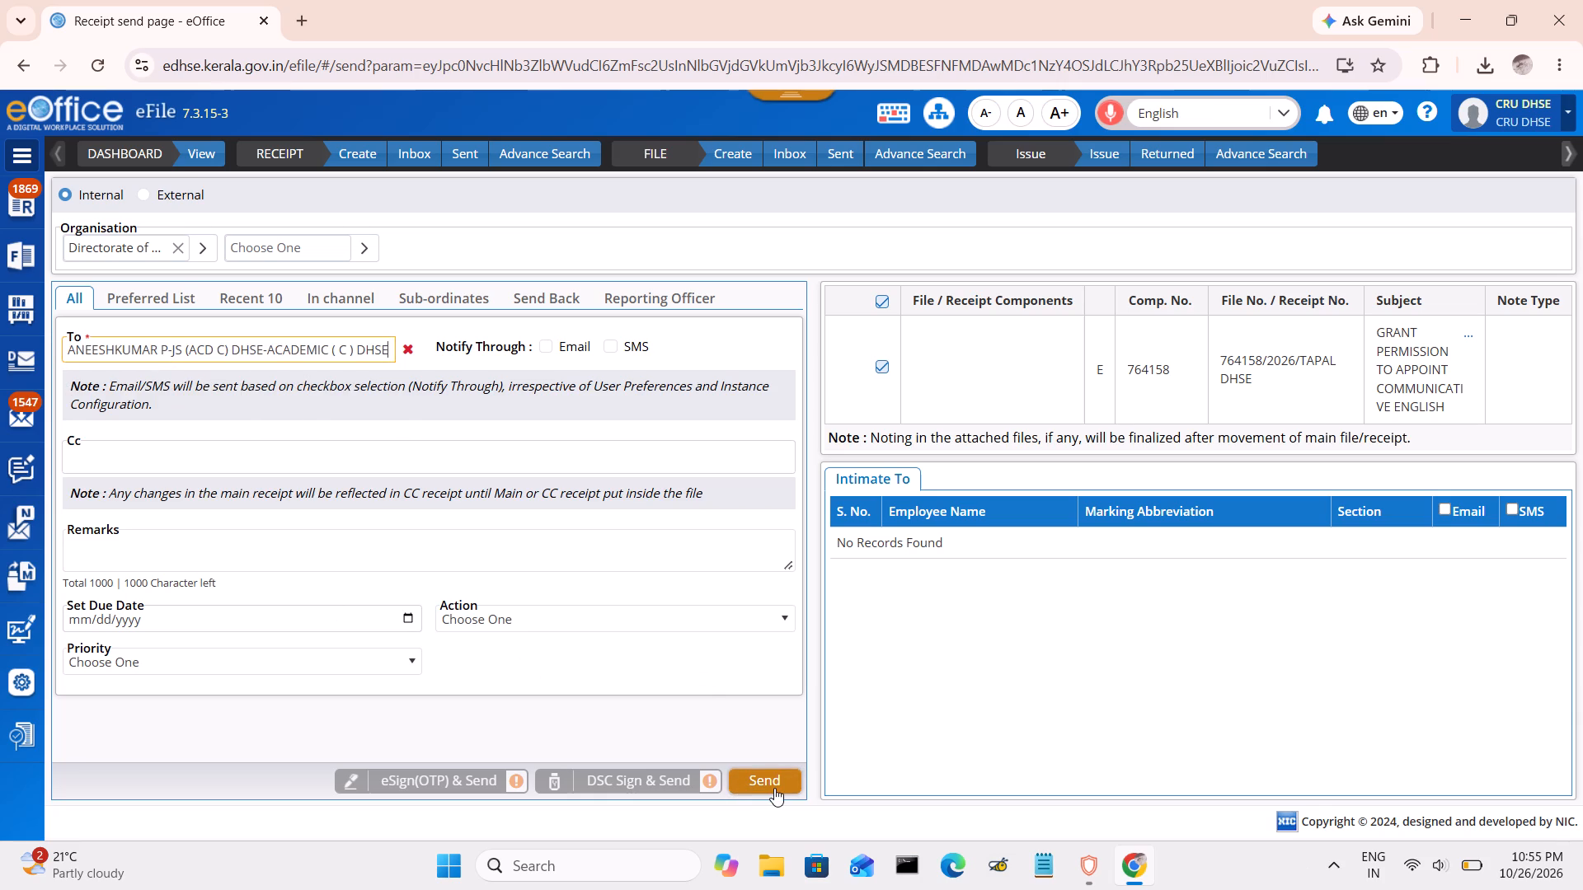
pyautogui.click(774, 788)
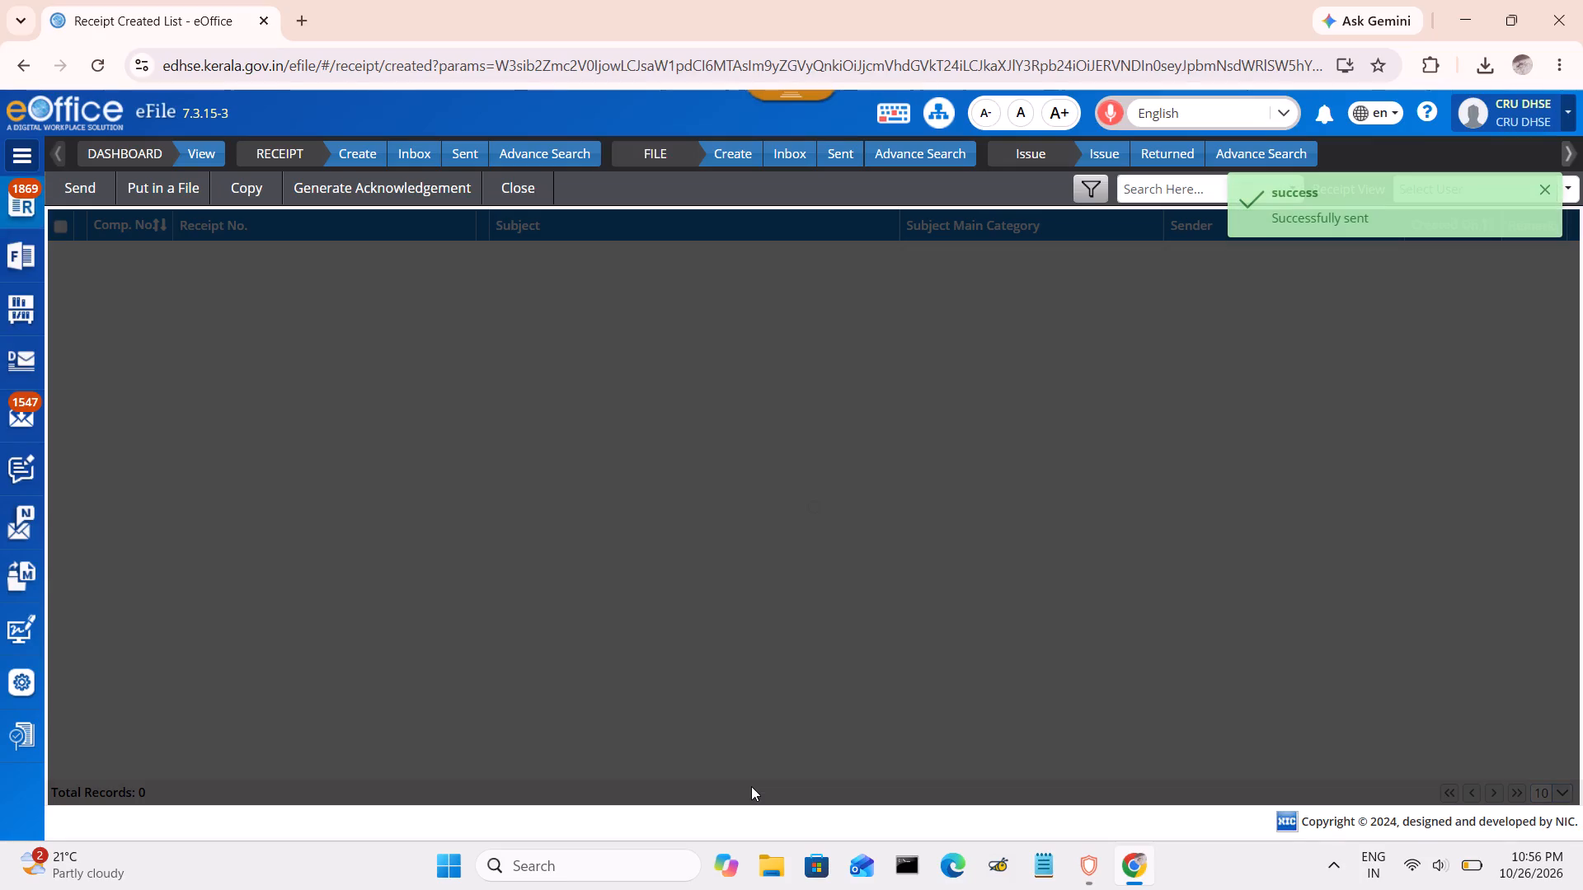
# Check the Intra eOffice letters, switch to the Inter eOffice letters, and start diarising DIS/3058039/2026 with its received PDF.
pyautogui.click(31, 416)
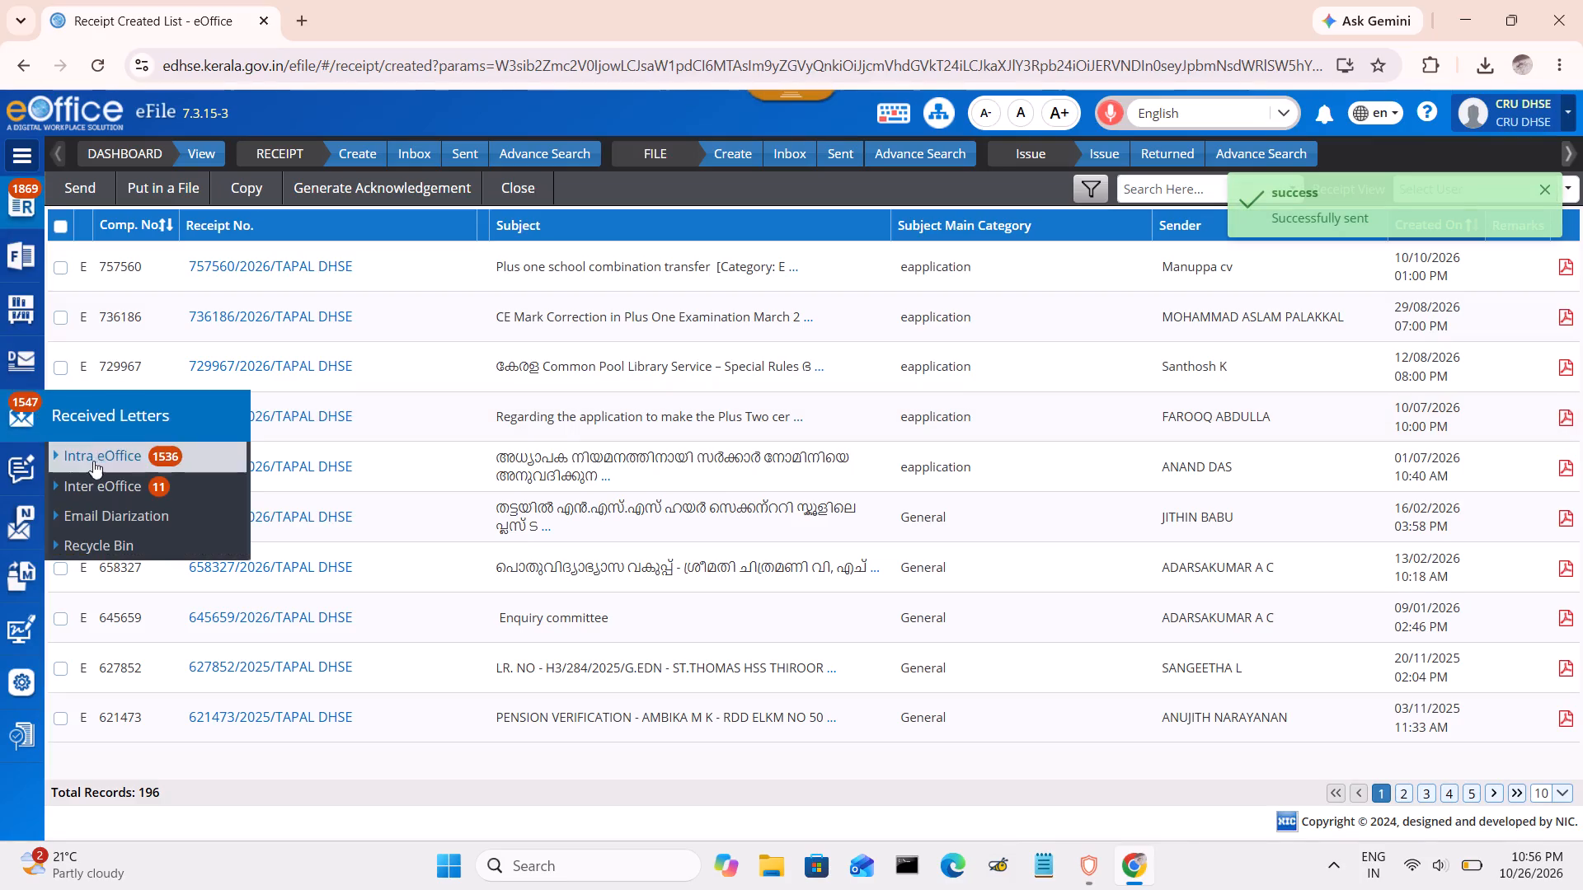
pyautogui.click(103, 457)
pyautogui.scroll(-3, 1219, 538)
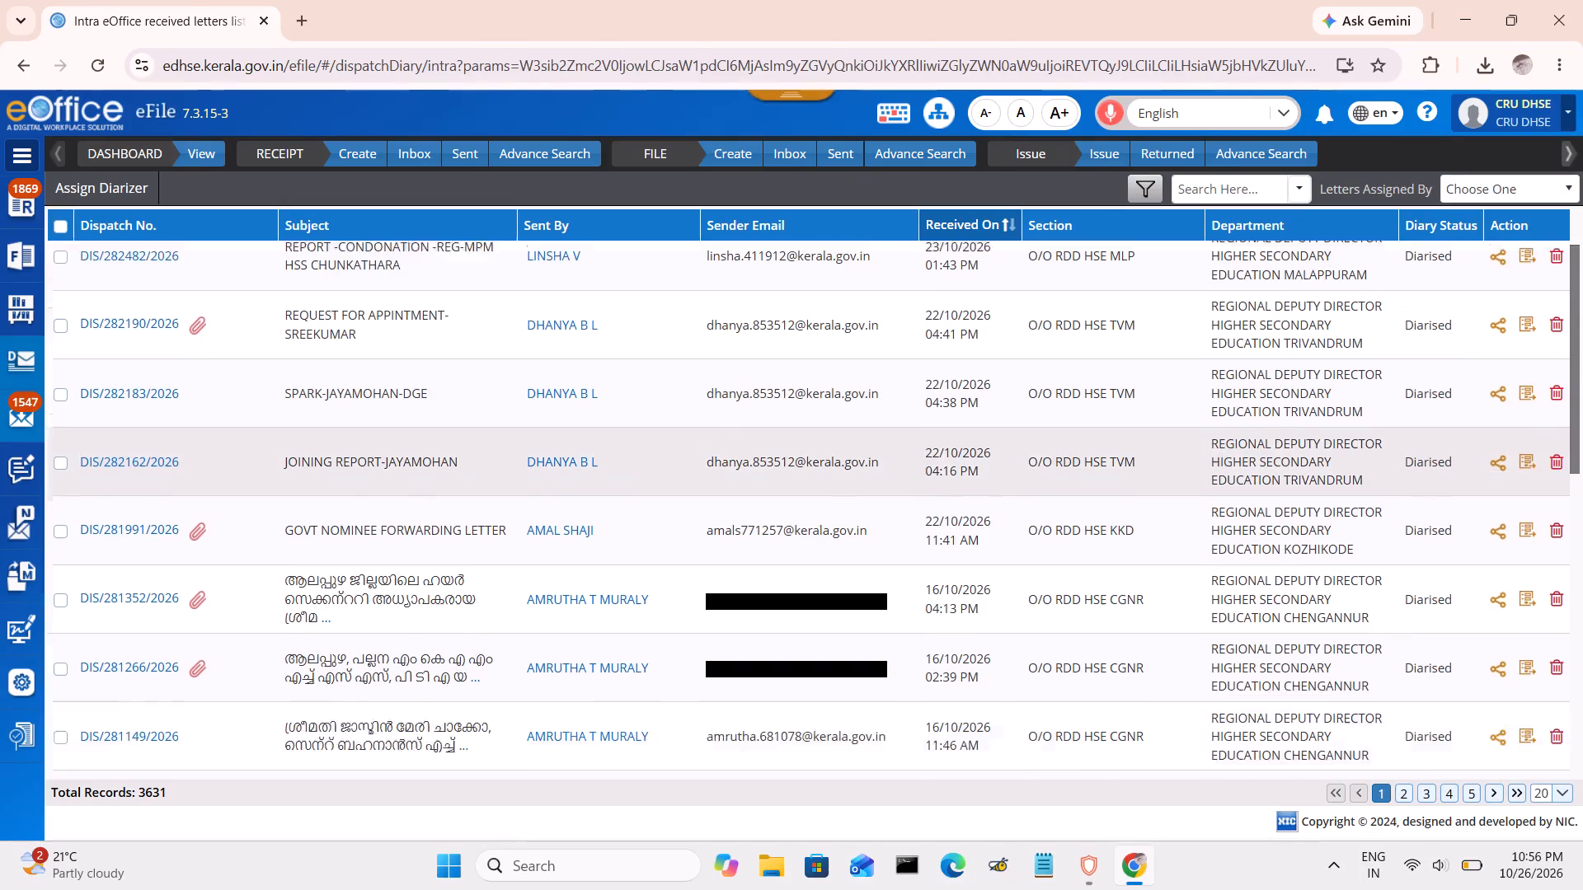
pyautogui.scroll(-1, 1219, 538)
pyautogui.click(16, 415)
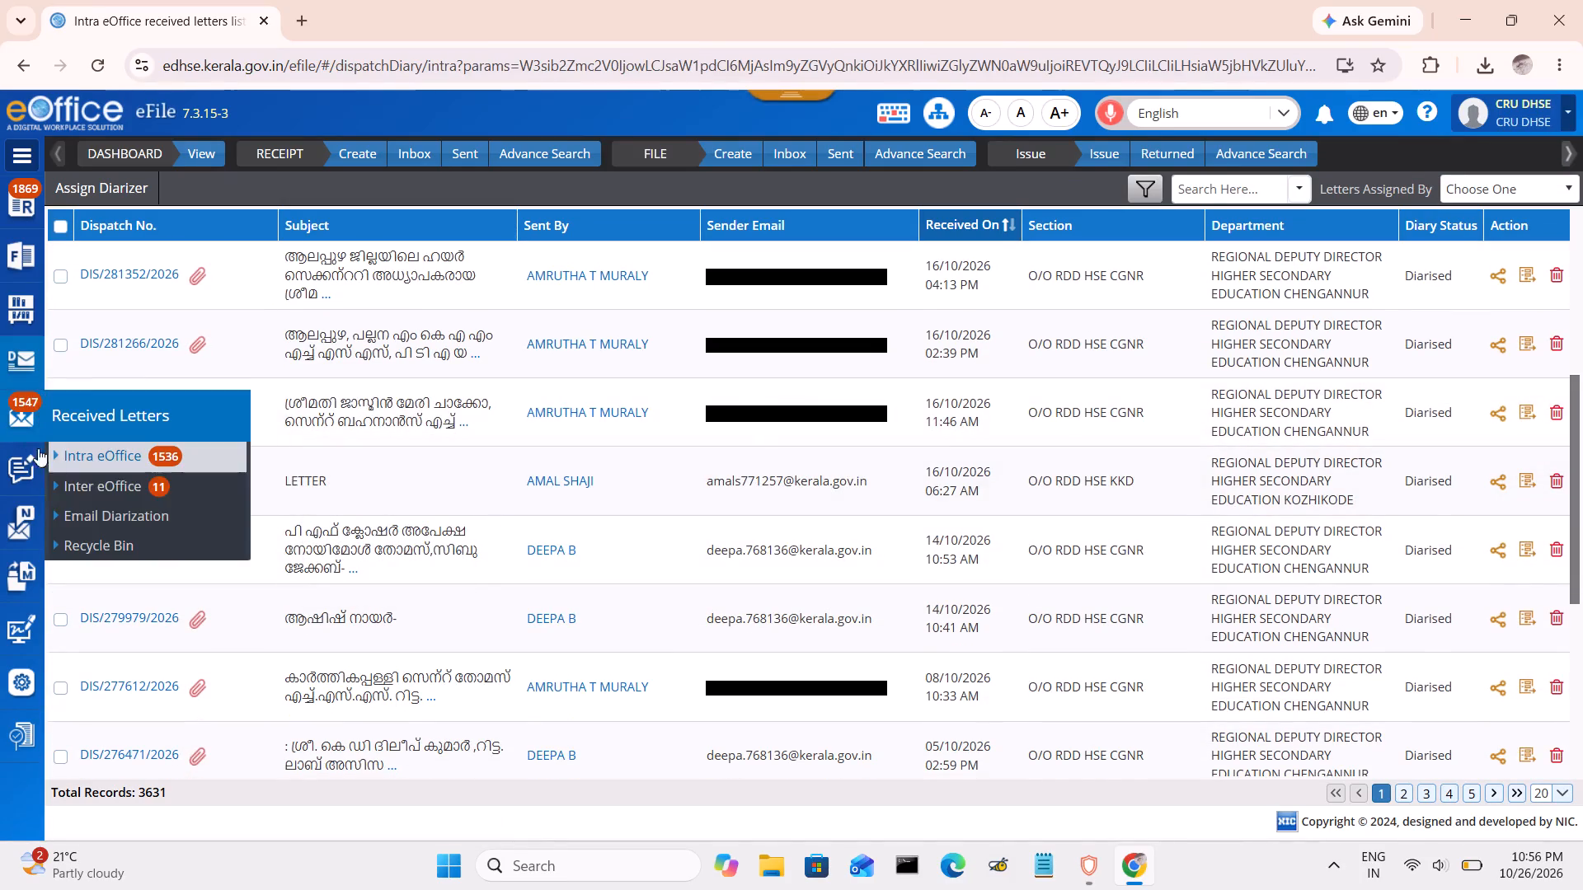
pyautogui.click(85, 485)
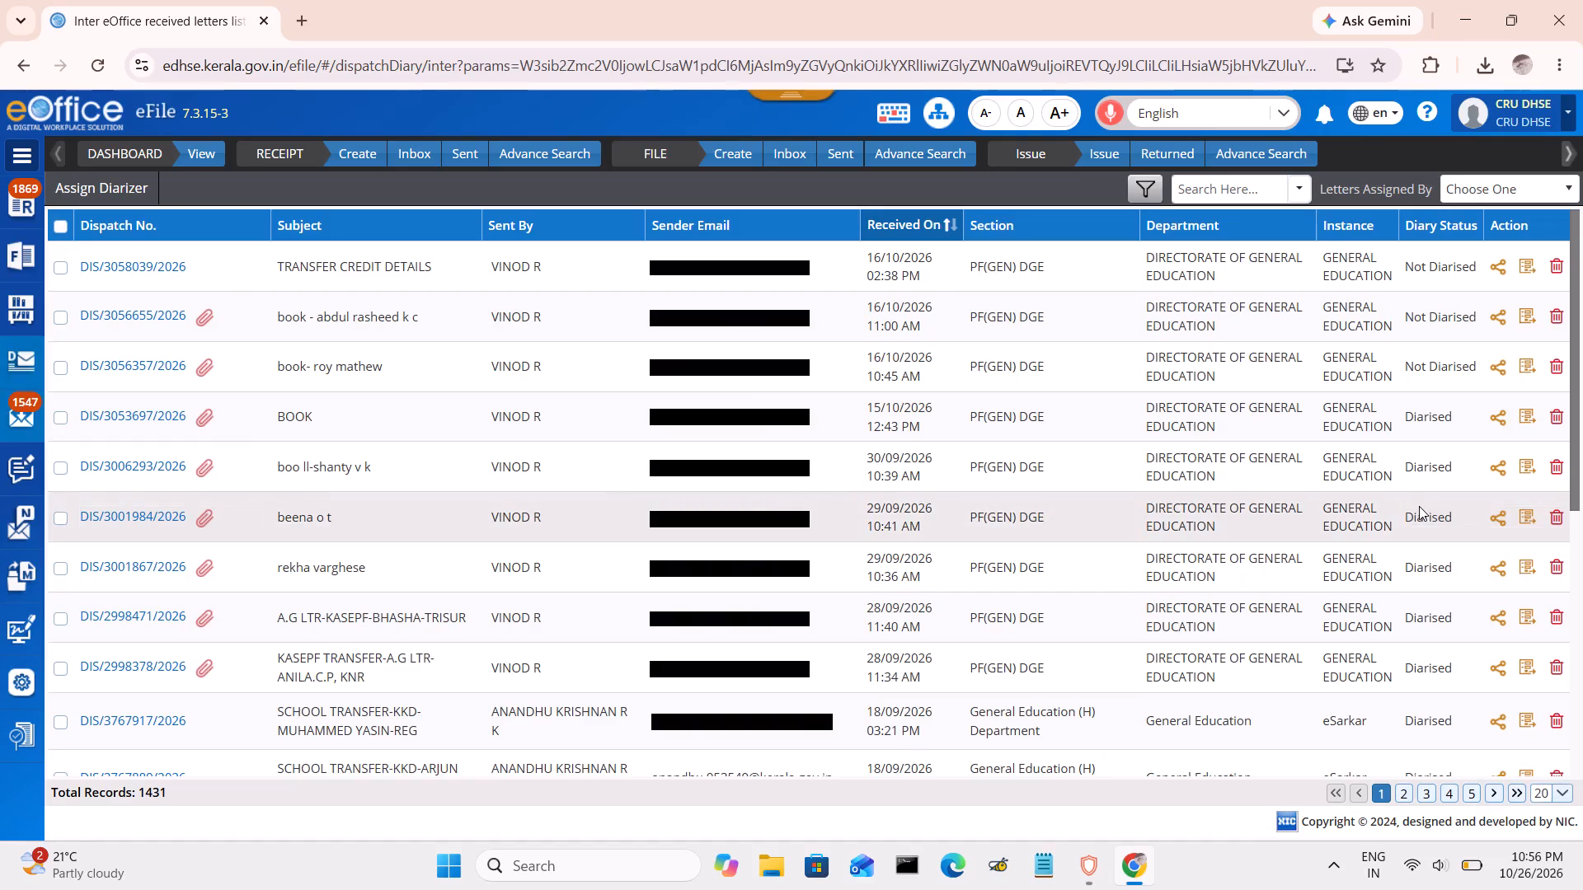
pyautogui.click(1521, 269)
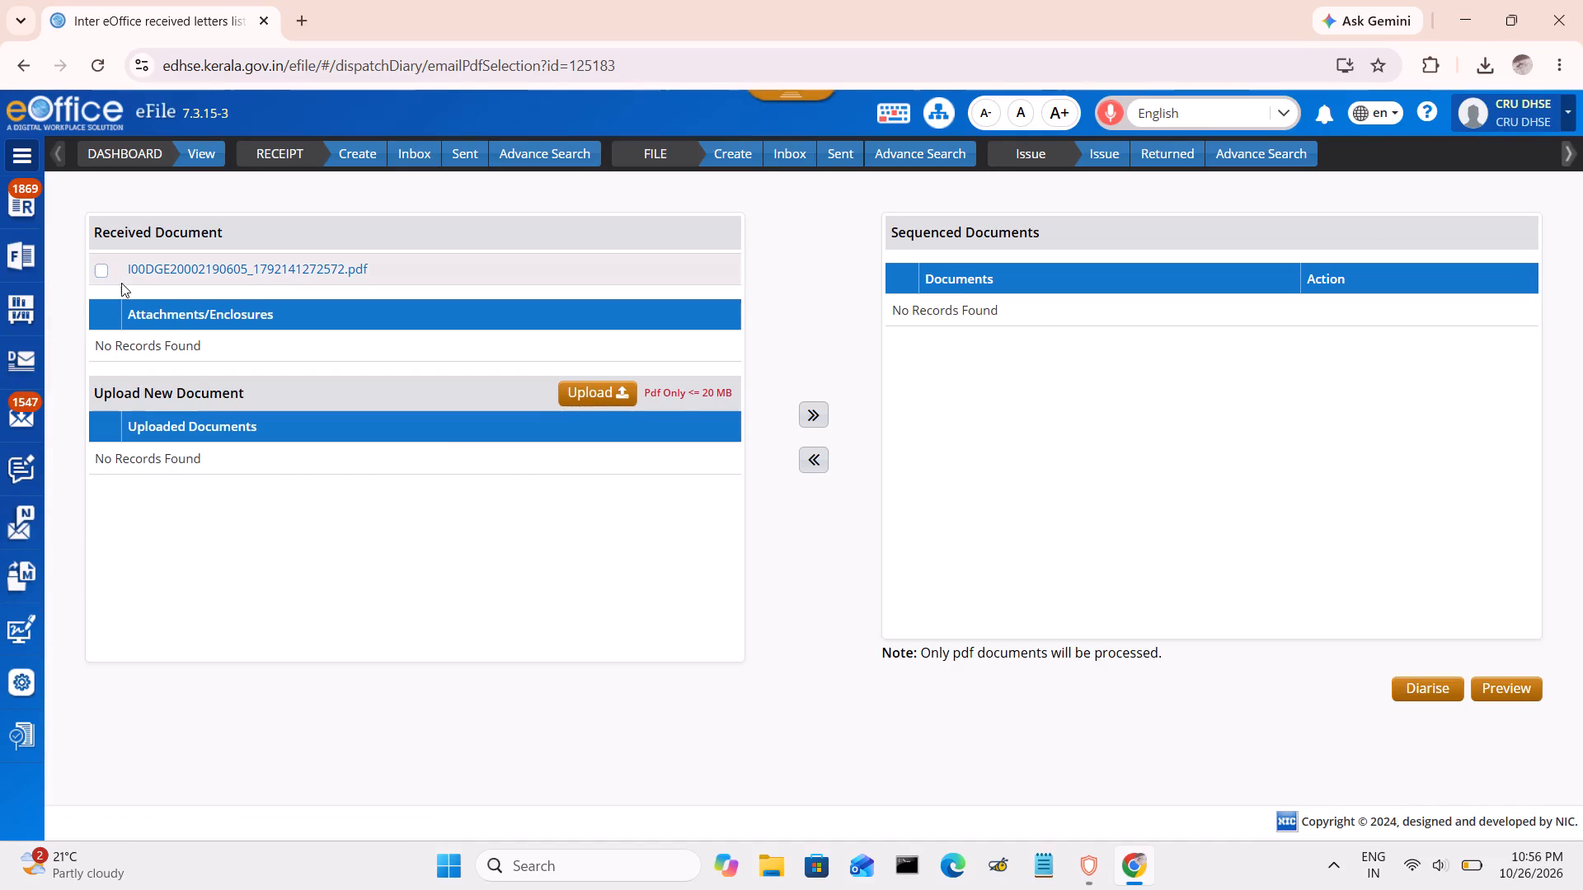
pyautogui.click(98, 270)
pyautogui.click(813, 419)
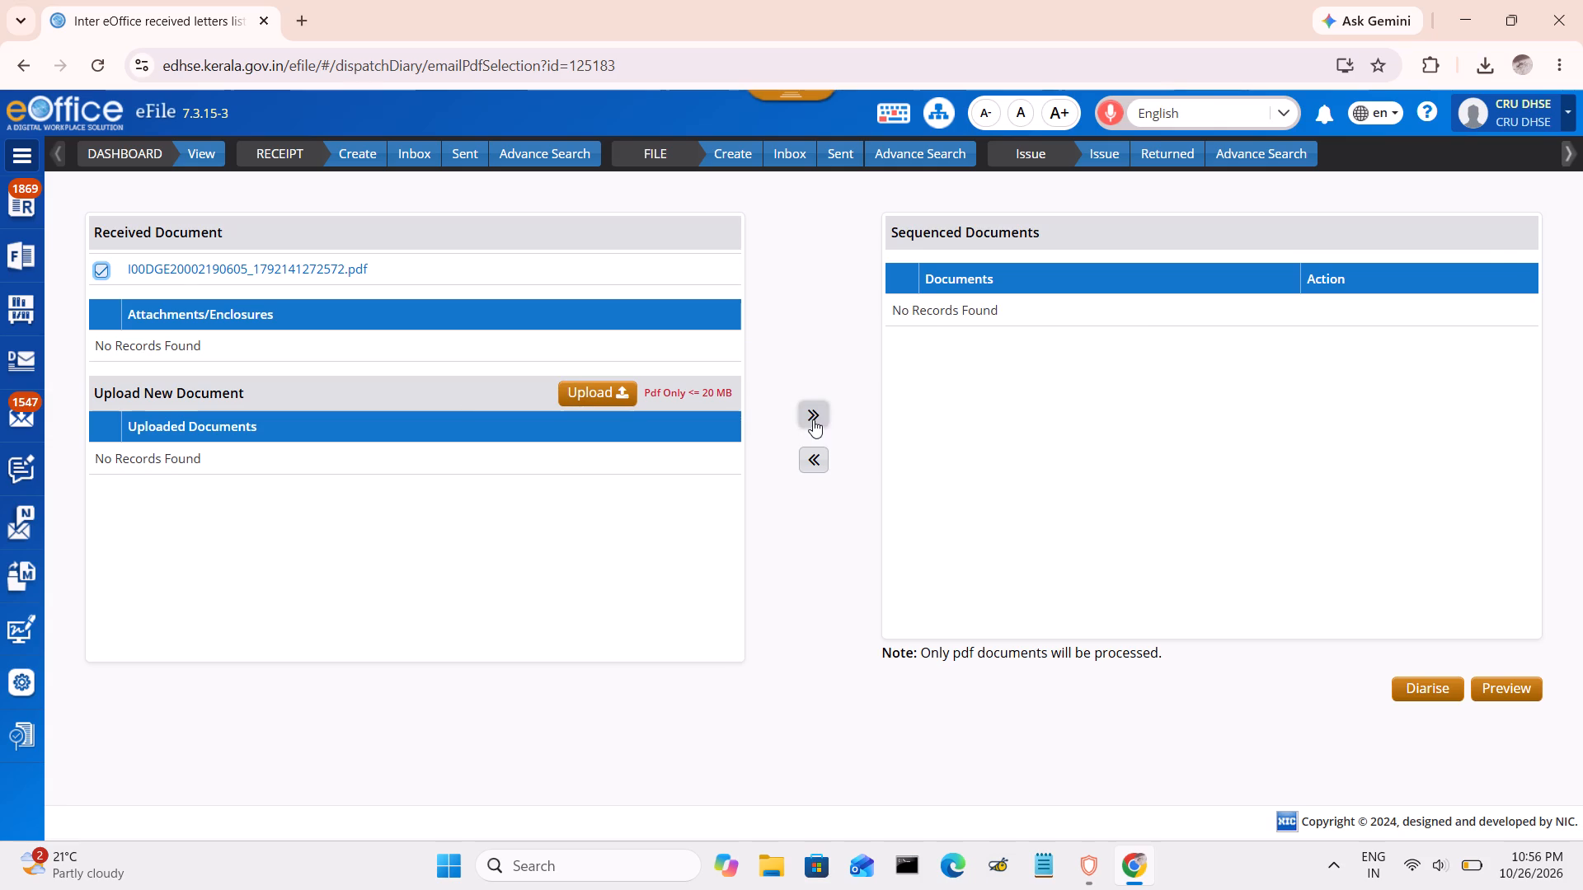
pyautogui.click(1444, 684)
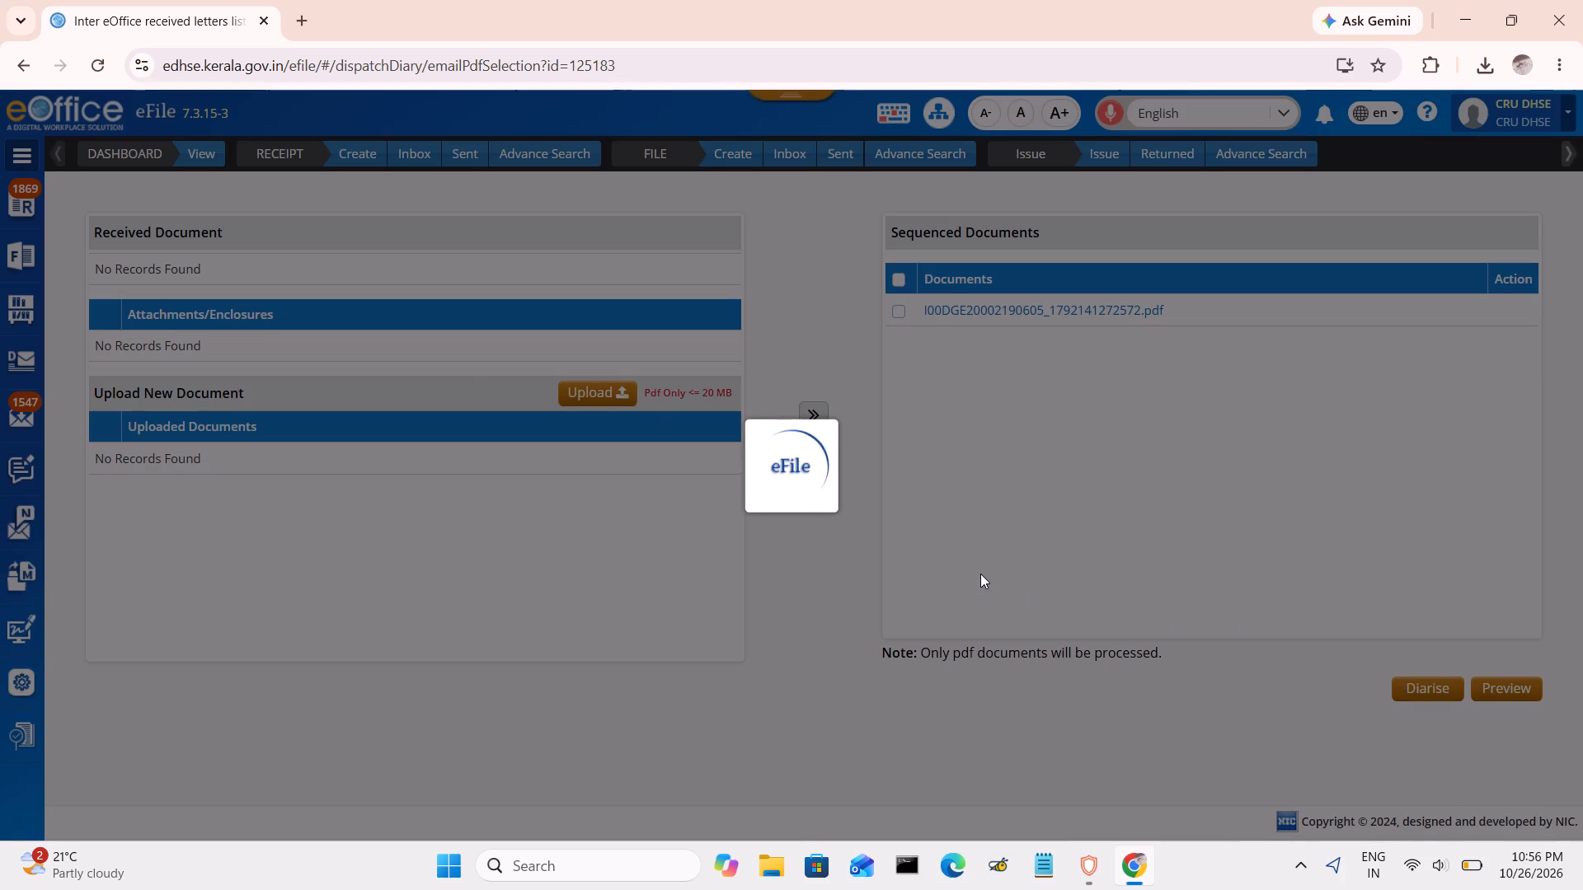
# Enter "DGE NO 16060" as the sender address, copy it, and set the main category to General.
pyautogui.click(847, 680)
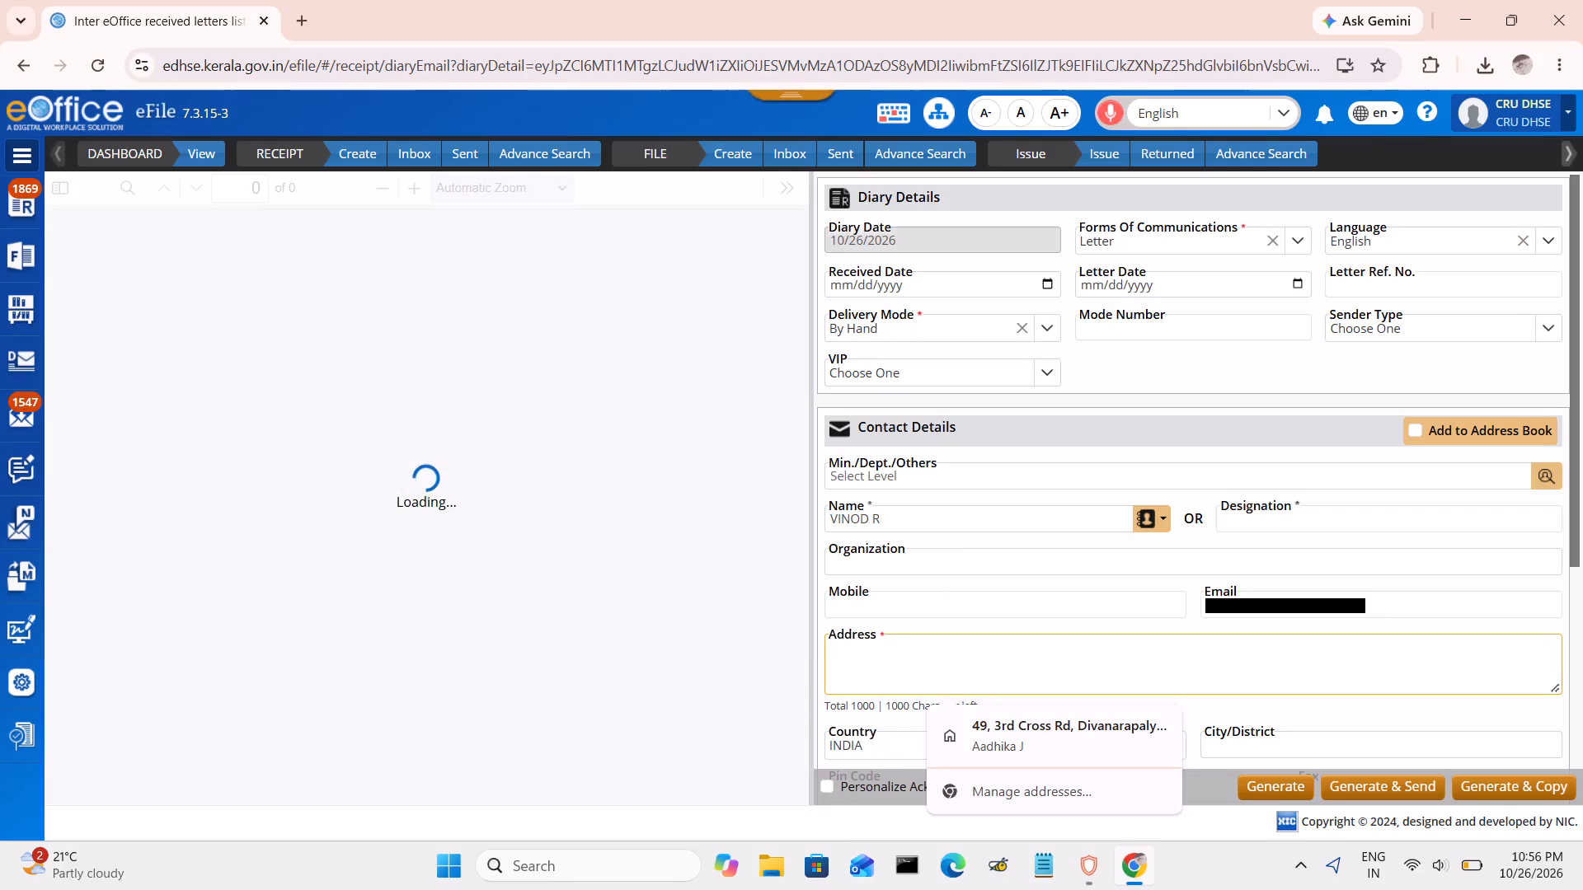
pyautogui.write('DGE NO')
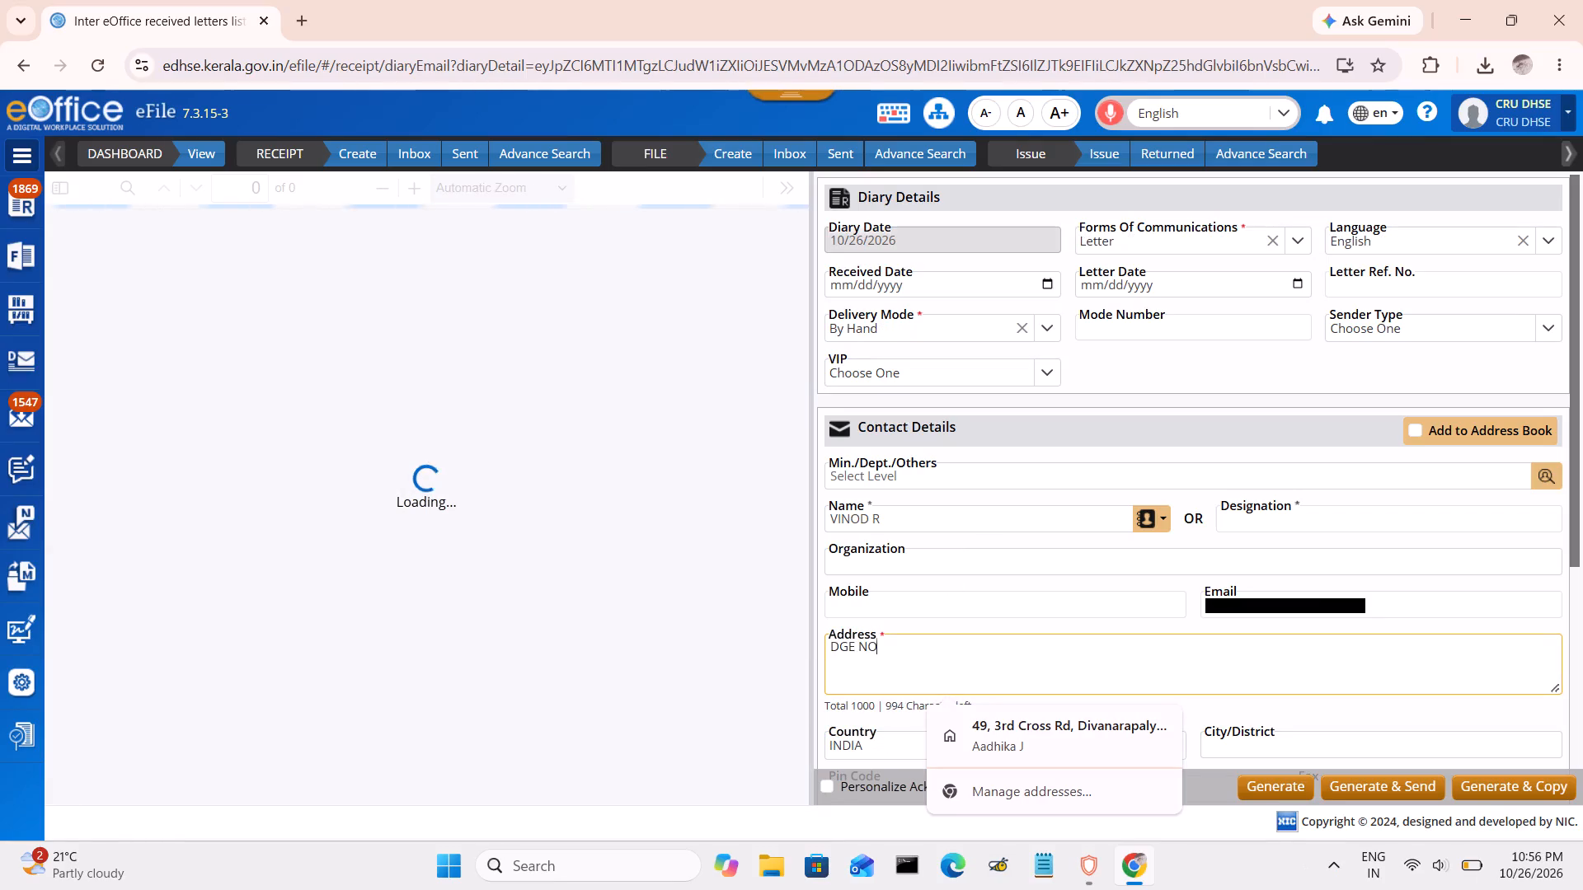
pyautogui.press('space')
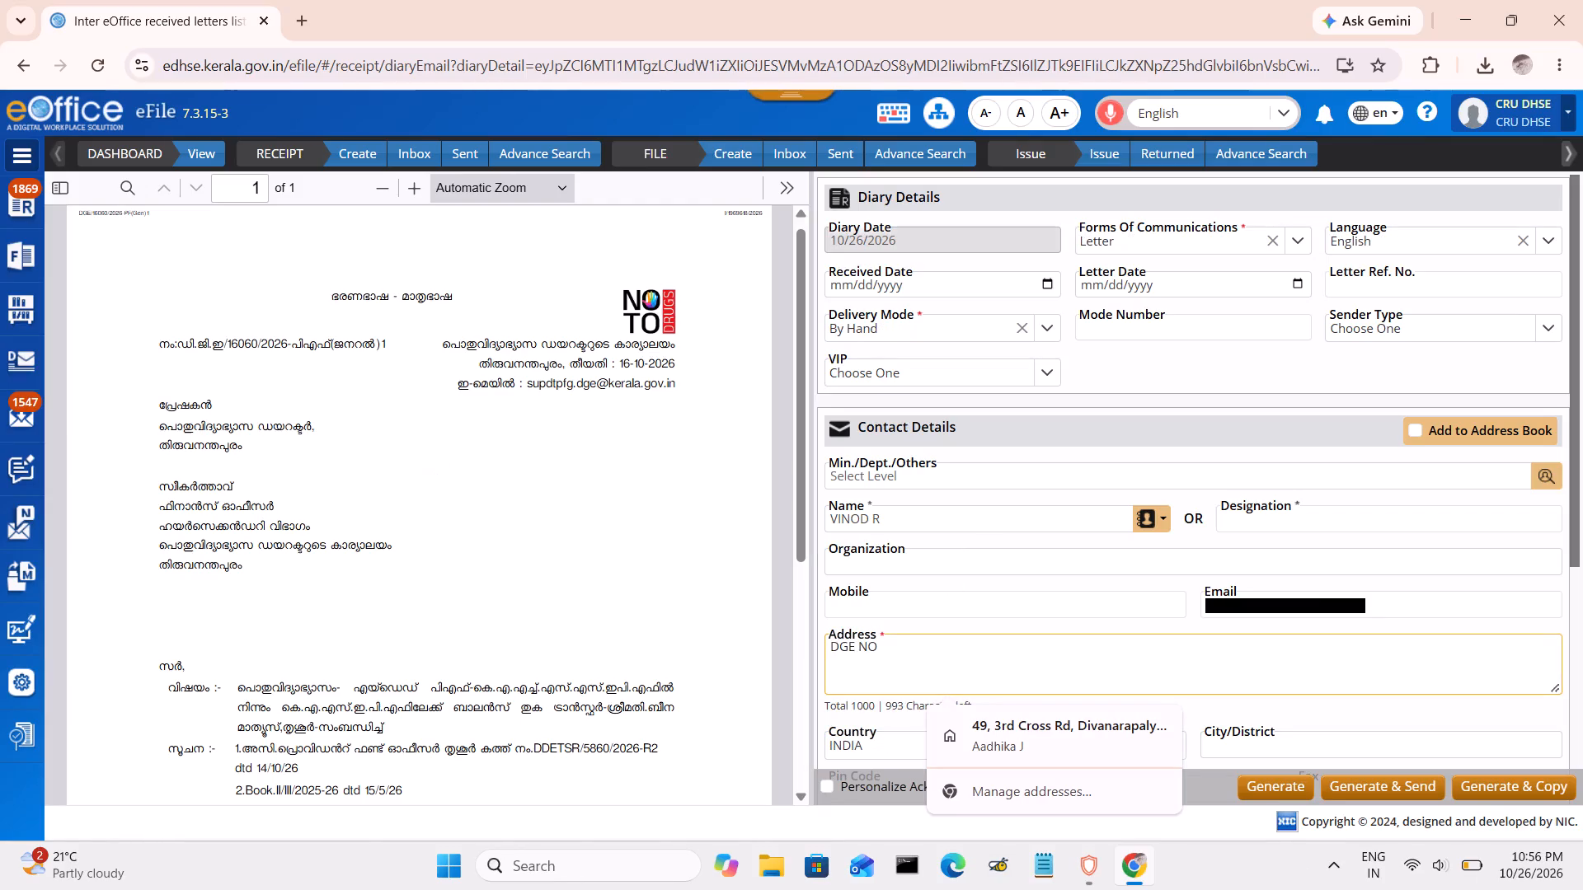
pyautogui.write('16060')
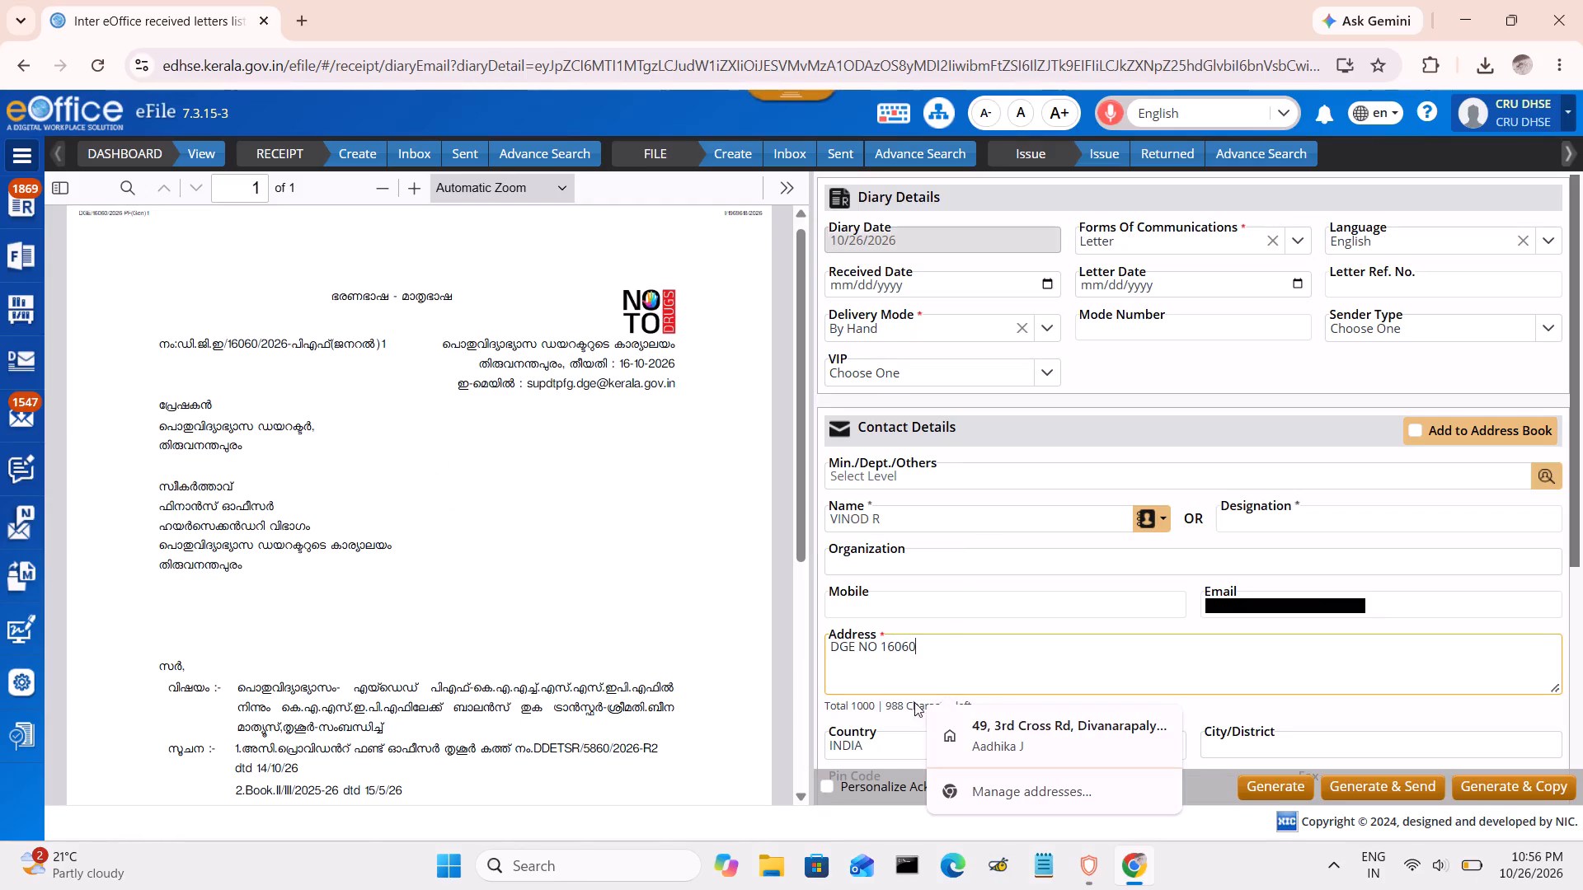
pyautogui.scroll(-4, 1006, 601)
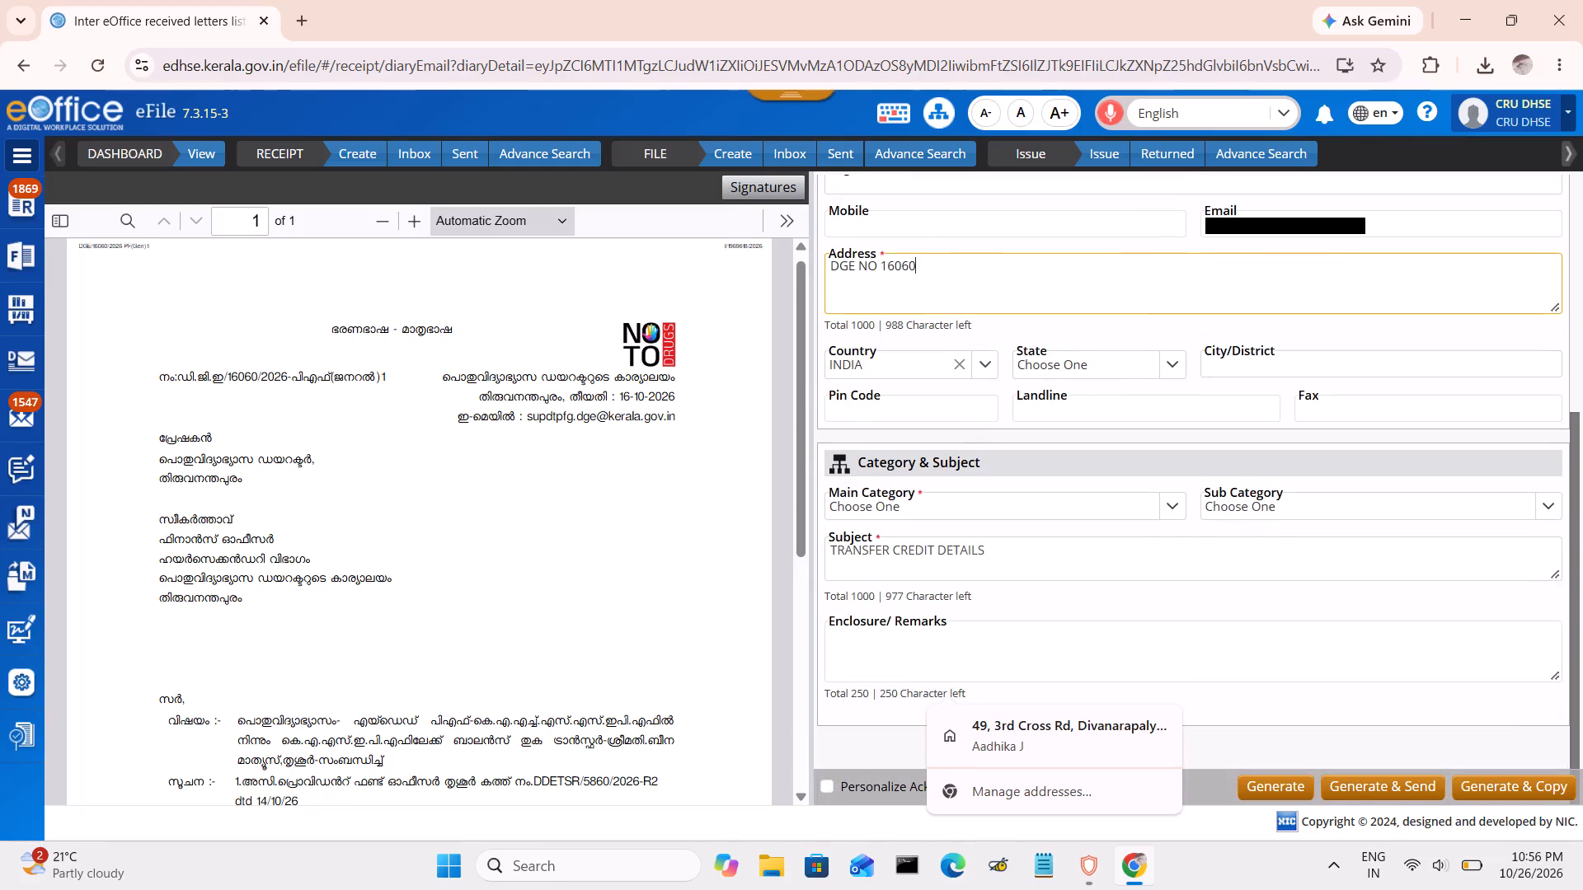
pyautogui.moveTo(934, 268); pyautogui.dragTo(776, 265)
pyautogui.hotkey('ctrl', 'c')
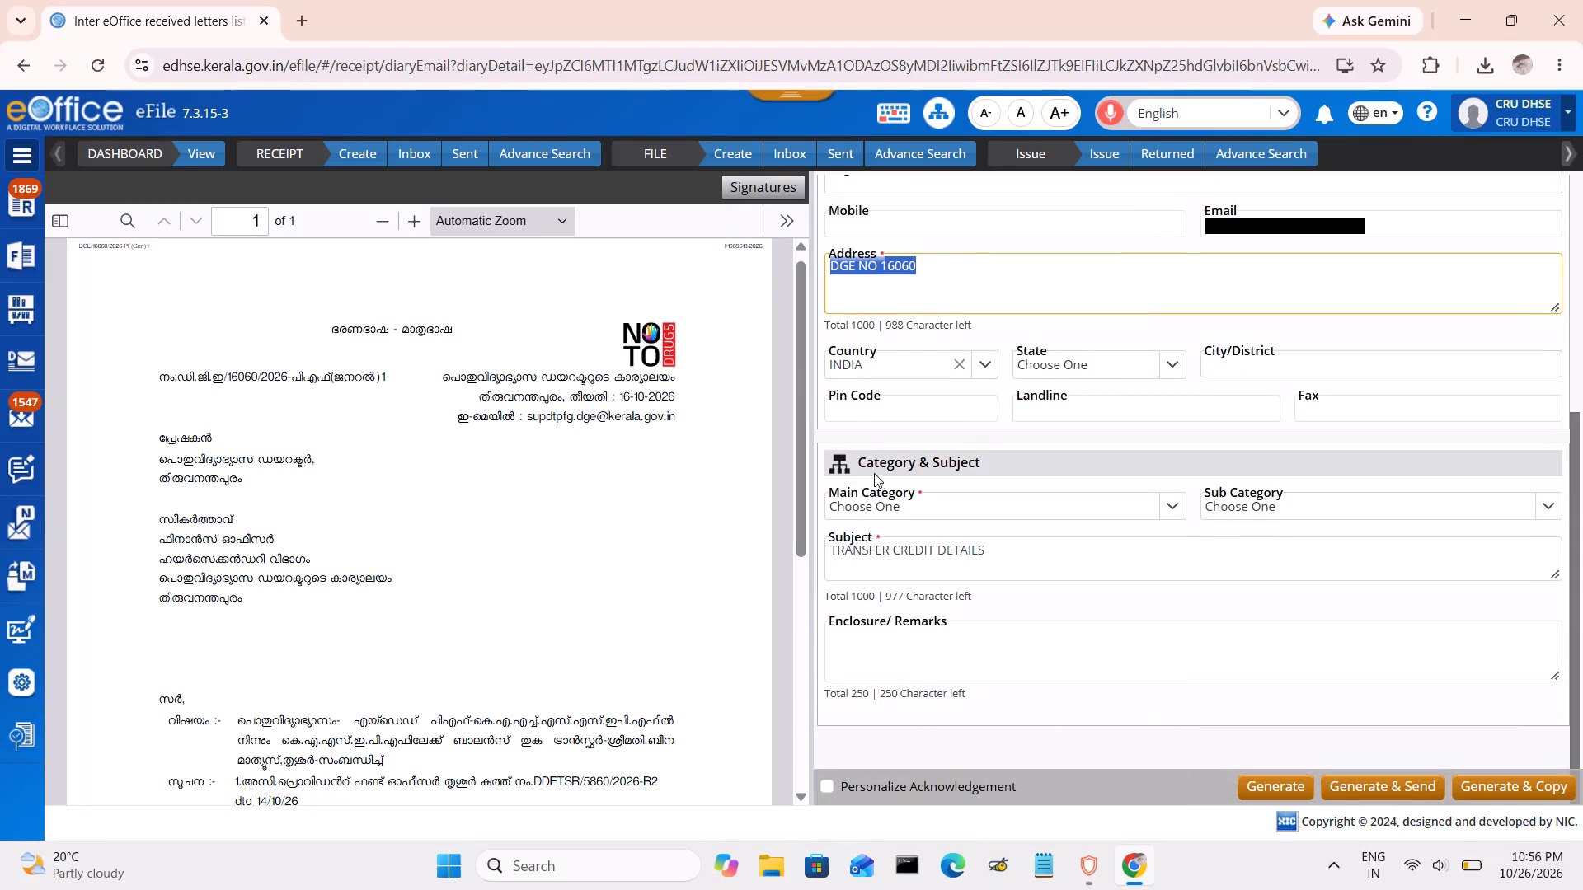
pyautogui.click(861, 510)
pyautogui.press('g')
pyautogui.click(881, 583)
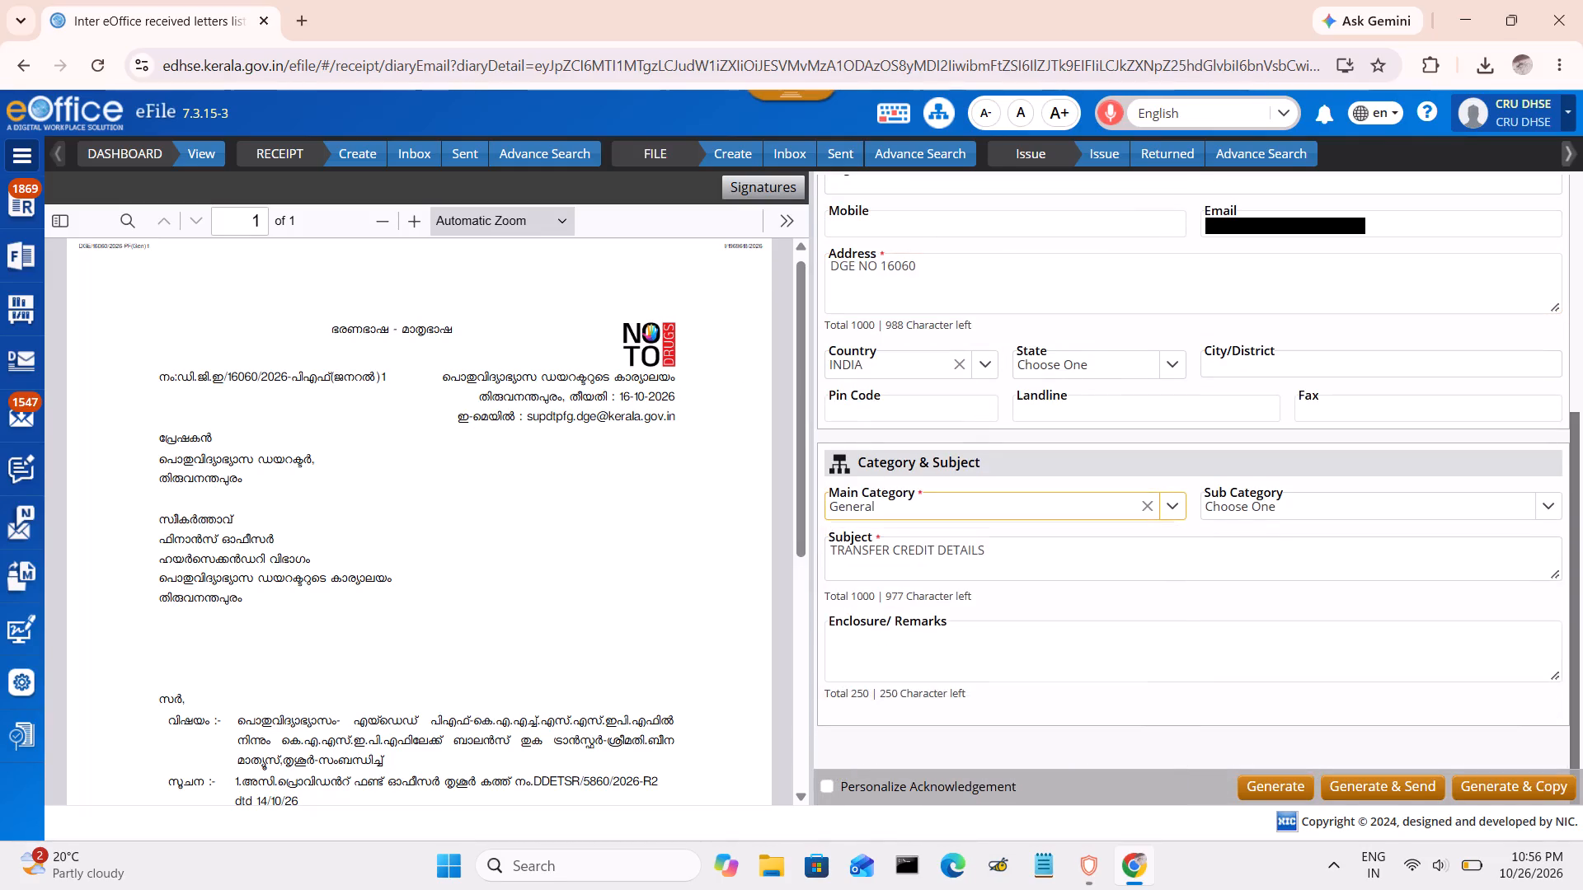
pyautogui.click(1001, 553)
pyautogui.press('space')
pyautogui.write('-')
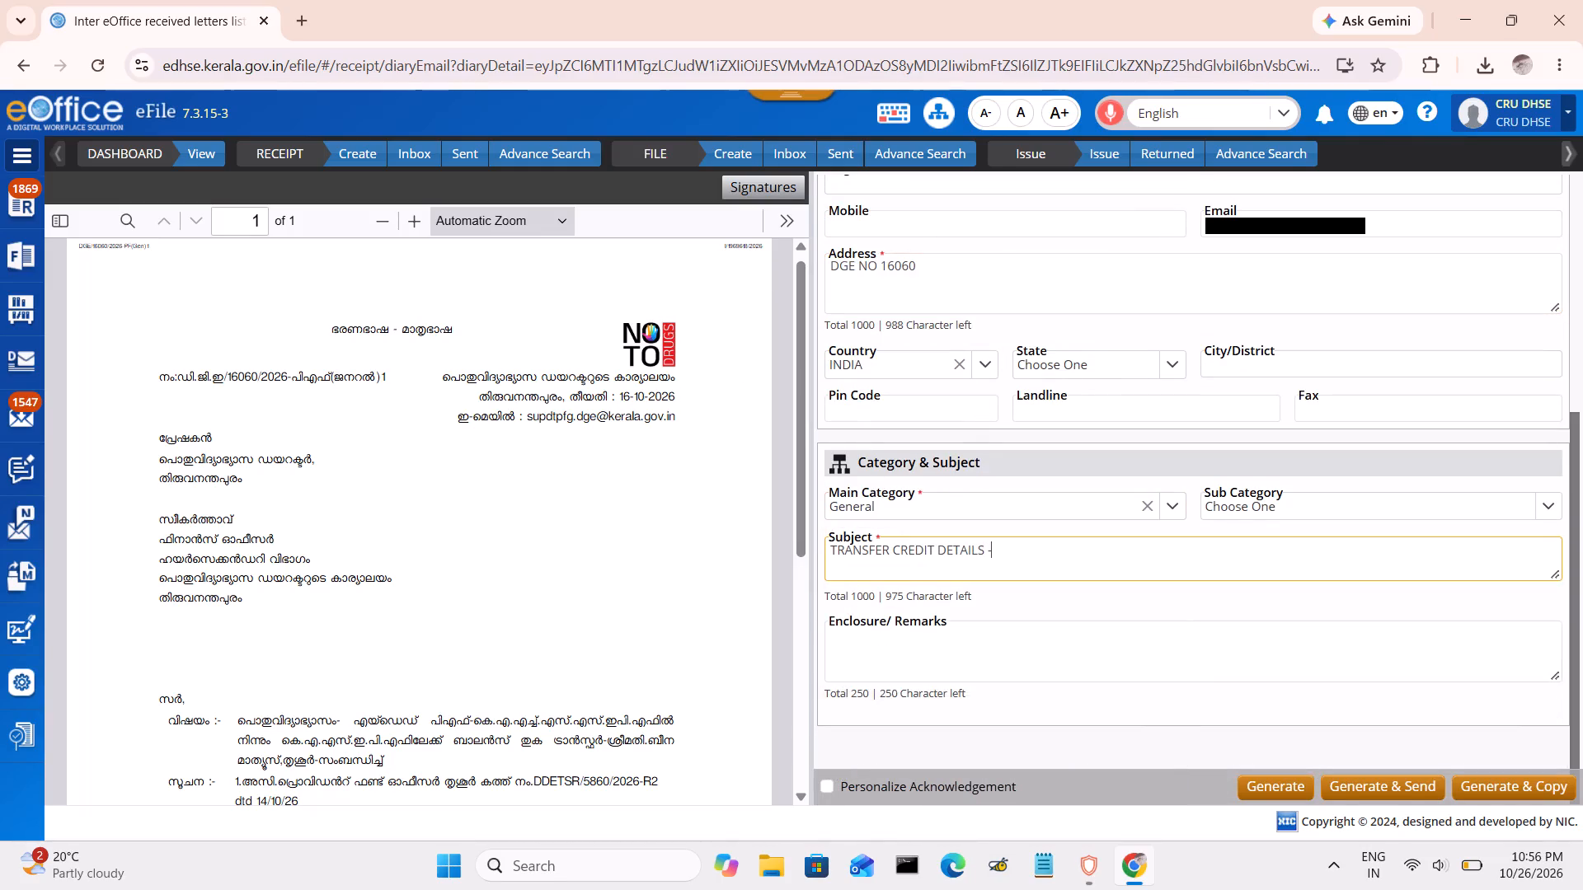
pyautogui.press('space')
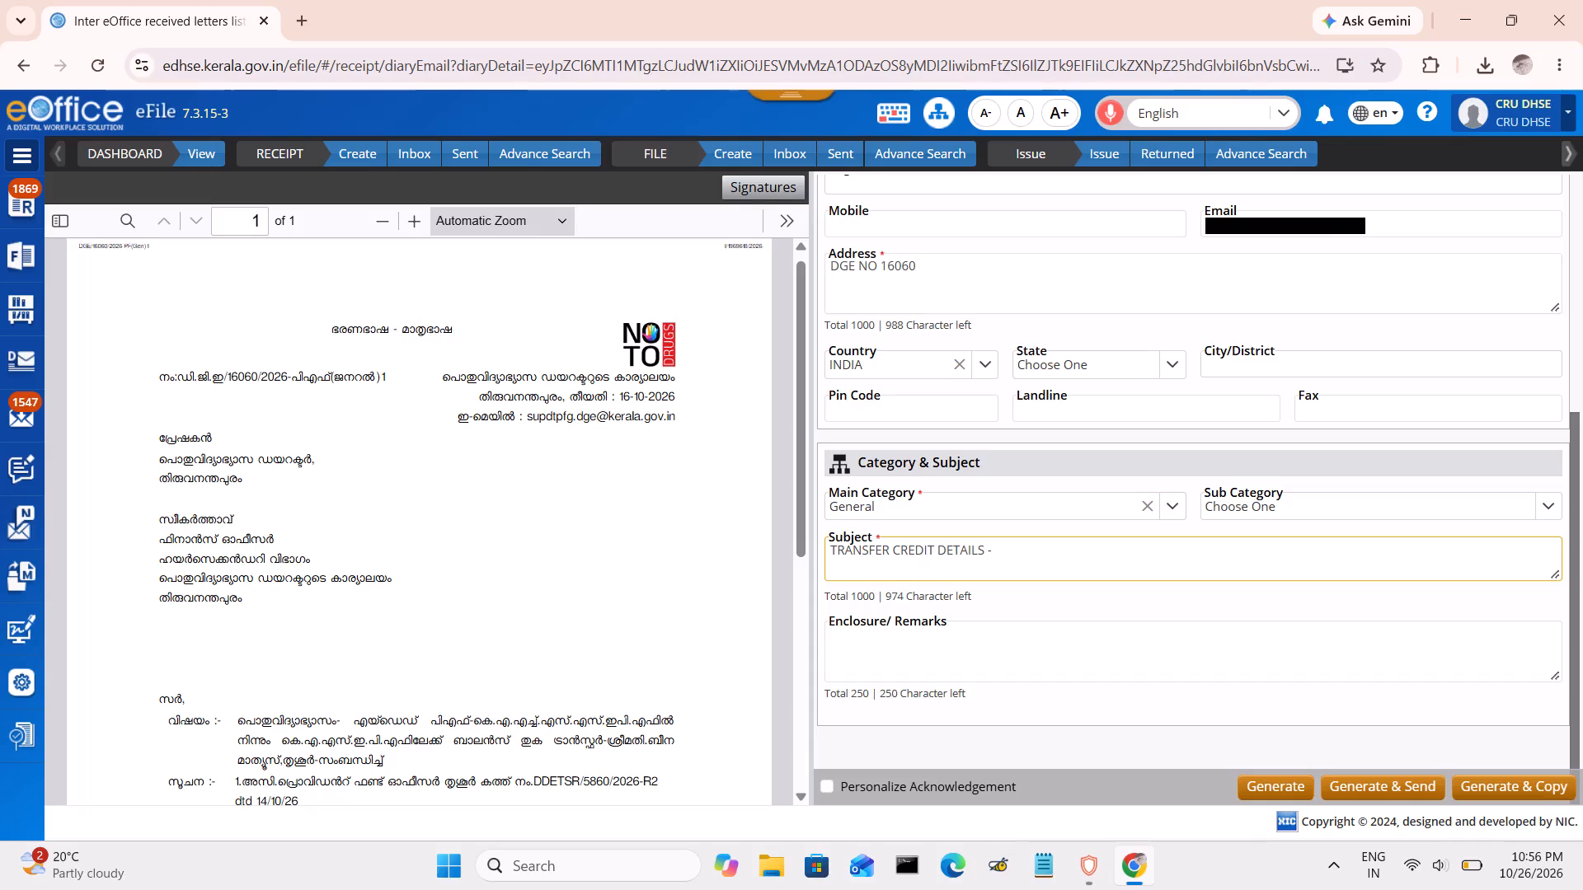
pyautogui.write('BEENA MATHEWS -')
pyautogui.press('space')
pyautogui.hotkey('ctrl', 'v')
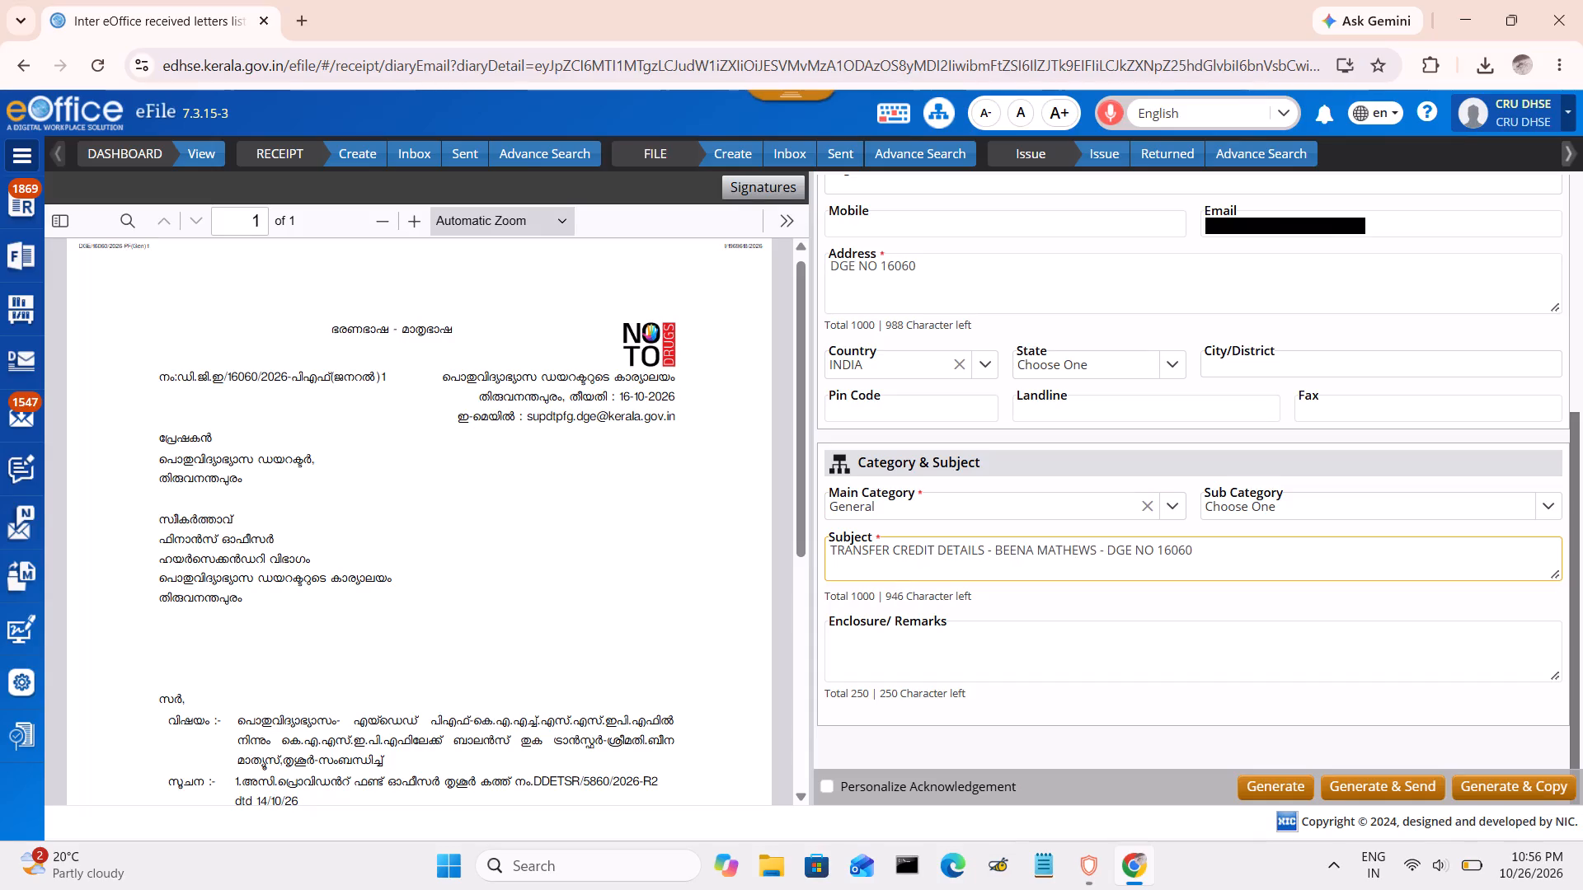
# Generate the transfer credit receipt and send it to the SS (PF) in DHSE-FINANCE (PF) DHSE.
pyautogui.click(1363, 785)
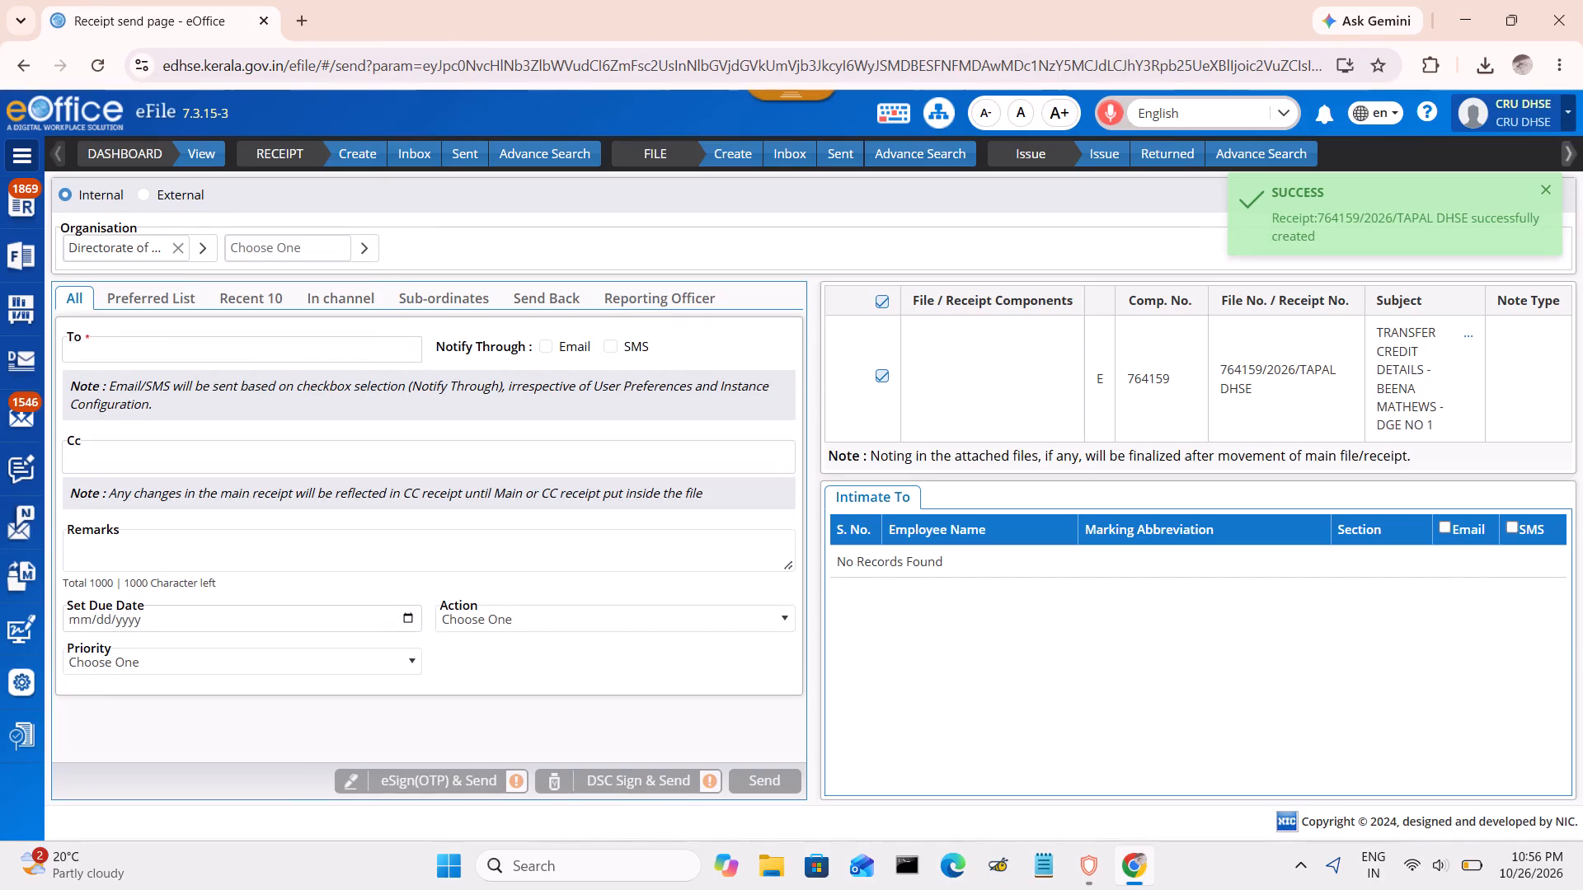
pyautogui.click(394, 346)
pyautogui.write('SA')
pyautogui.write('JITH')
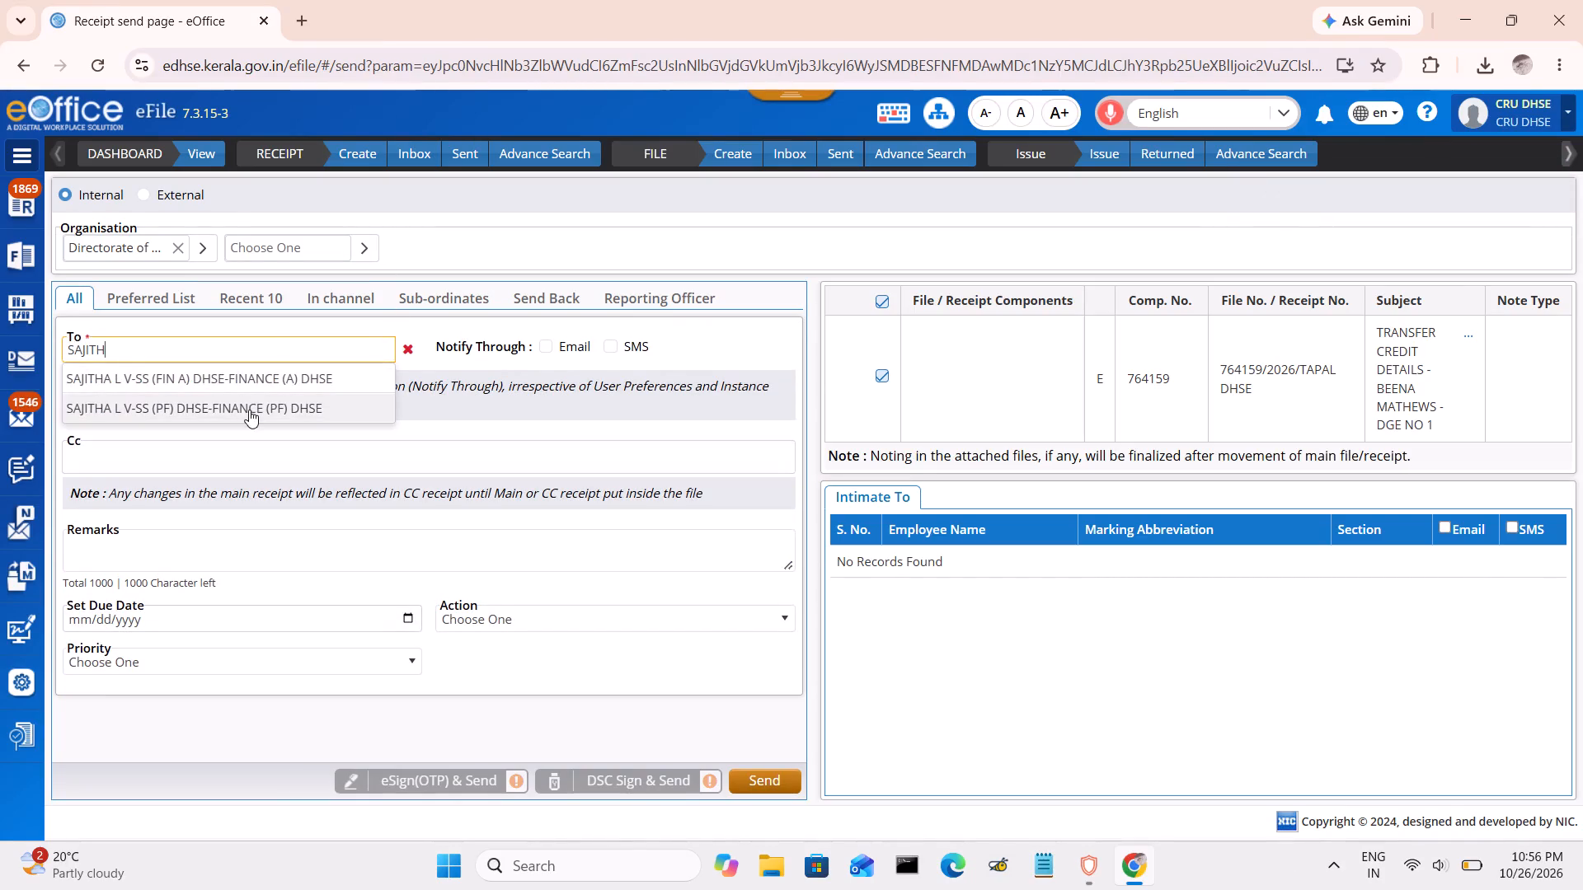
pyautogui.click(249, 410)
pyautogui.click(738, 766)
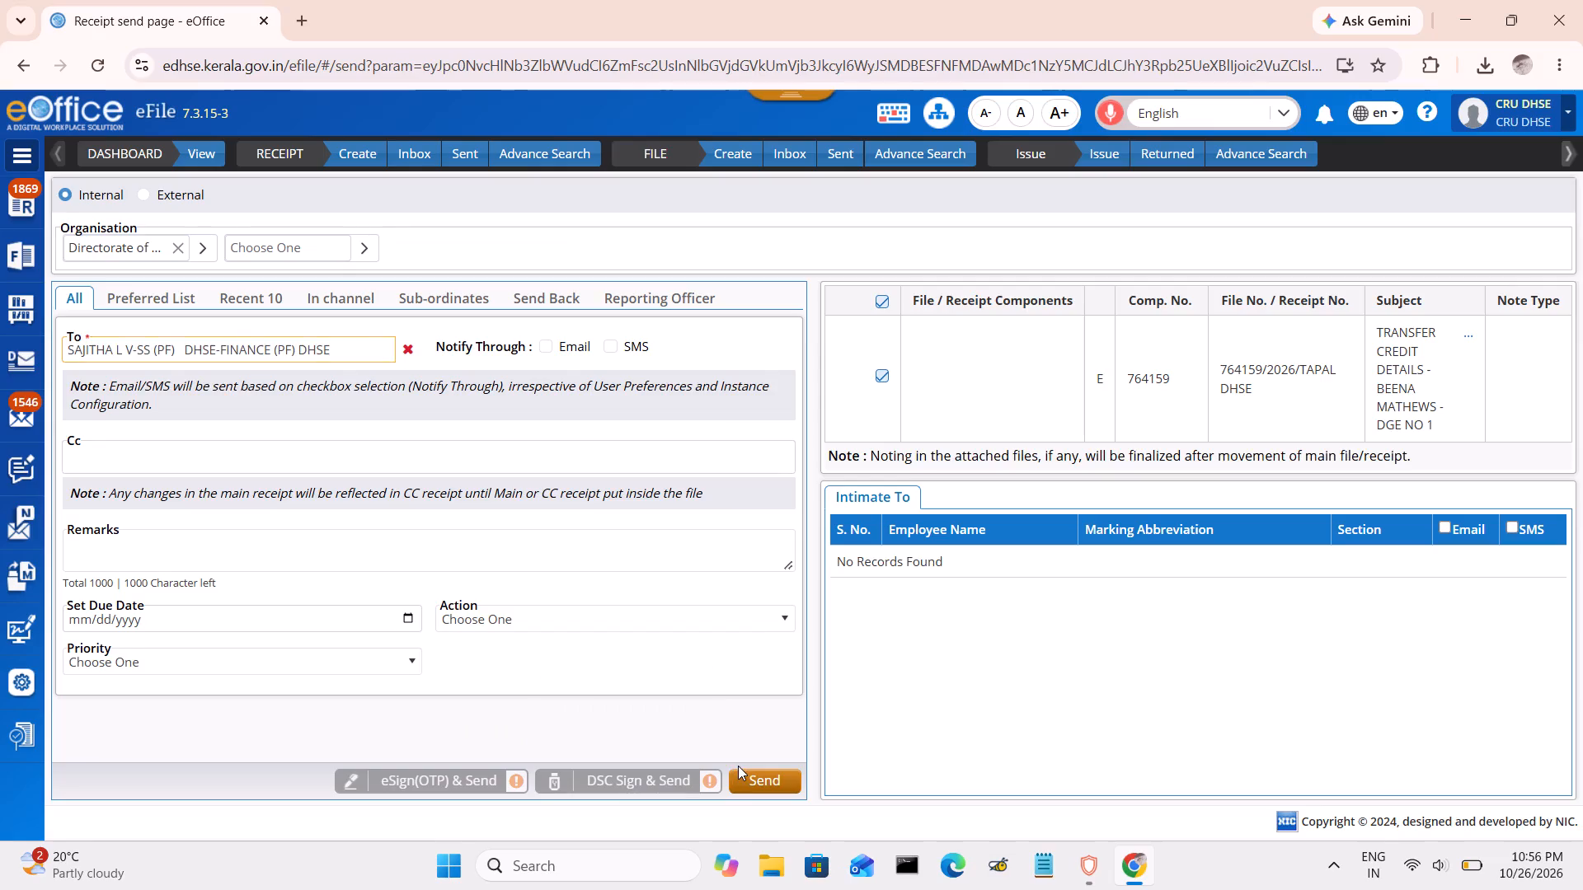
pyautogui.click(739, 785)
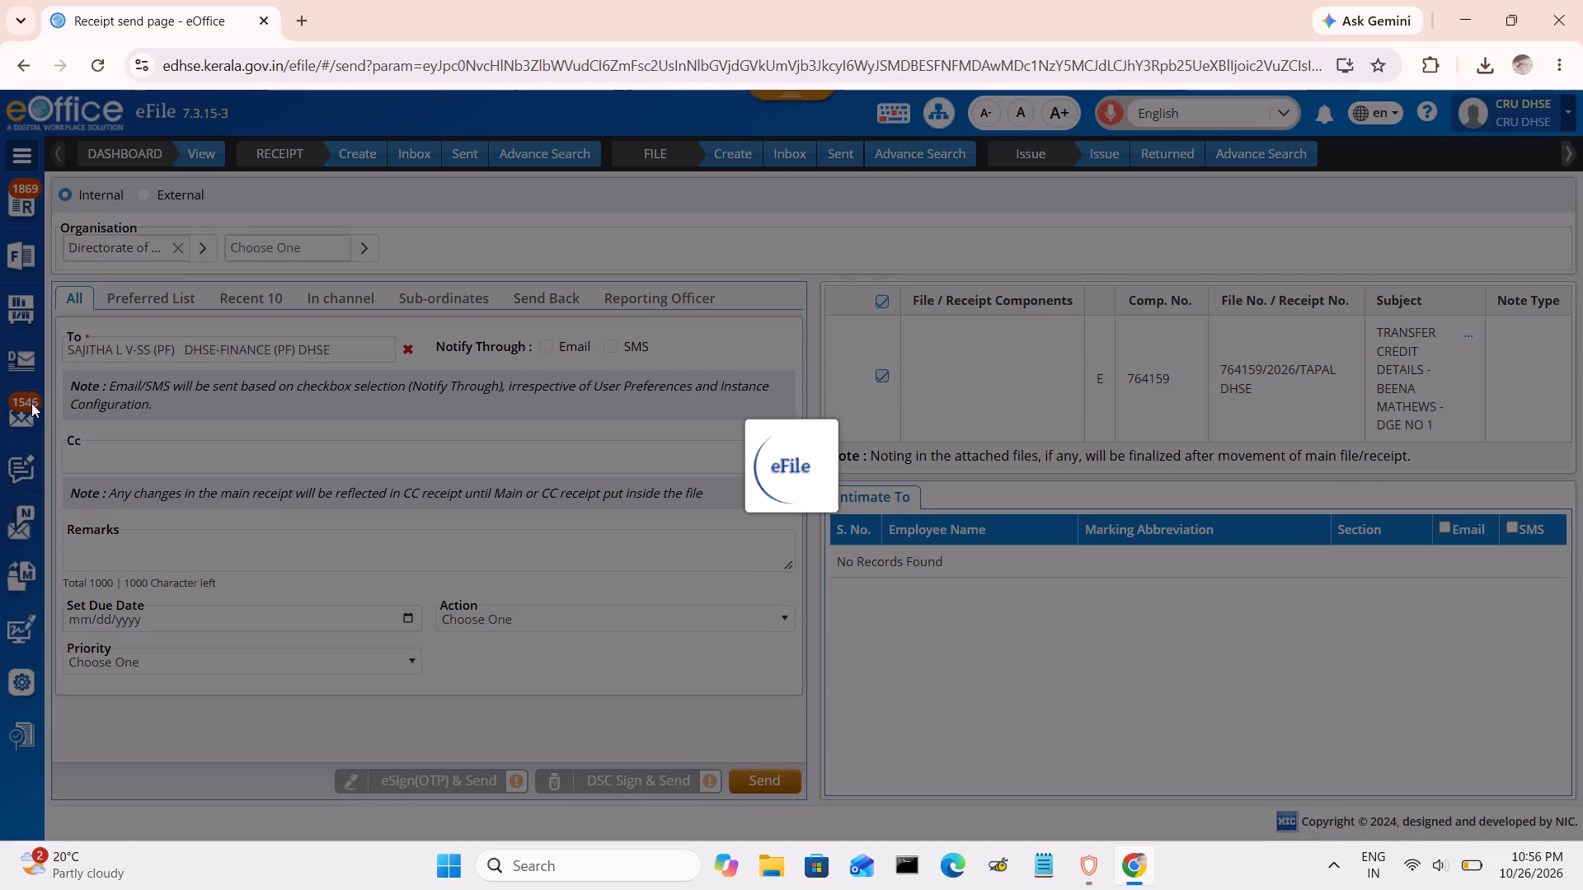
# Return to the received Inter eOffice letters and start diarising DIS/3056655/2026 with its received PDF followed by the attached PDF.
pyautogui.click(31, 402)
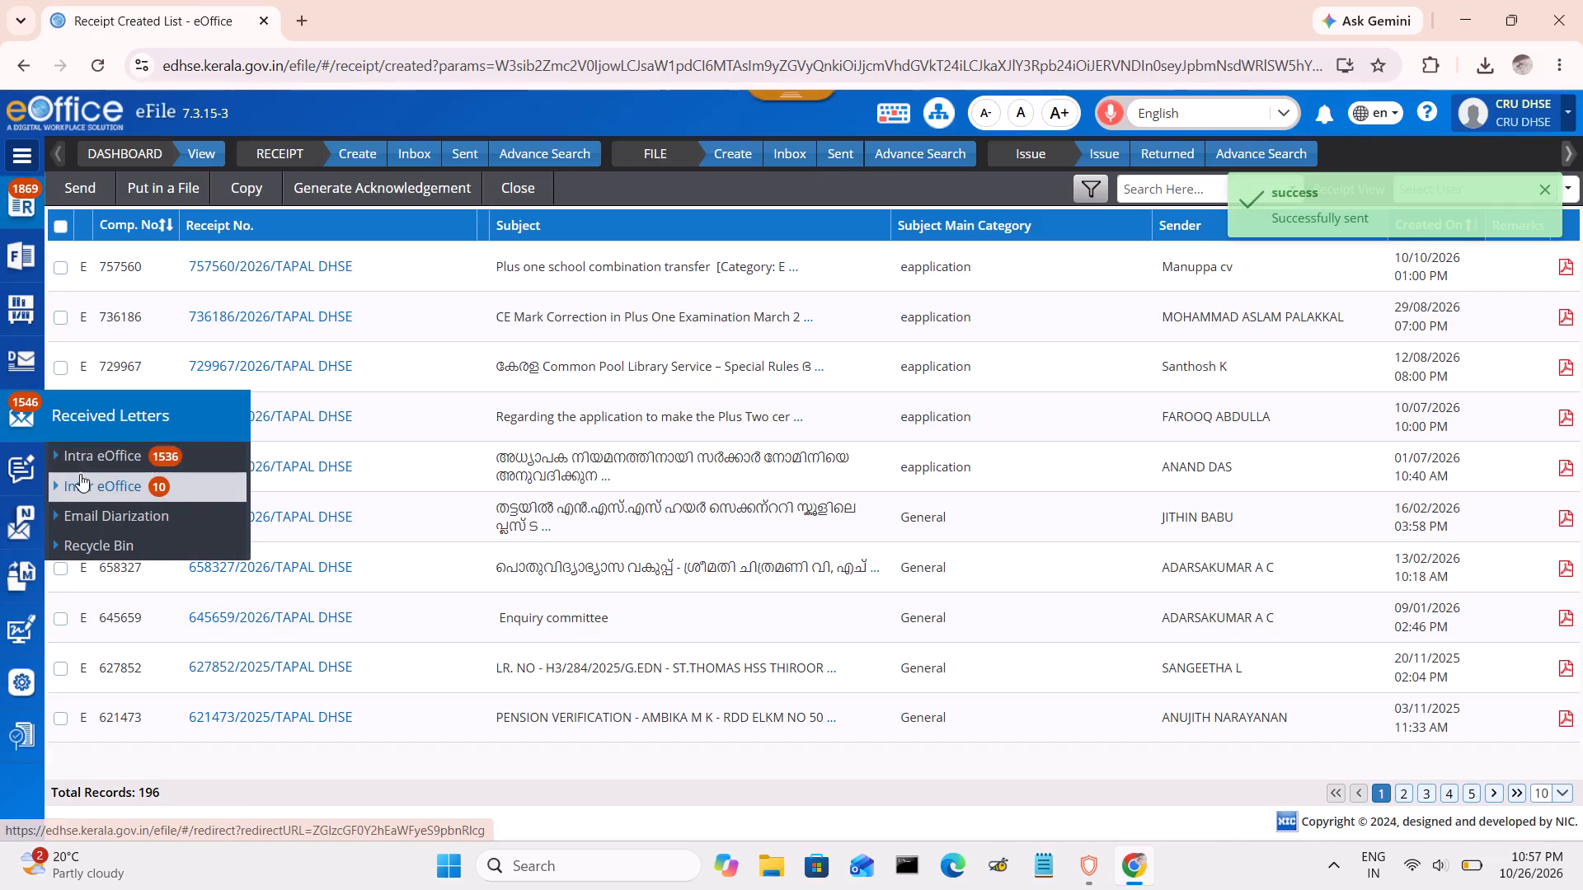
pyautogui.click(82, 489)
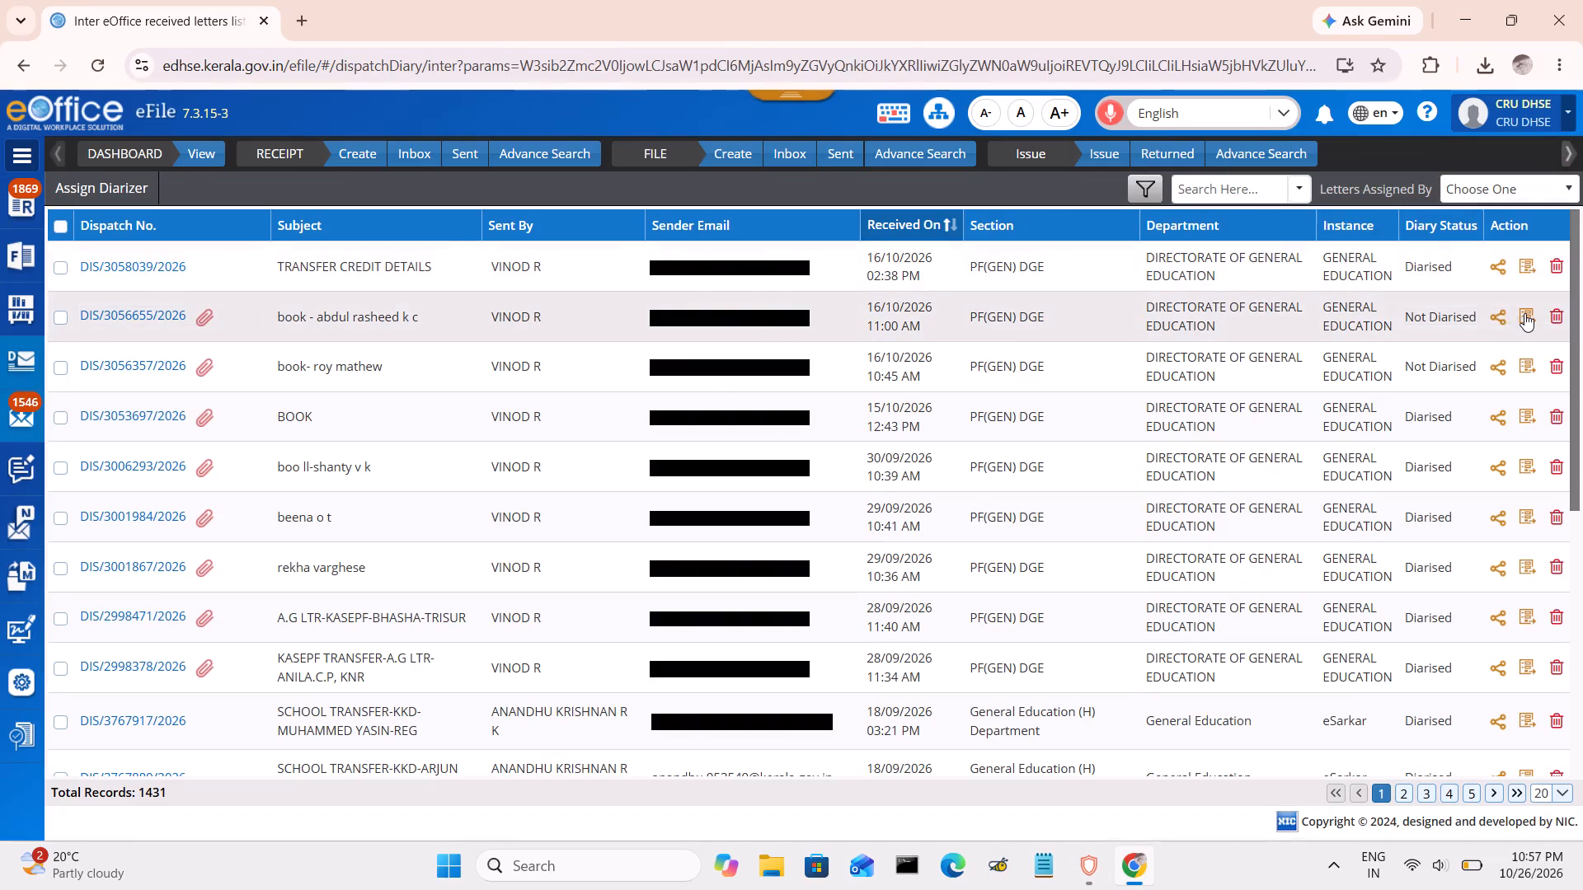
pyautogui.click(1524, 313)
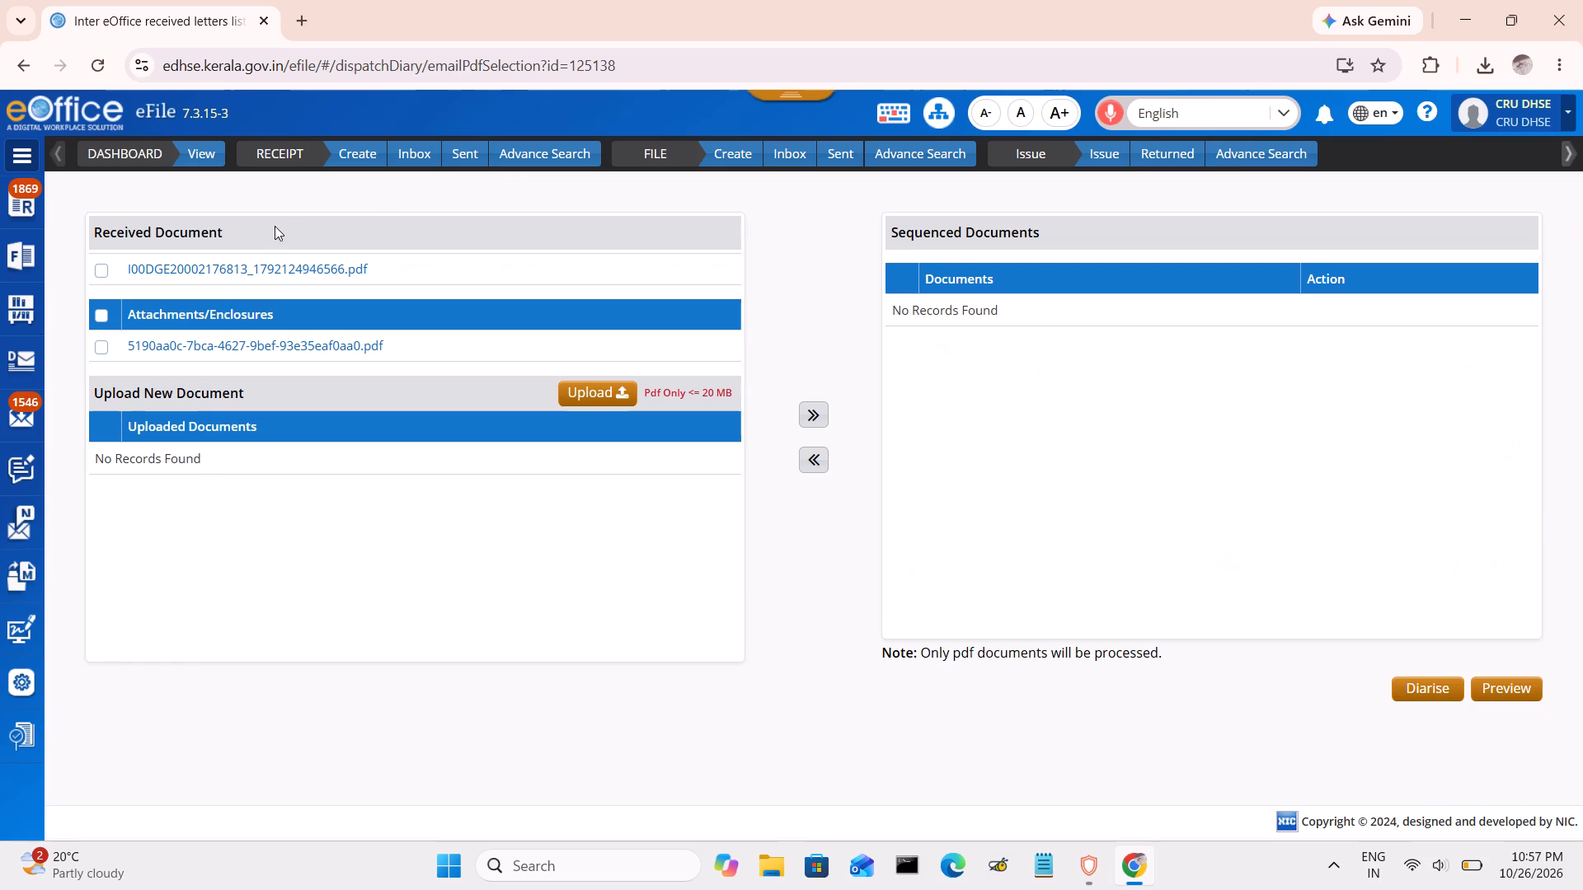
pyautogui.click(105, 269)
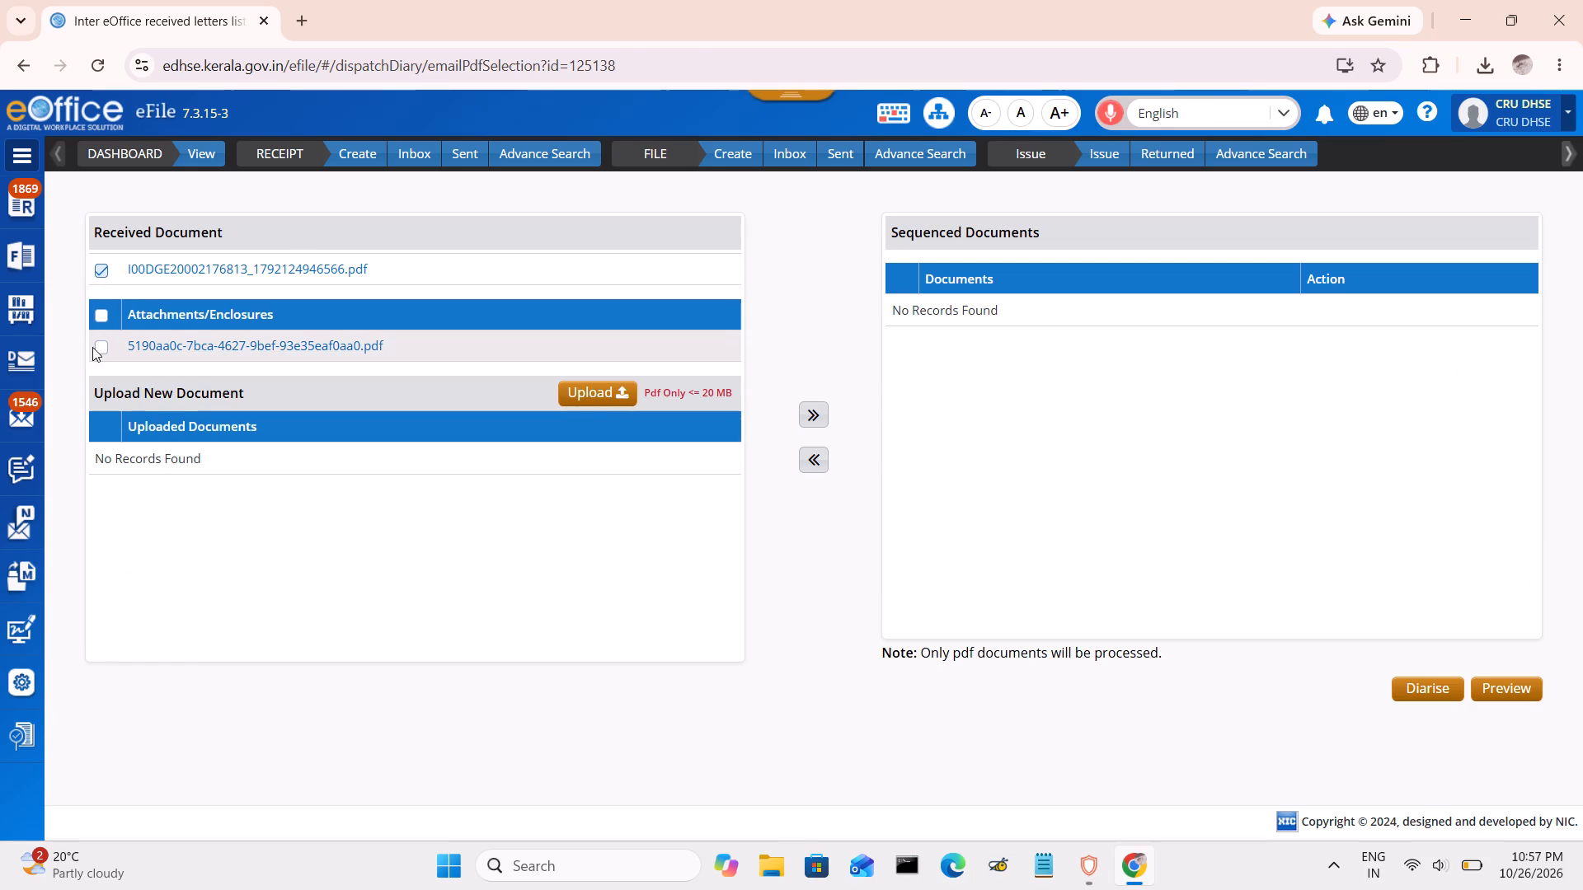
pyautogui.click(95, 345)
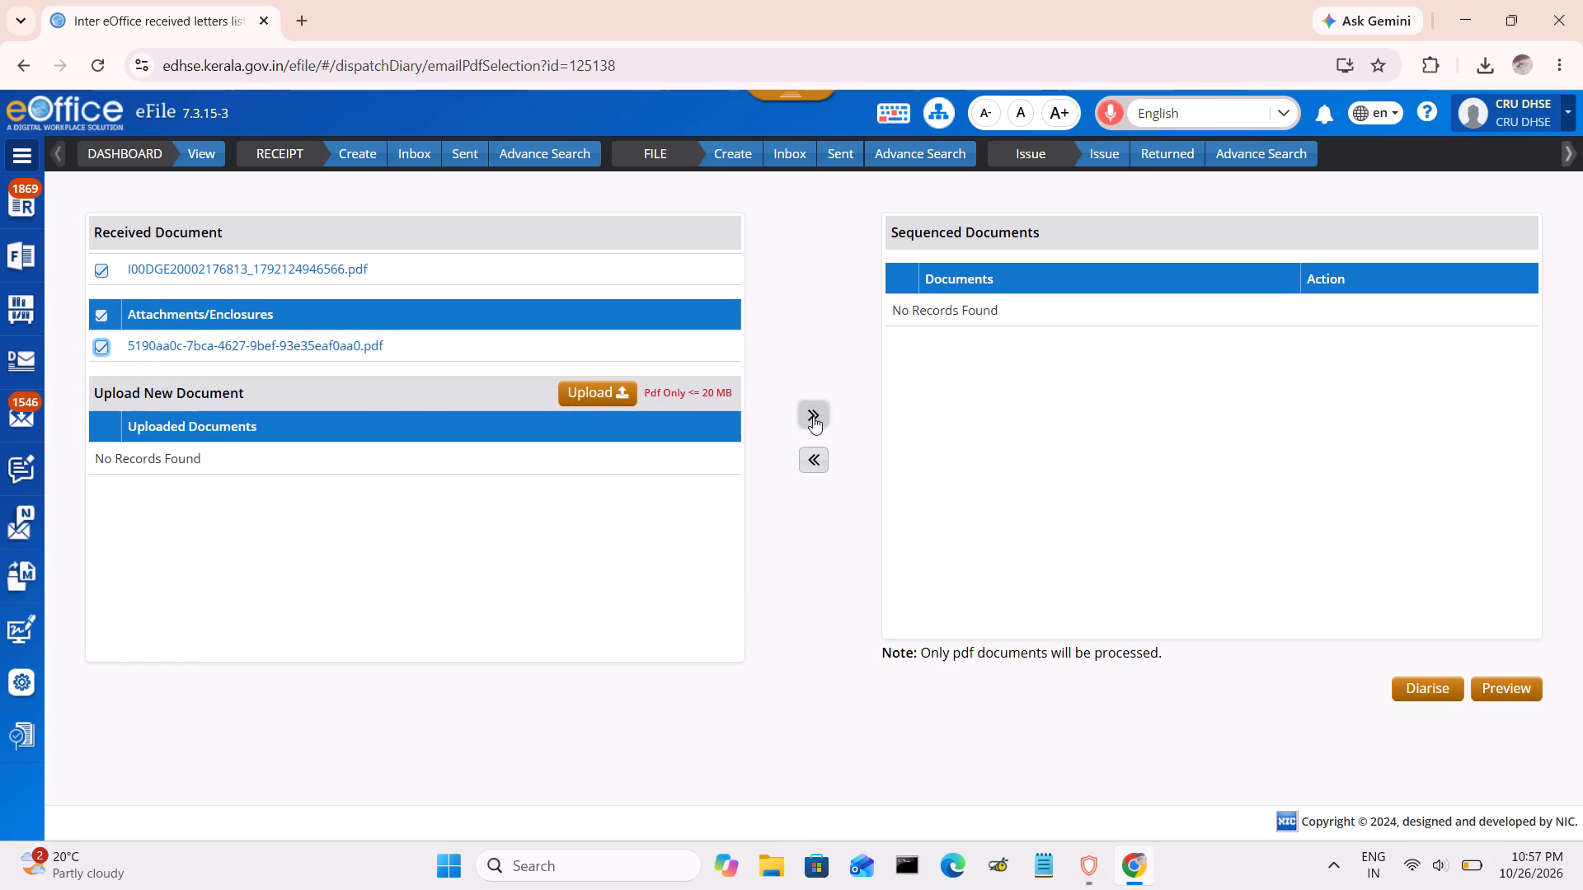
pyautogui.click(817, 419)
pyautogui.click(1433, 682)
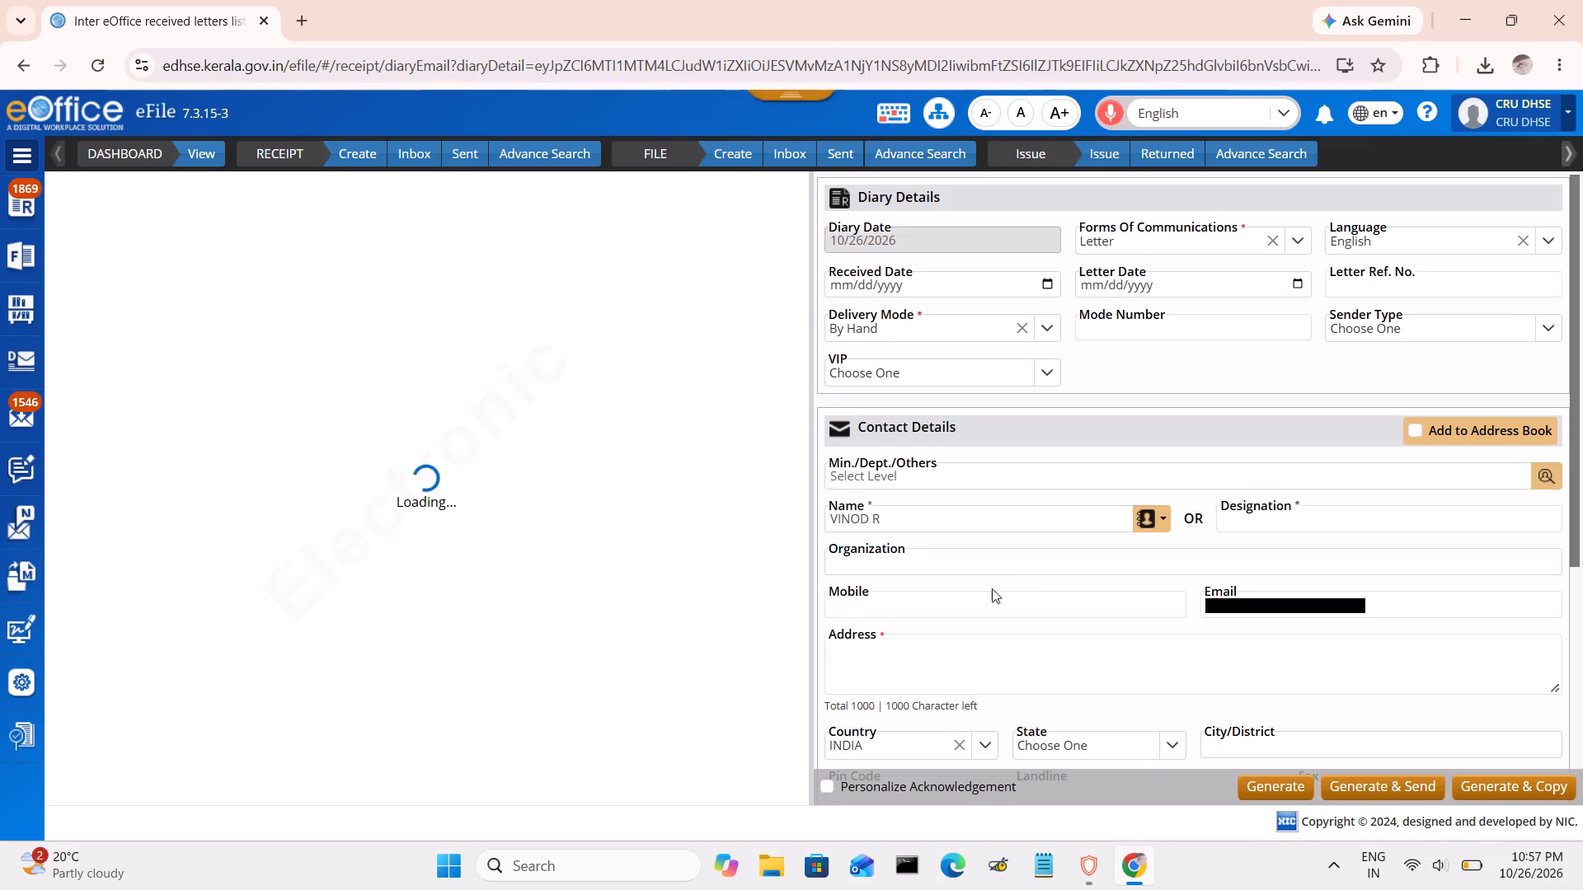
# Enter "DGE NO 16867" as the sender address, copy it, and set the main category to General.
pyautogui.click(946, 686)
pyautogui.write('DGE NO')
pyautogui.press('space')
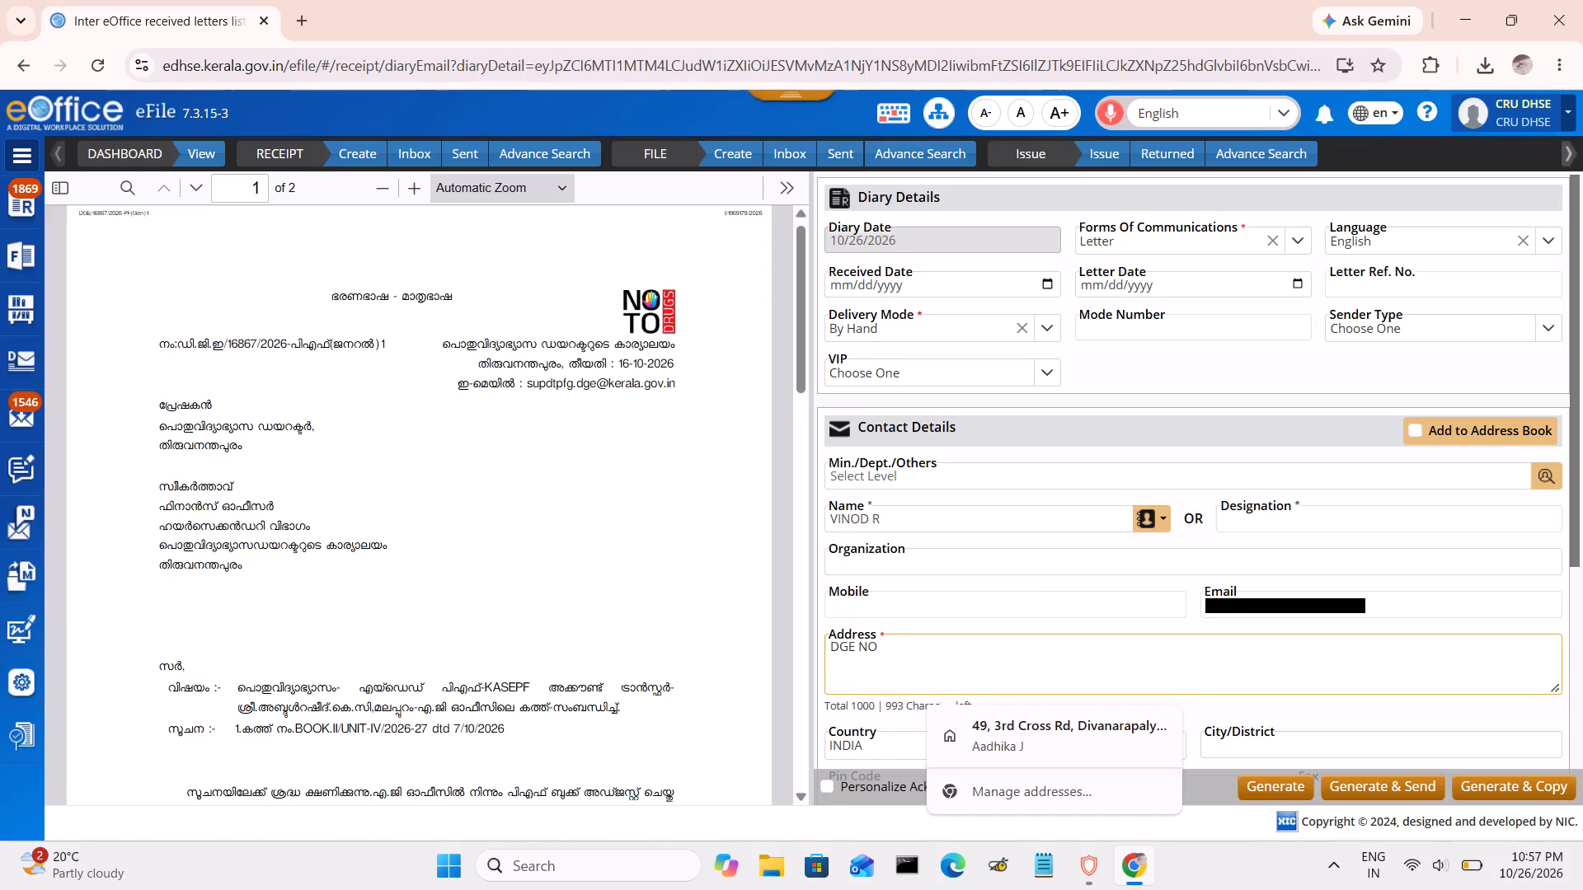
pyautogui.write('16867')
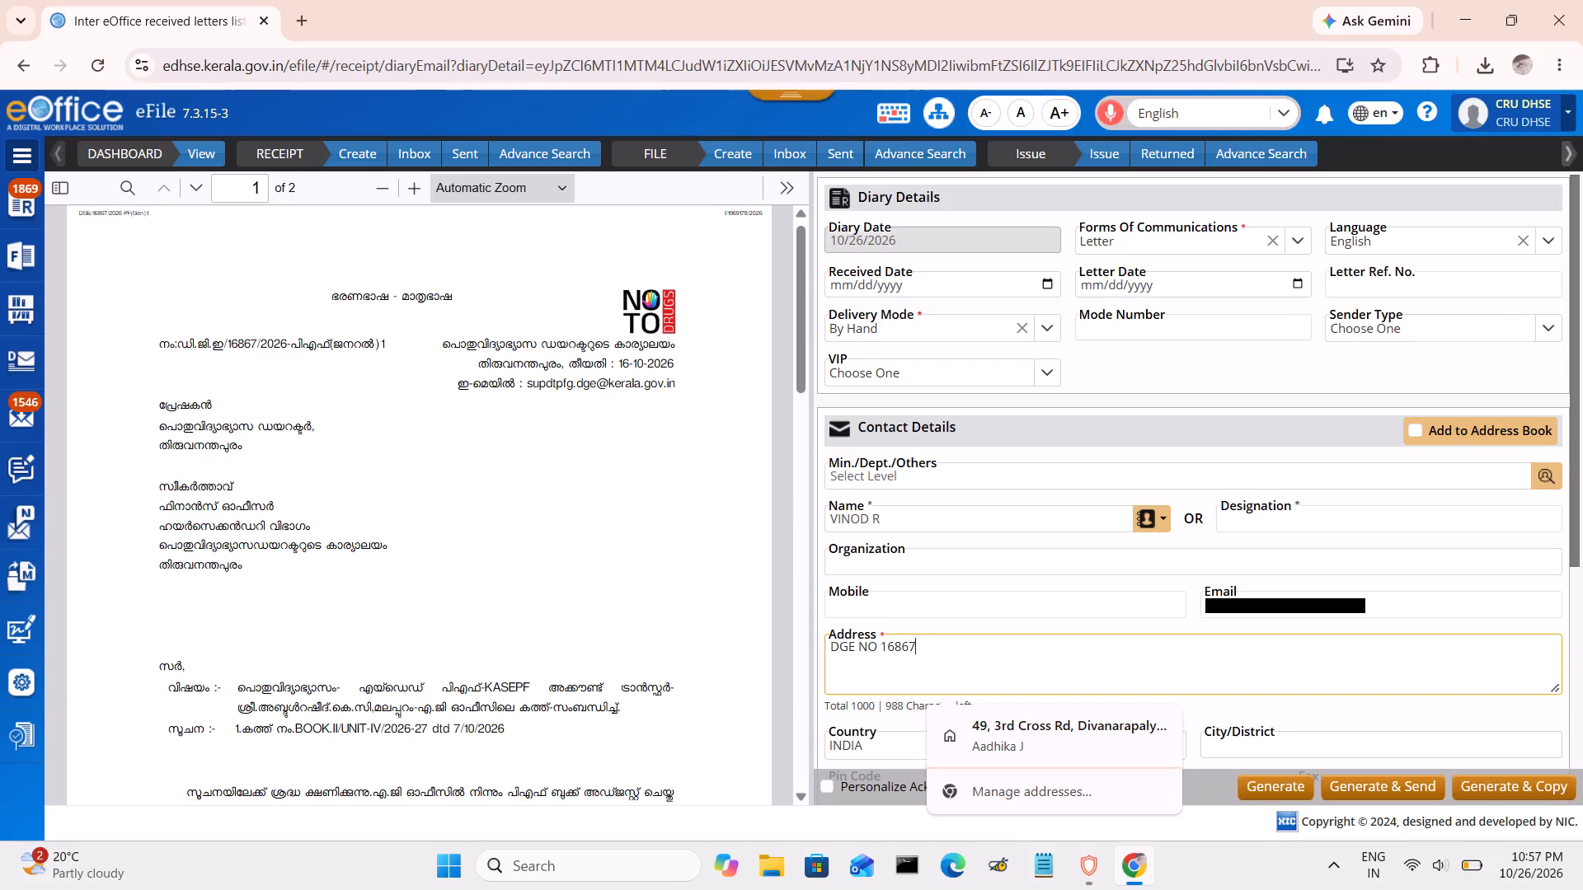
pyautogui.moveTo(942, 652); pyautogui.dragTo(794, 654)
pyautogui.hotkey('ctrl', 'c')
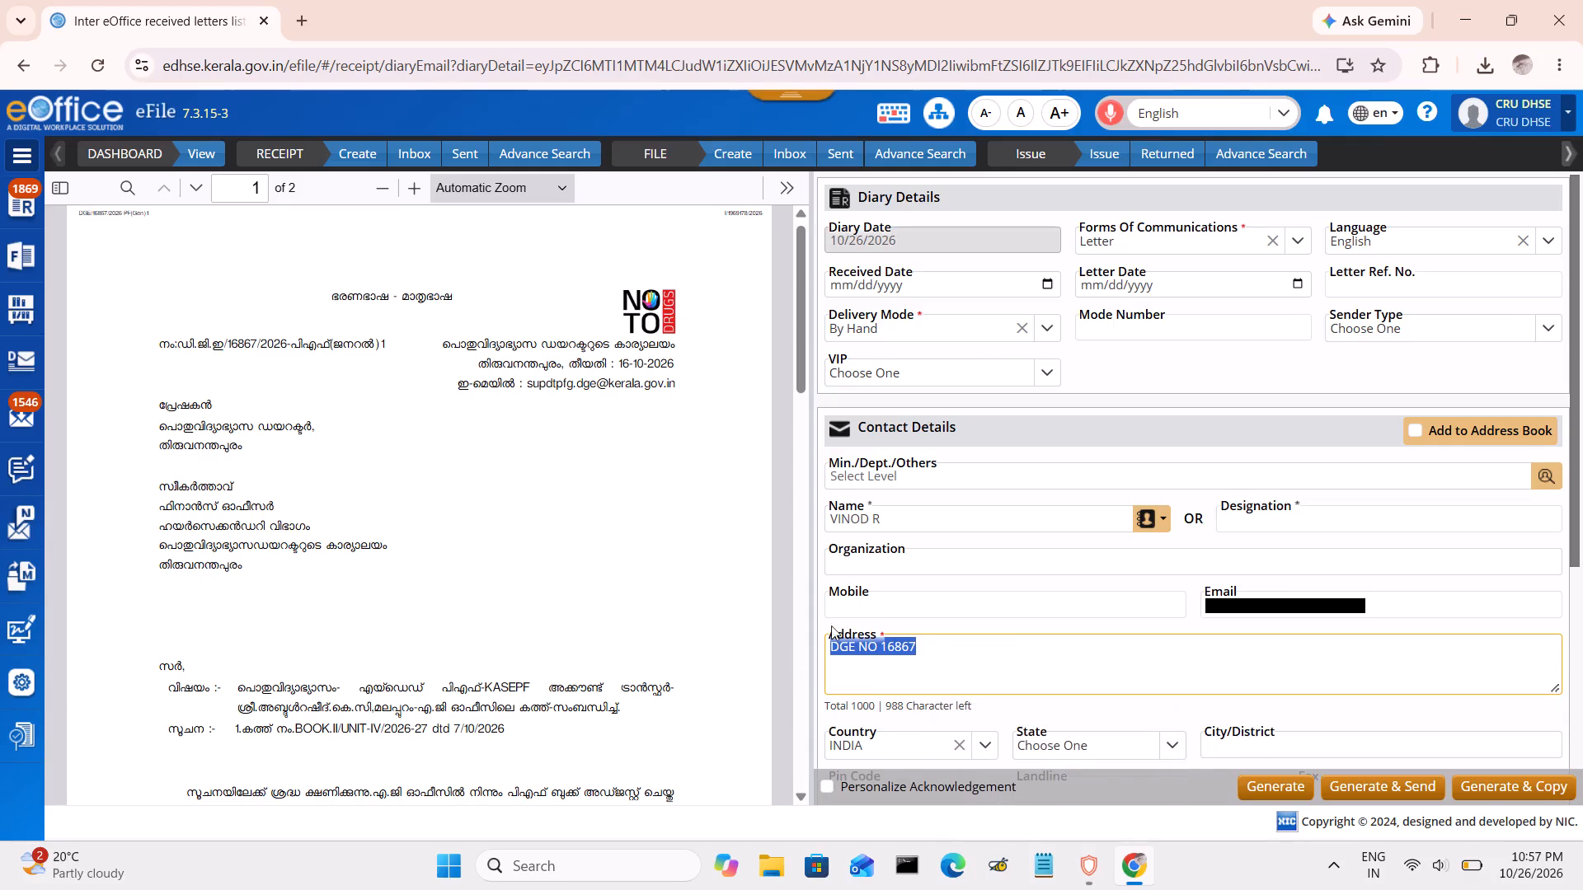
pyautogui.scroll(-3, 1023, 604)
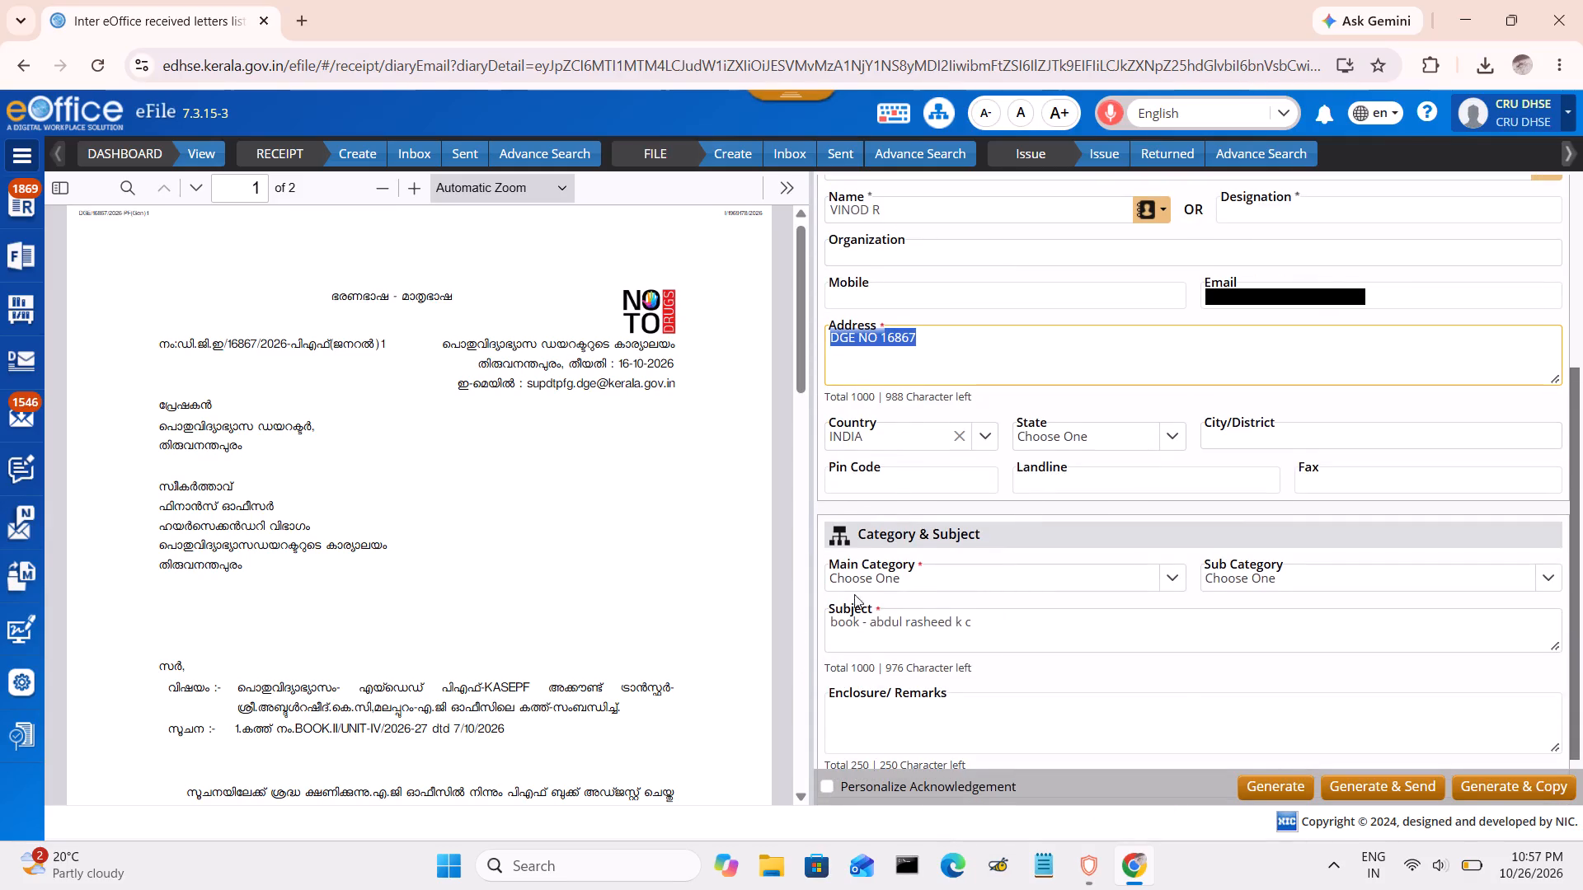
pyautogui.click(851, 579)
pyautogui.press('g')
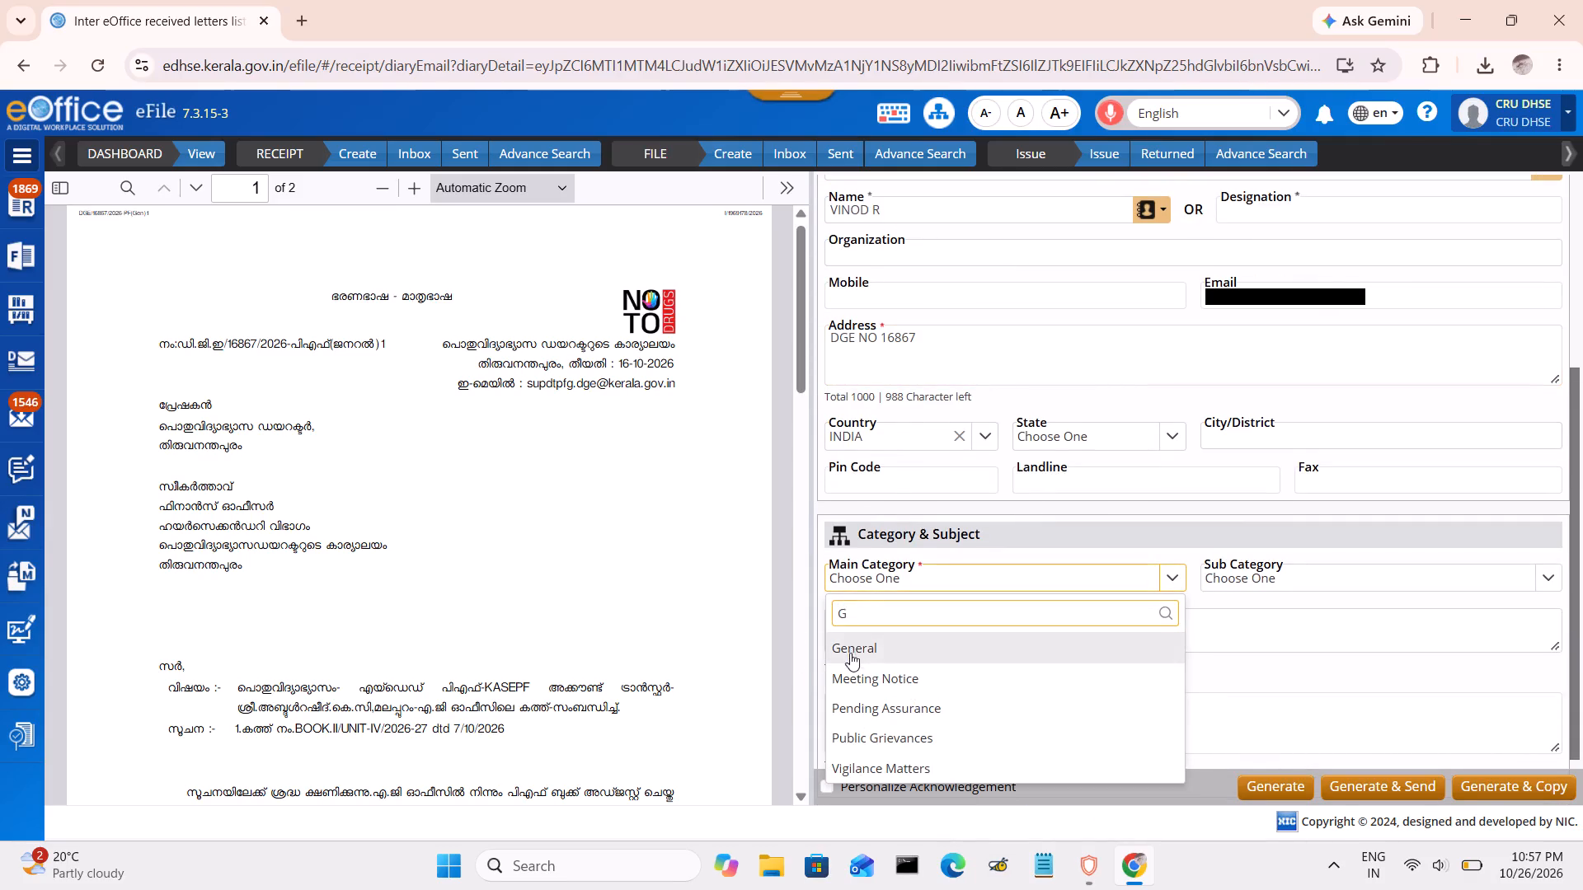
pyautogui.click(850, 653)
pyautogui.click(1055, 609)
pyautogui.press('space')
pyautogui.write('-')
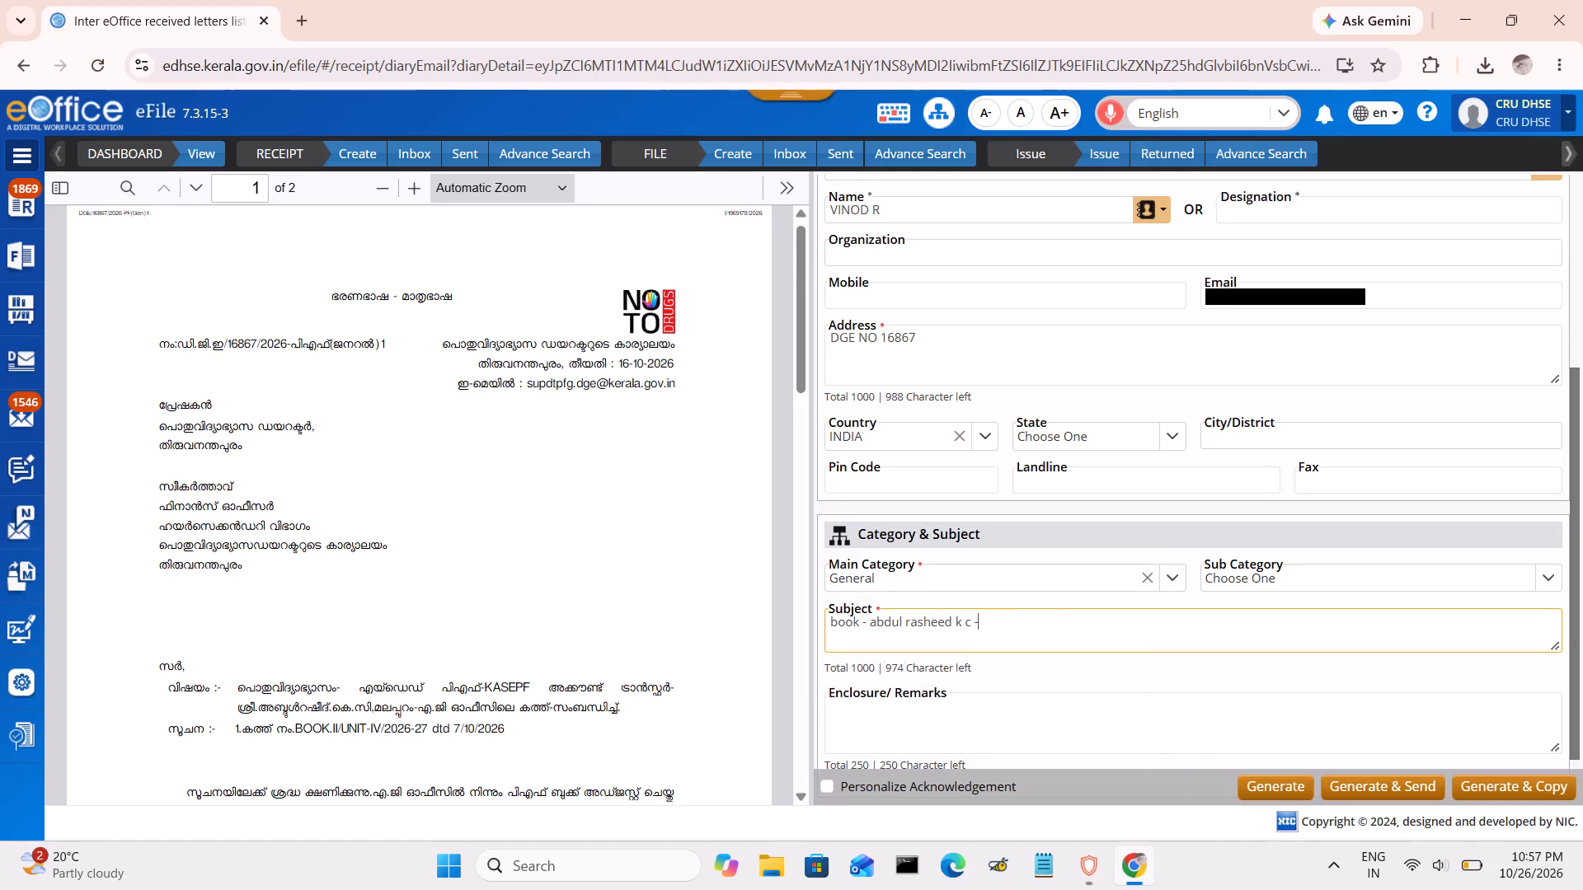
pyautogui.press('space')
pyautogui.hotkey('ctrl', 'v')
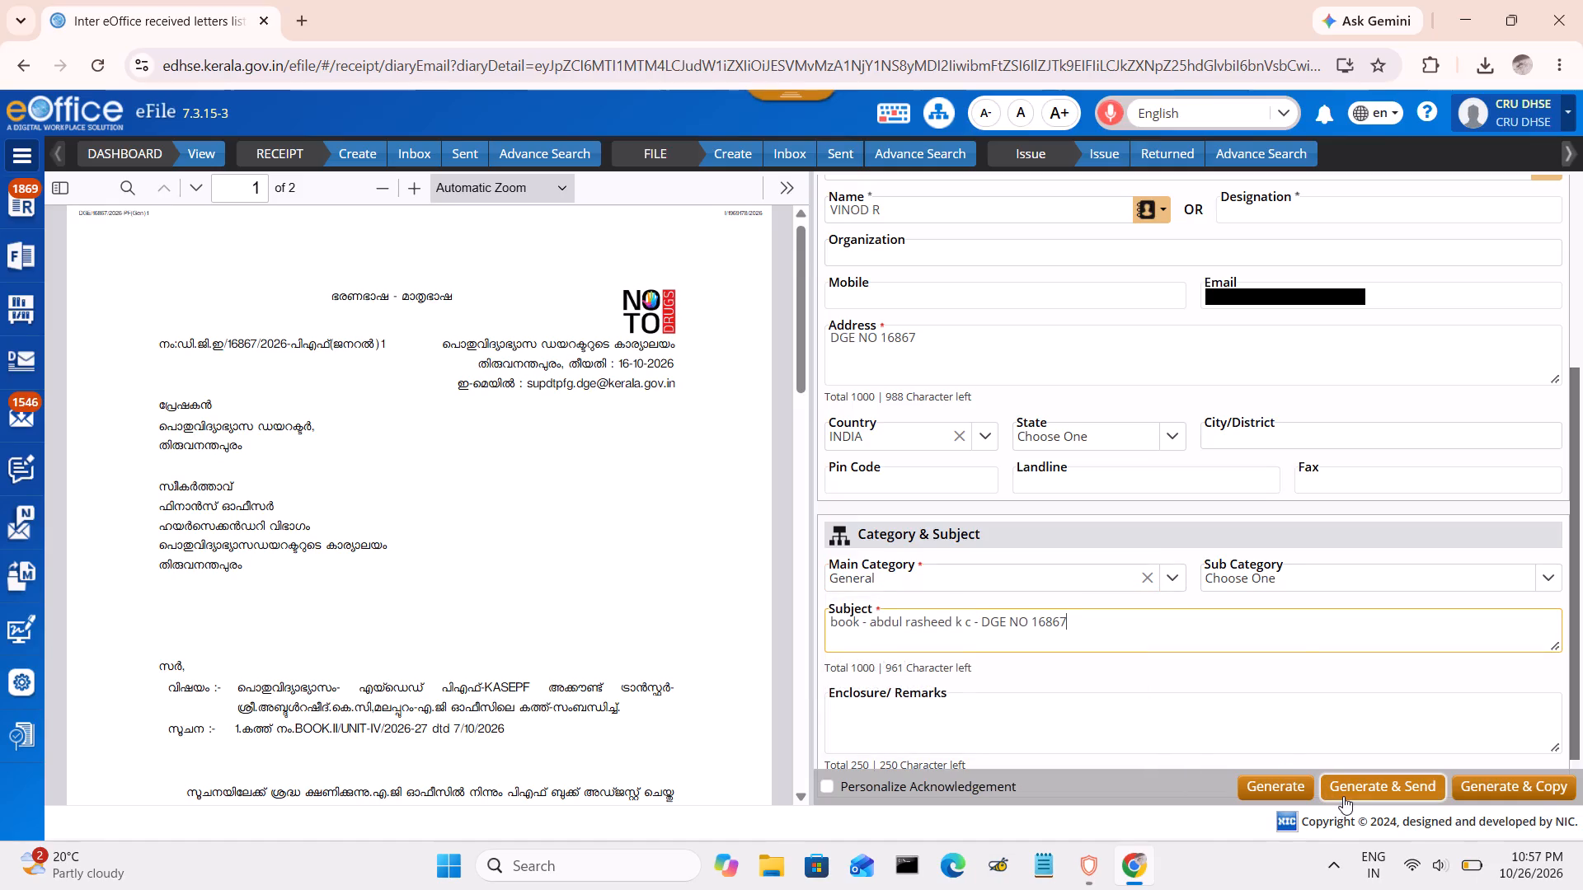
# Generate the DGE NO 16867 receipt and send it to the SS (PF) in DHSE-FINANCE (PF) DHSE.
pyautogui.click(1344, 795)
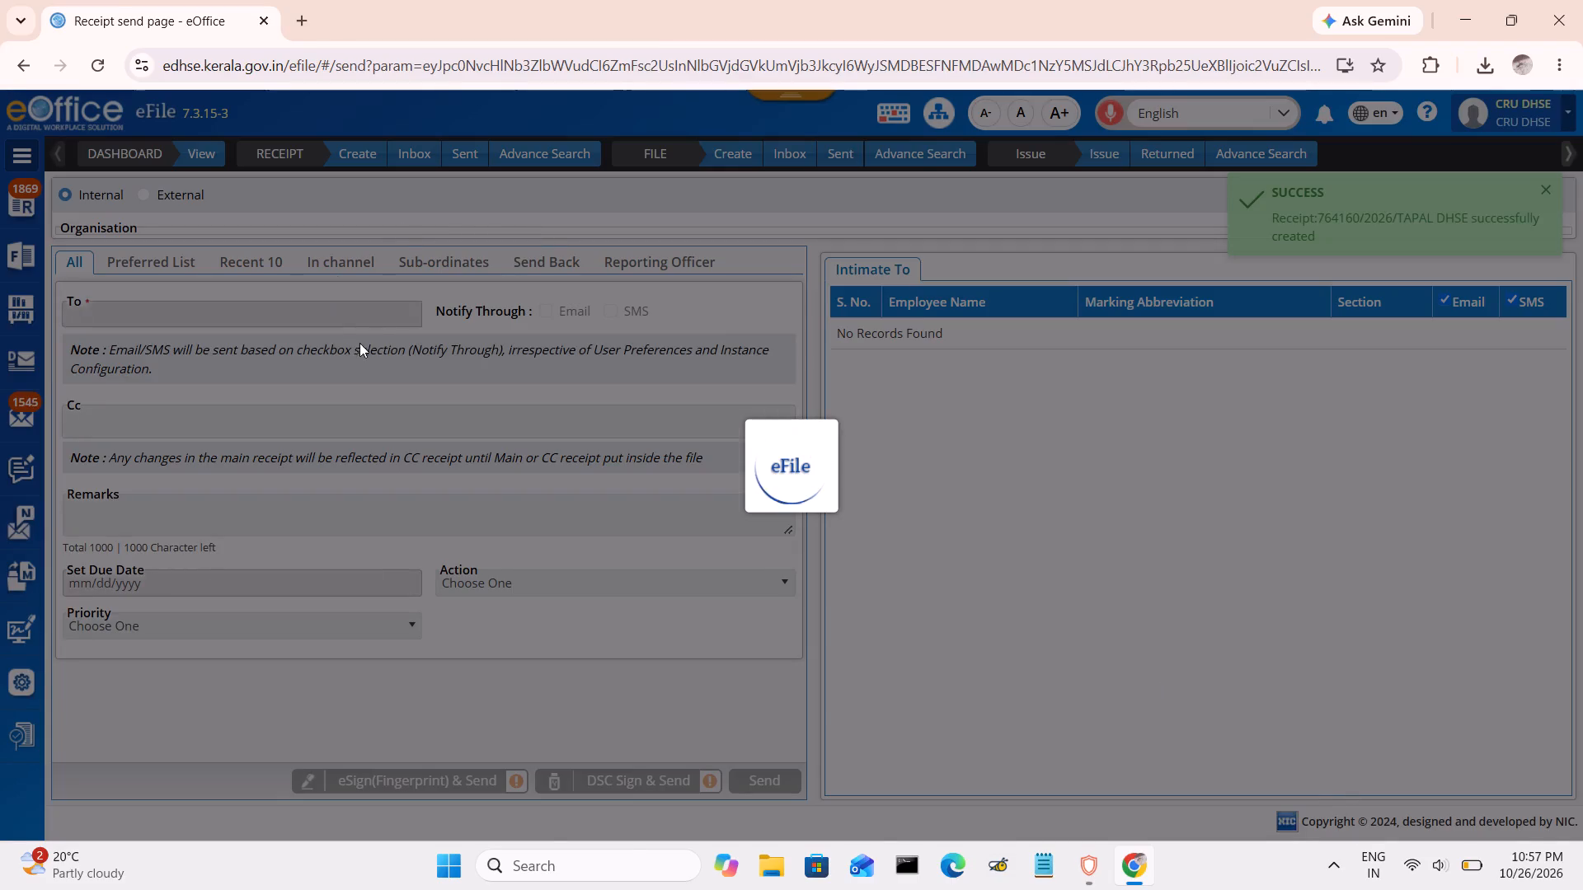
pyautogui.click(382, 312)
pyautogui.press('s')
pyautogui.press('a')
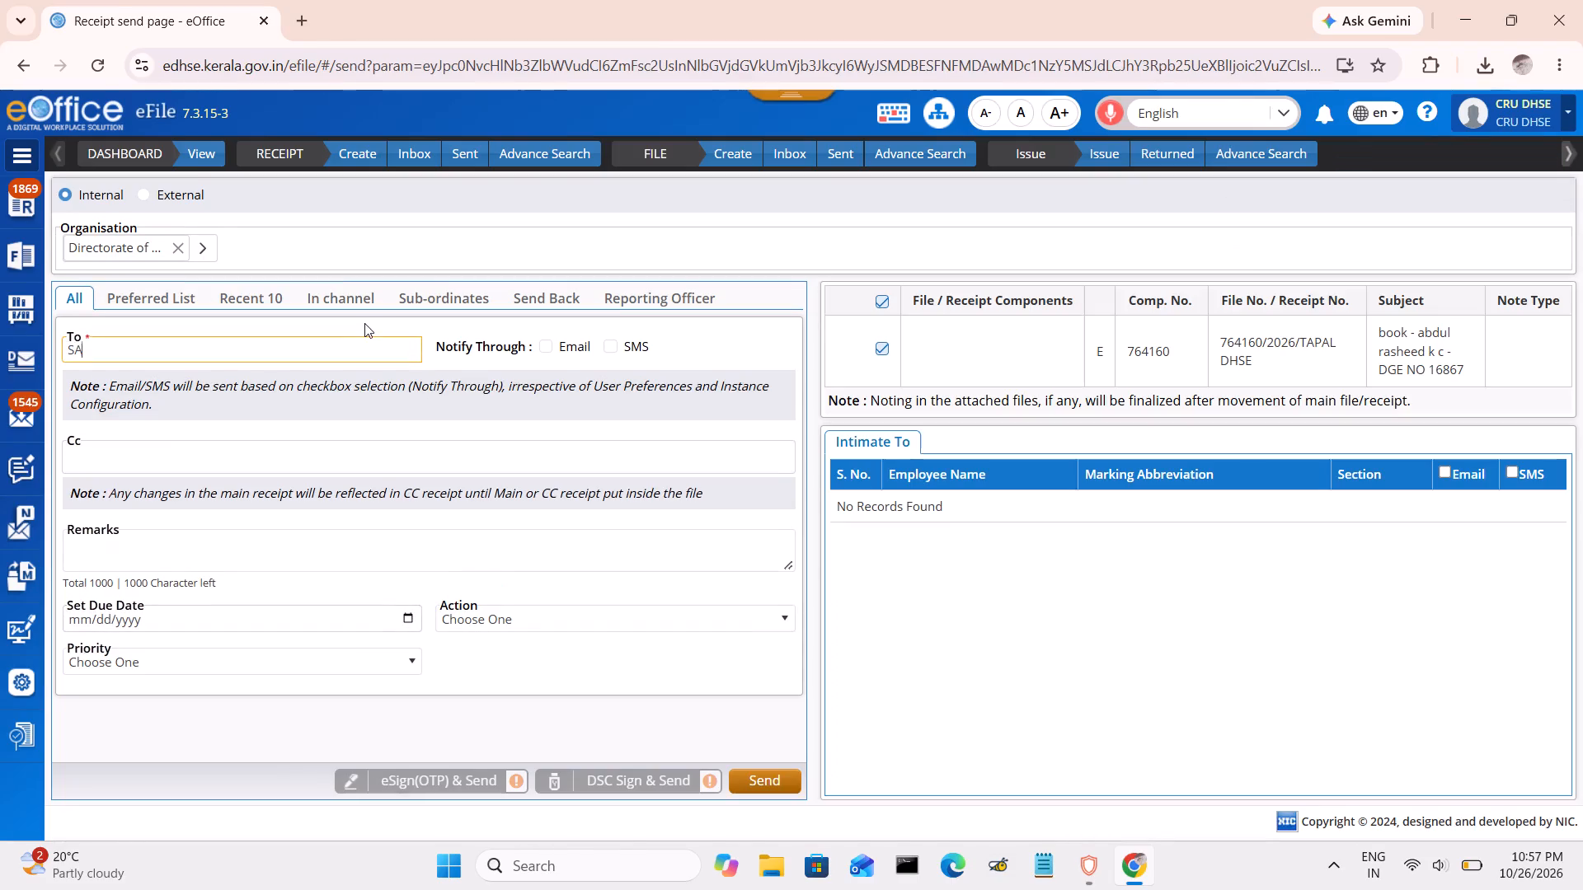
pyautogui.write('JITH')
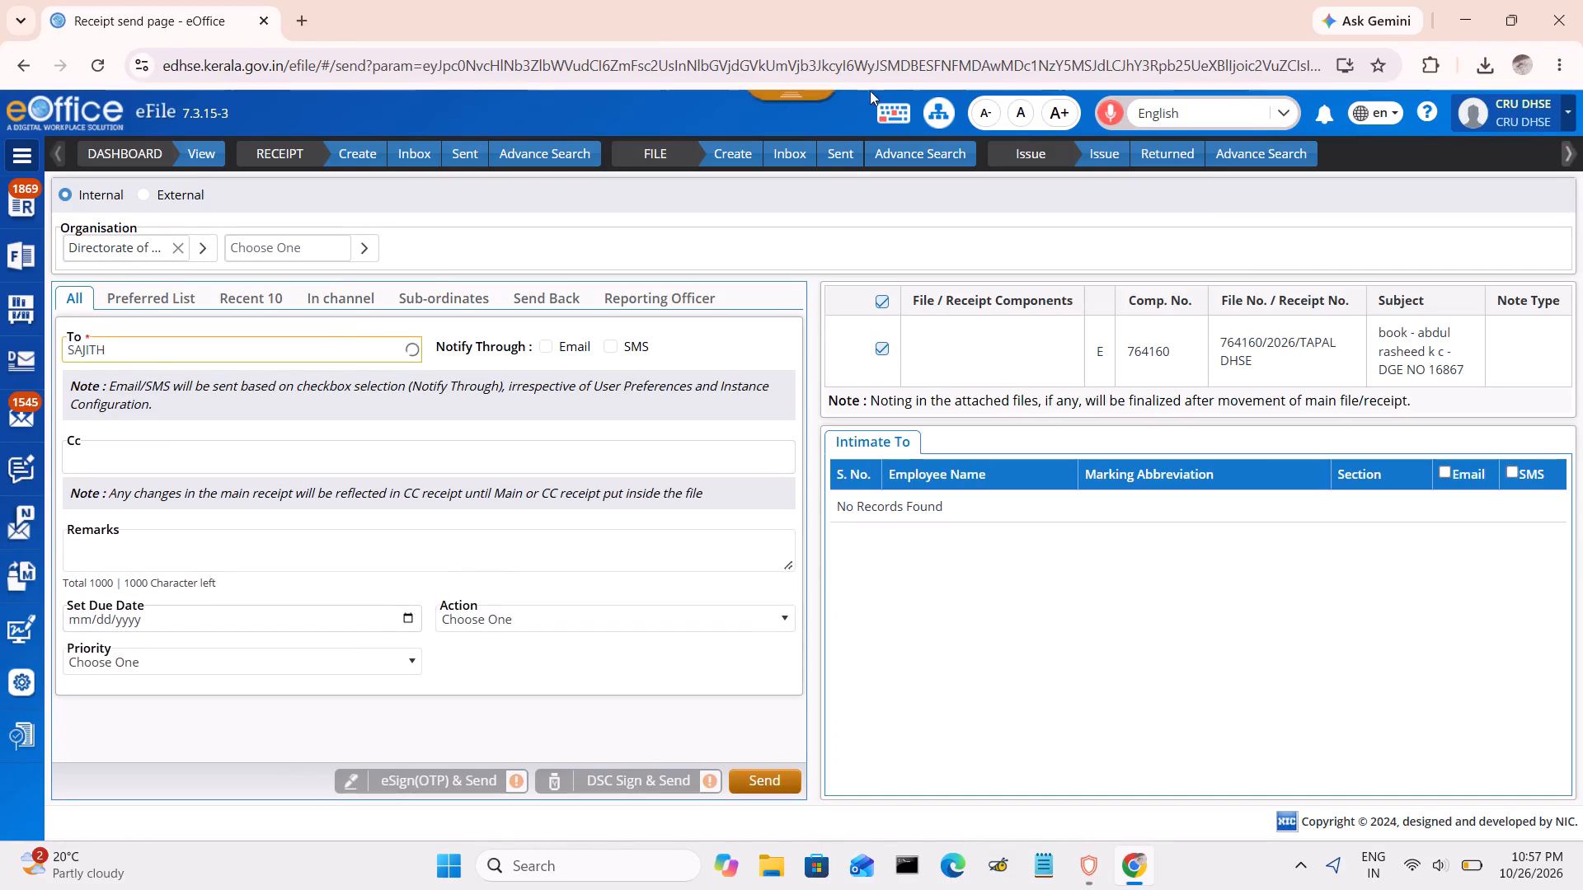
pyautogui.click(230, 410)
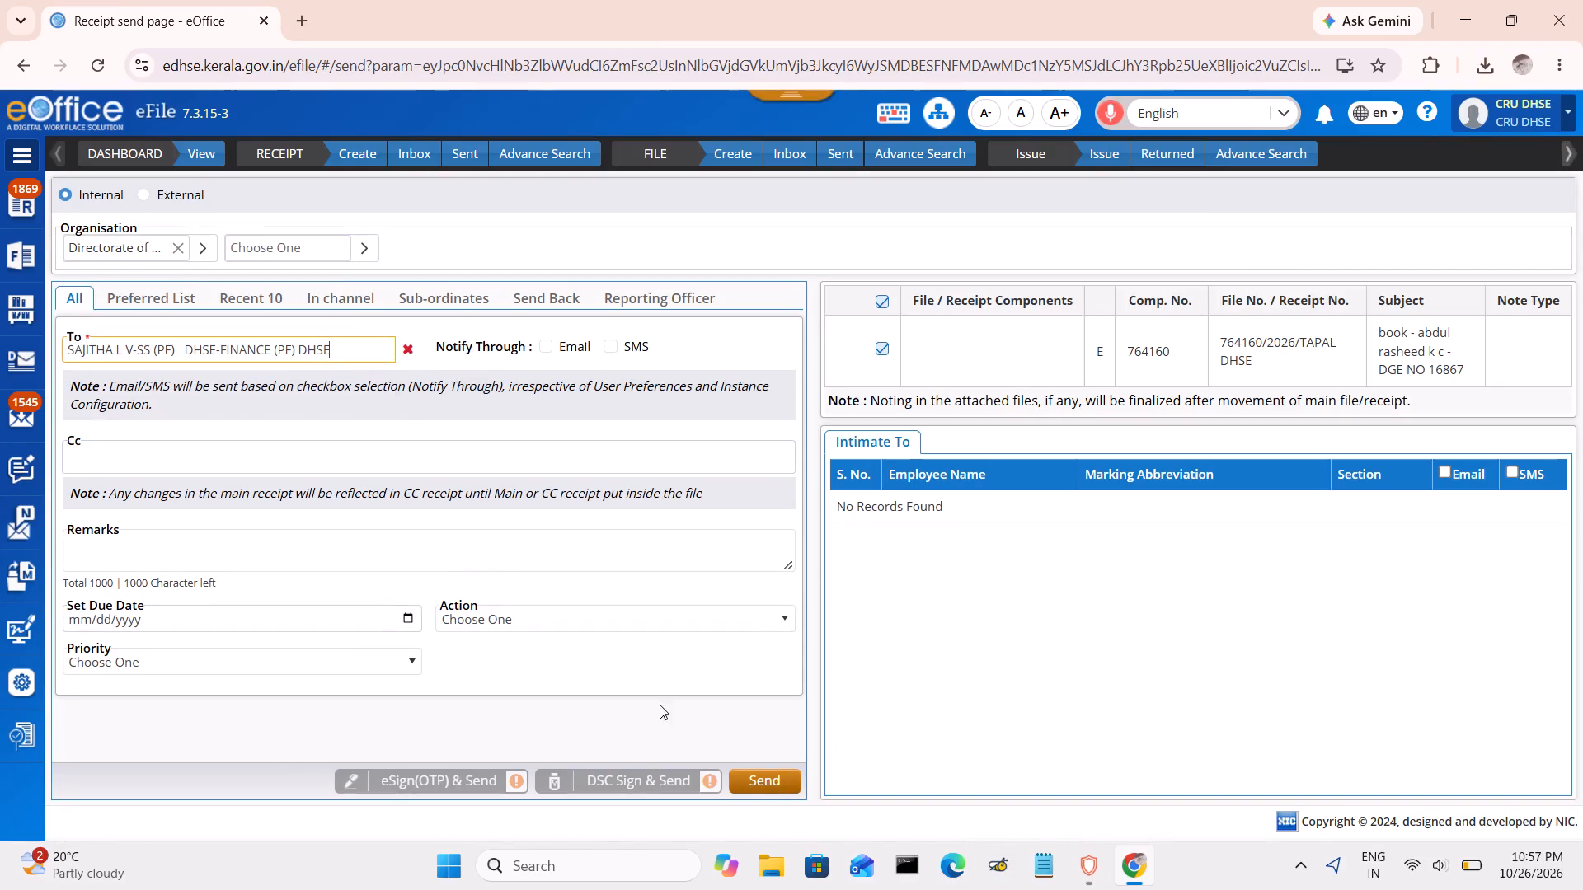
pyautogui.click(757, 783)
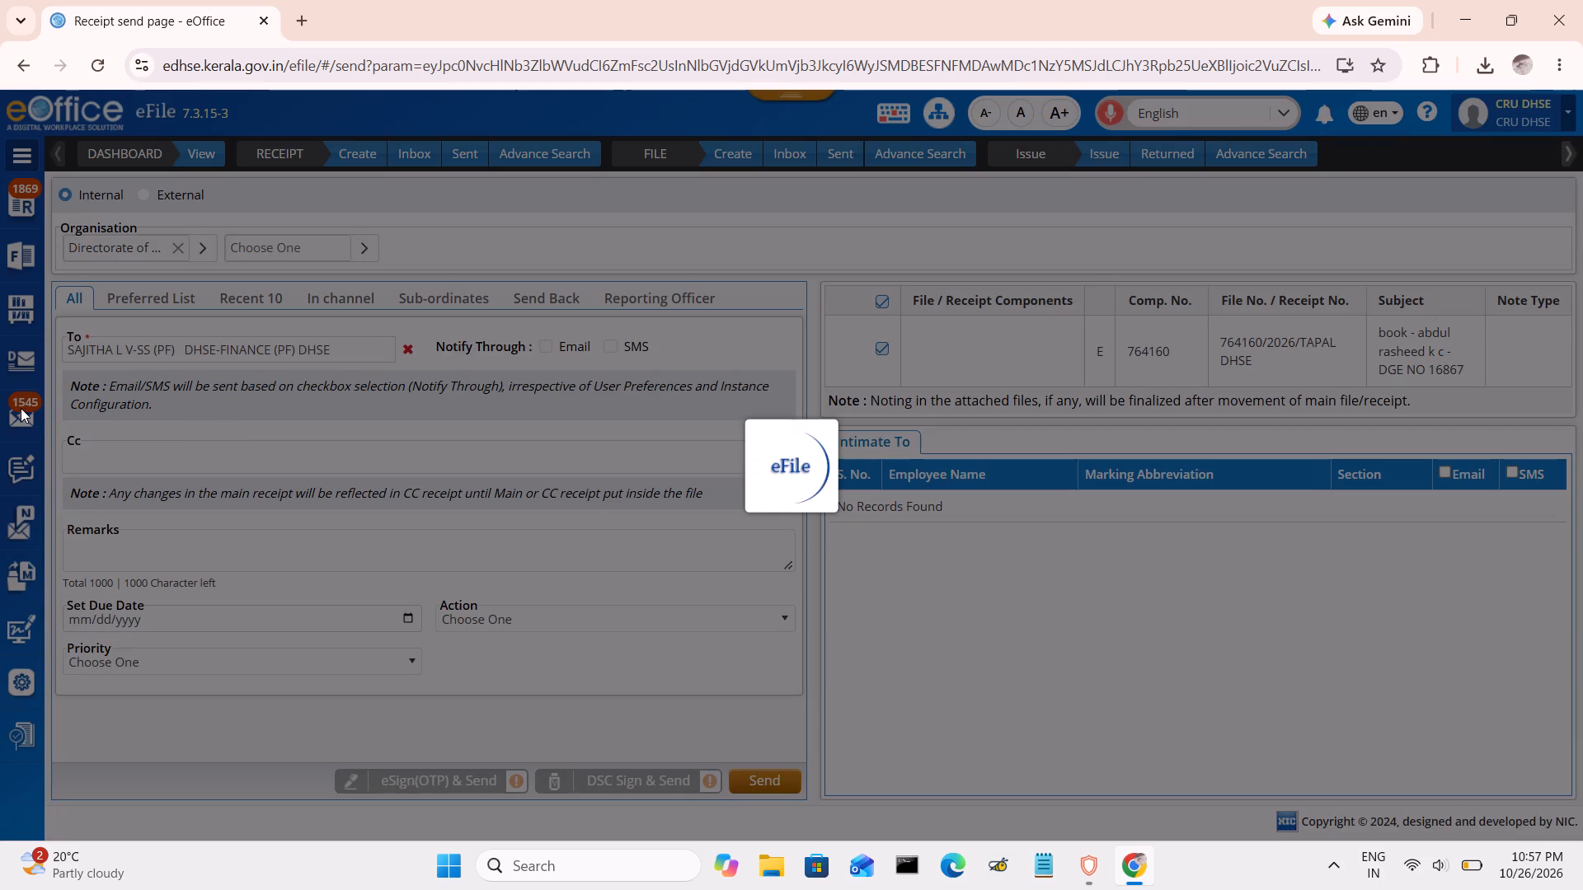
# Return to the received Inter eOffice letters and start diarising DIS/3056357/2026 with its received PDF followed by the attached PDF.
pyautogui.click(21, 408)
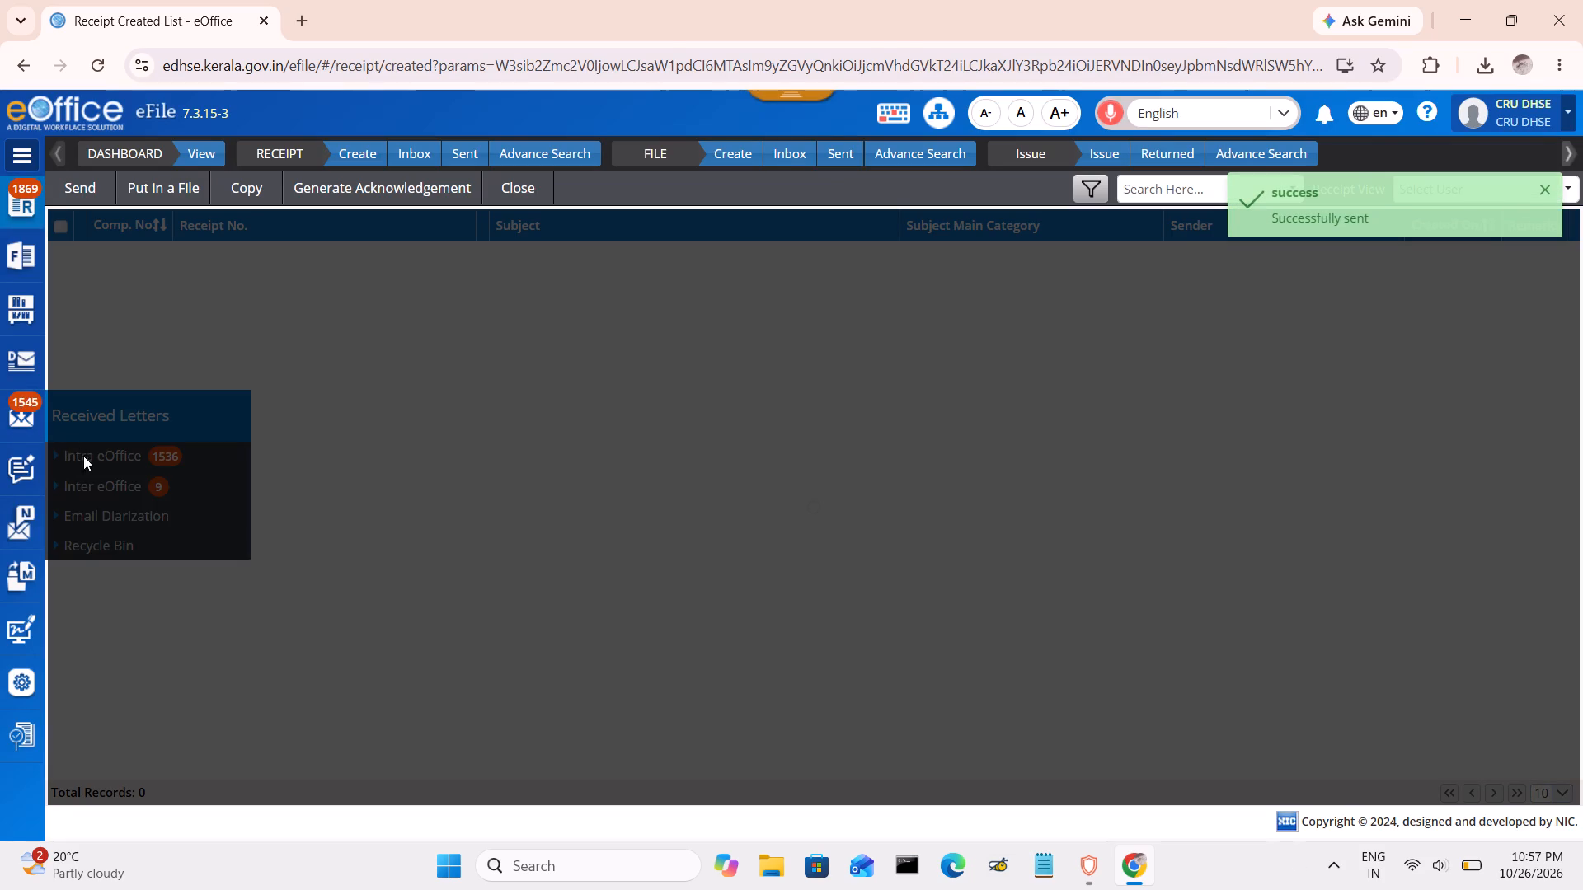
pyautogui.click(96, 480)
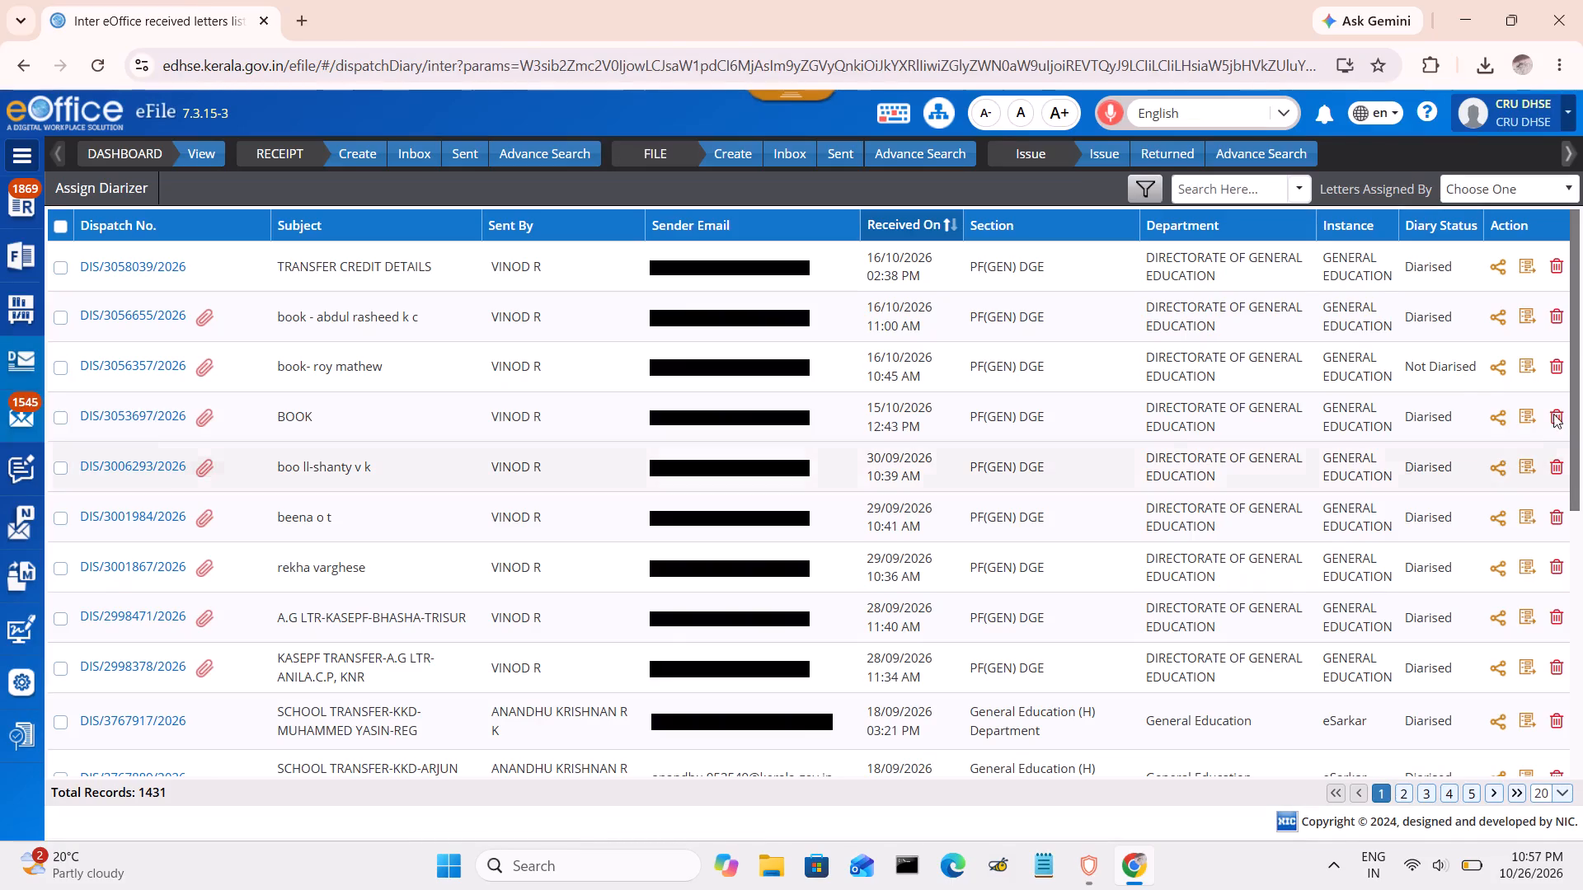
pyautogui.click(1524, 360)
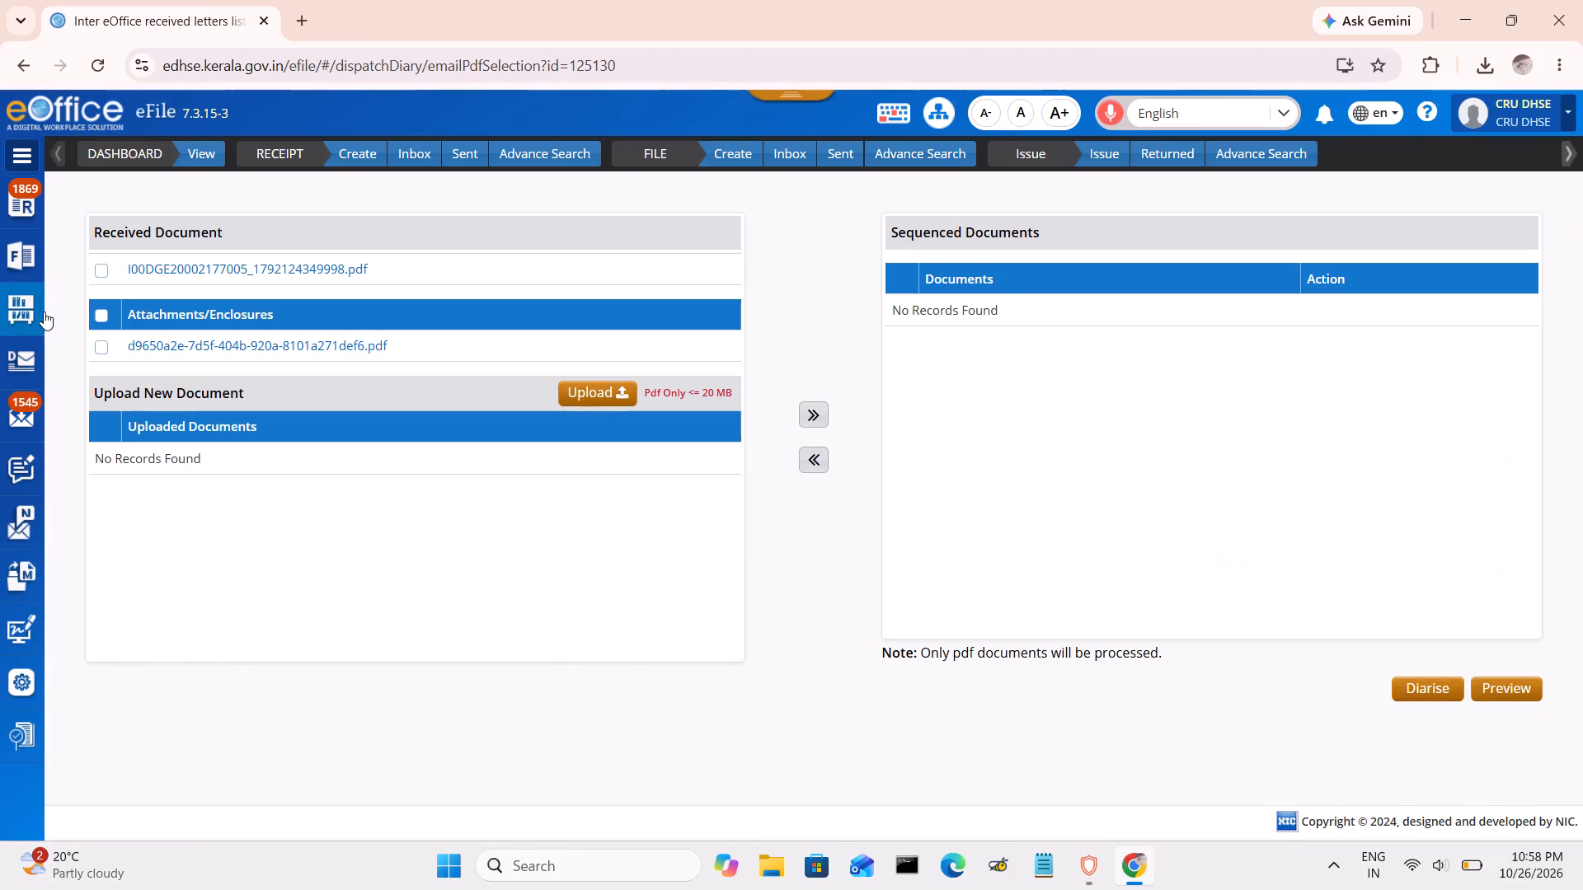
pyautogui.click(104, 269)
pyautogui.click(103, 349)
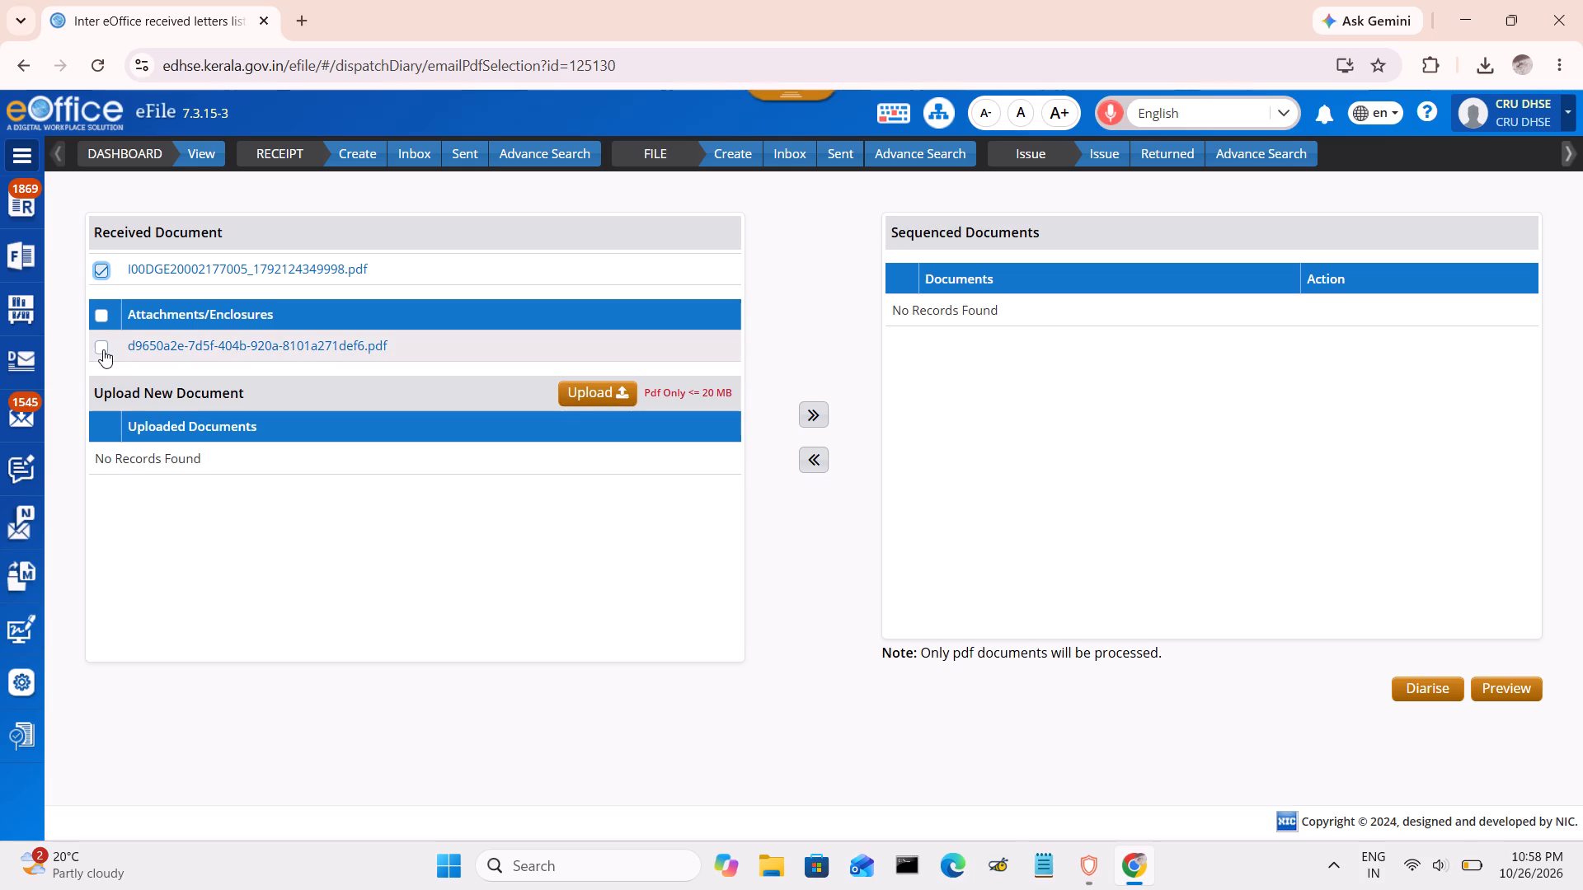
pyautogui.click(817, 413)
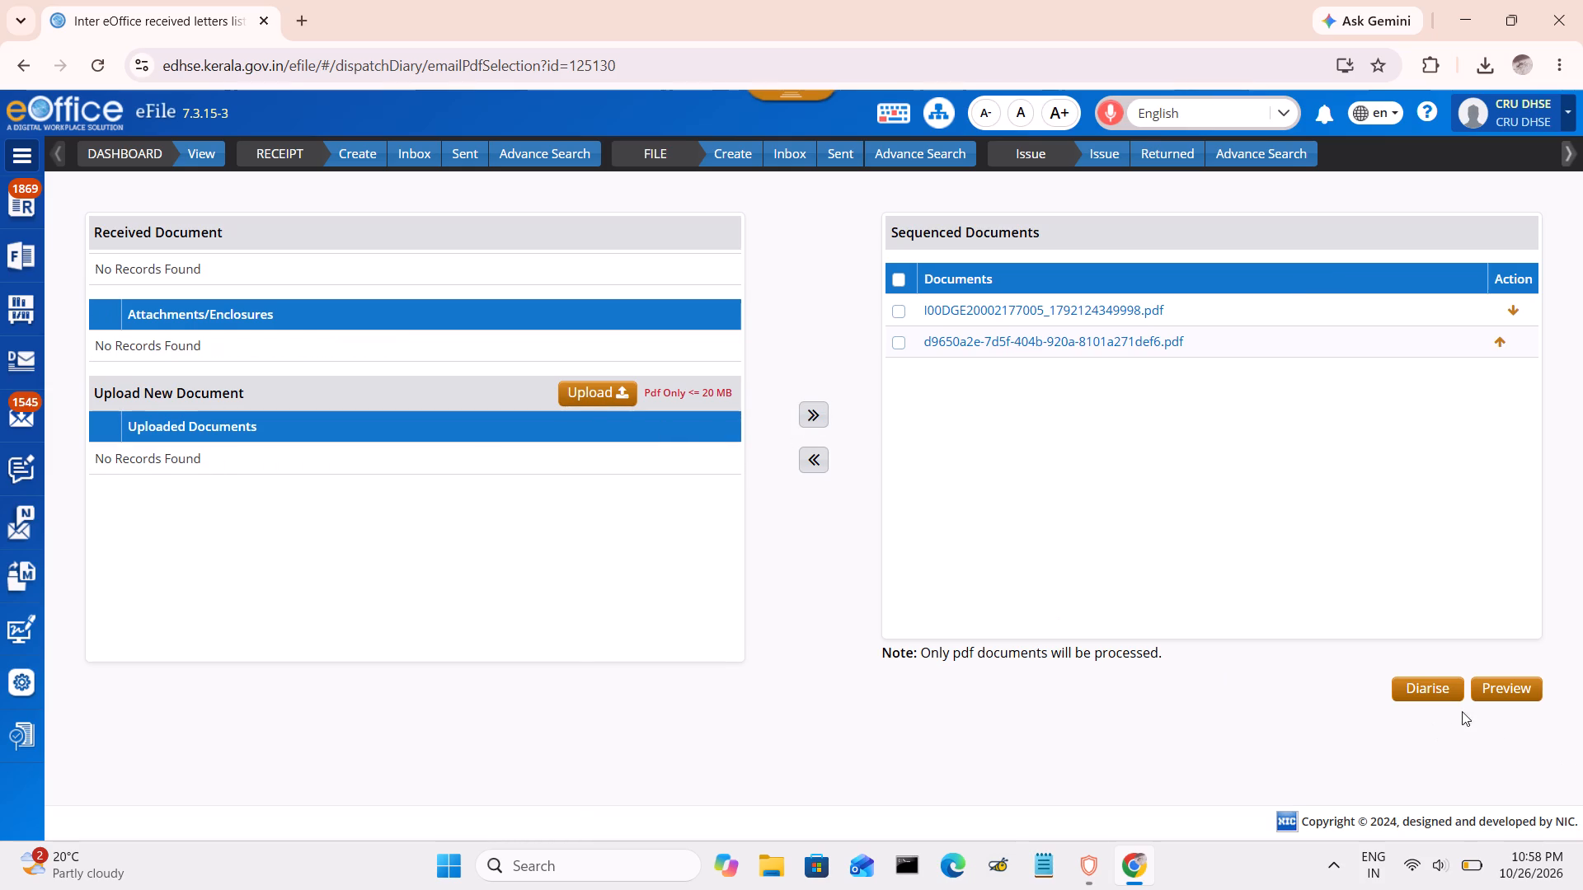
pyautogui.click(1435, 684)
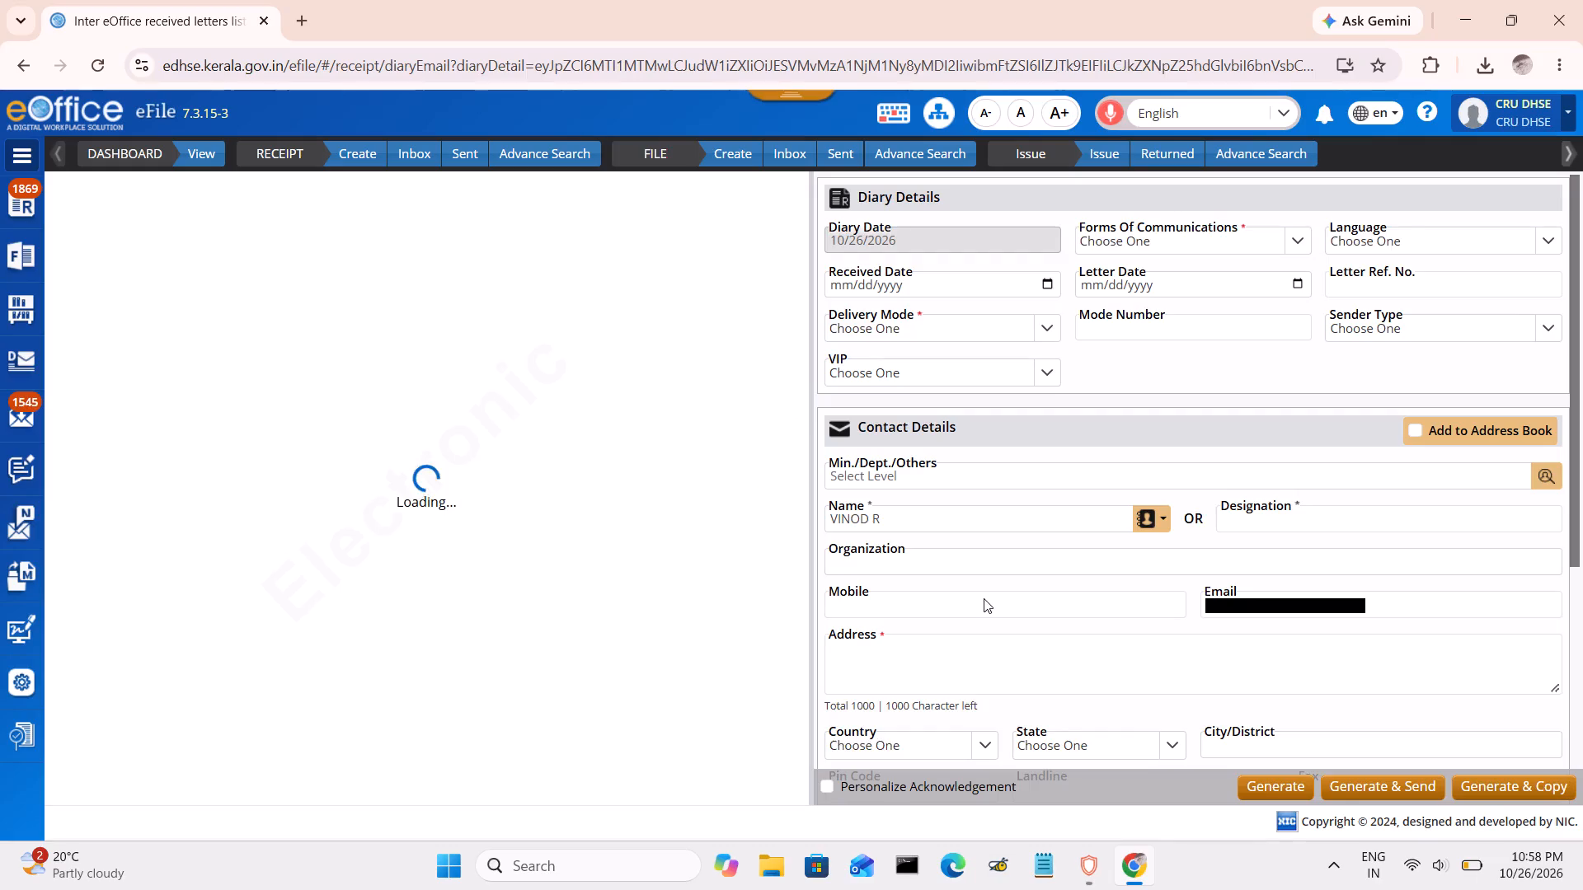
# Enter "DGE NO 16573" as the sender address, copy it, and set the main category to General.
pyautogui.click(934, 673)
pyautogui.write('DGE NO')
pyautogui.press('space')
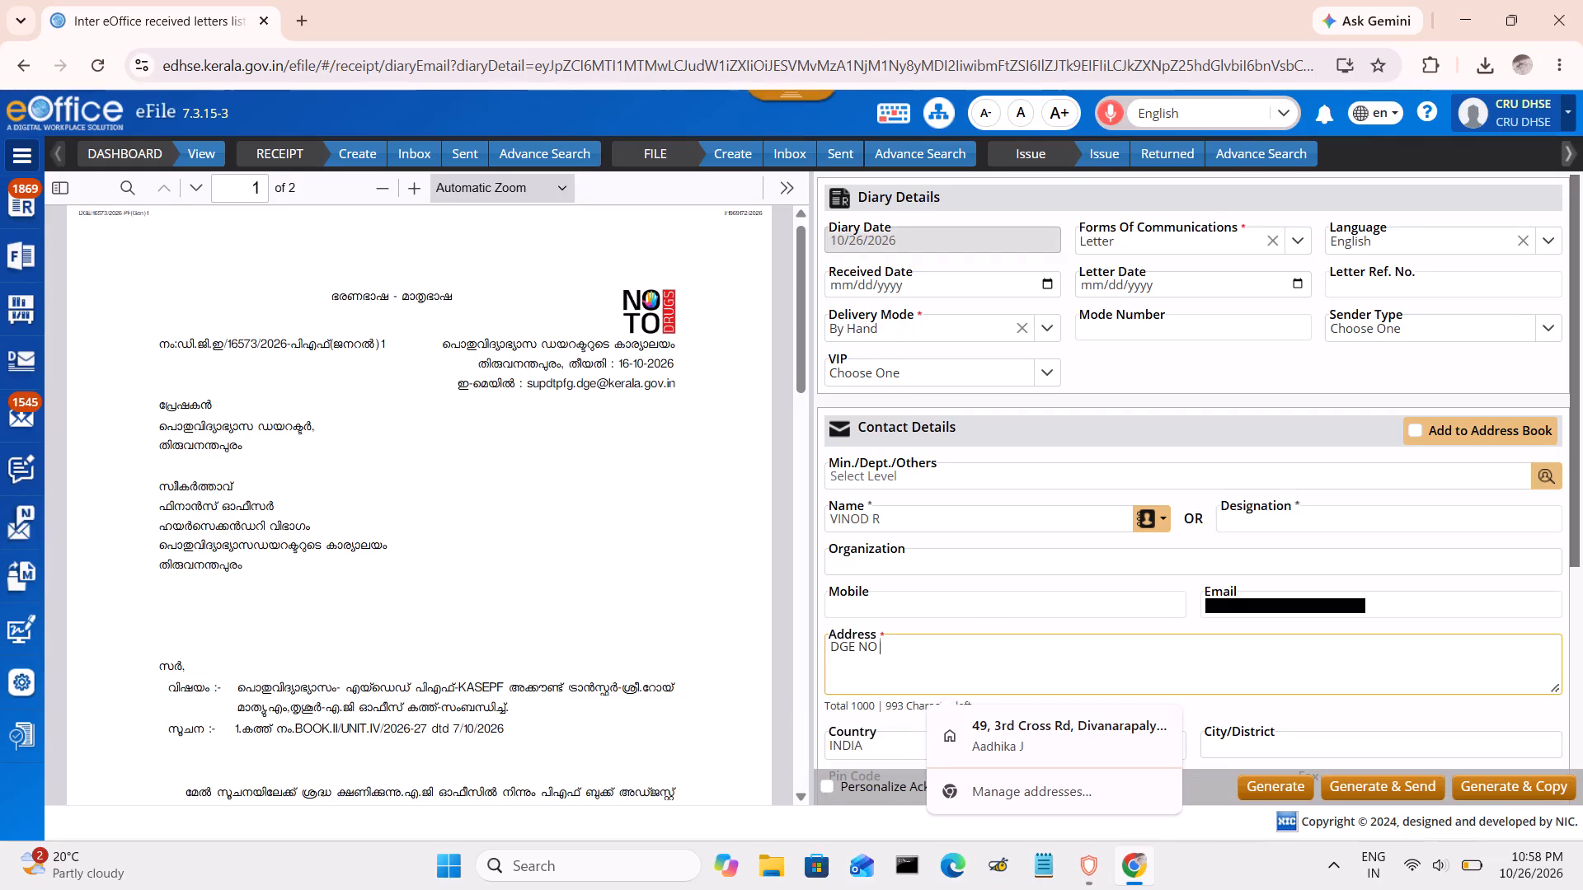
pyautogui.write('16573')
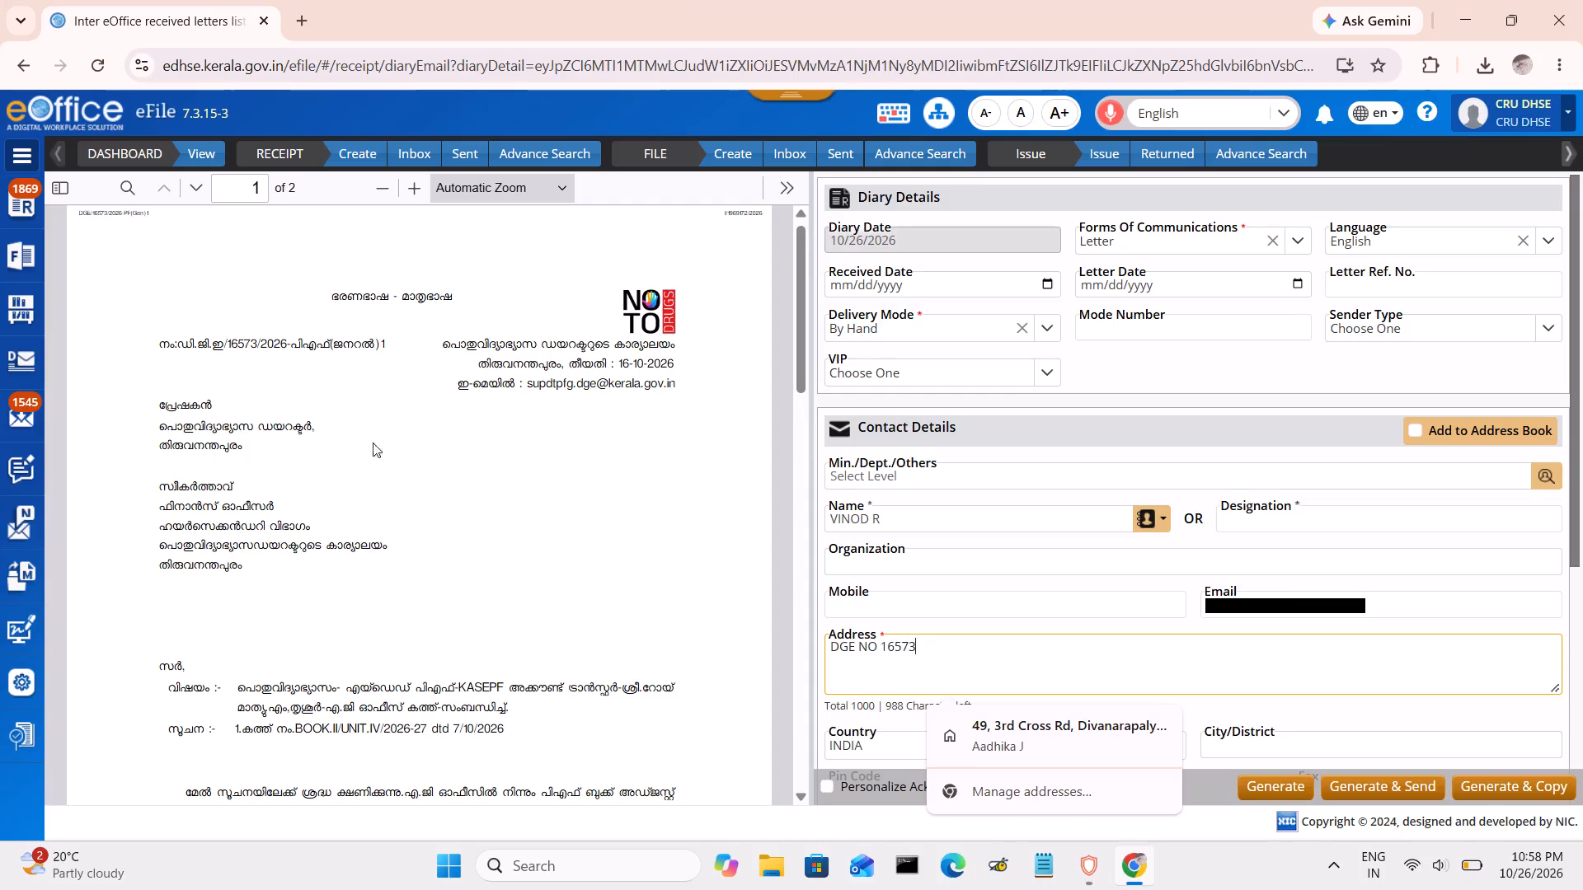
pyautogui.moveTo(960, 656); pyautogui.dragTo(775, 658)
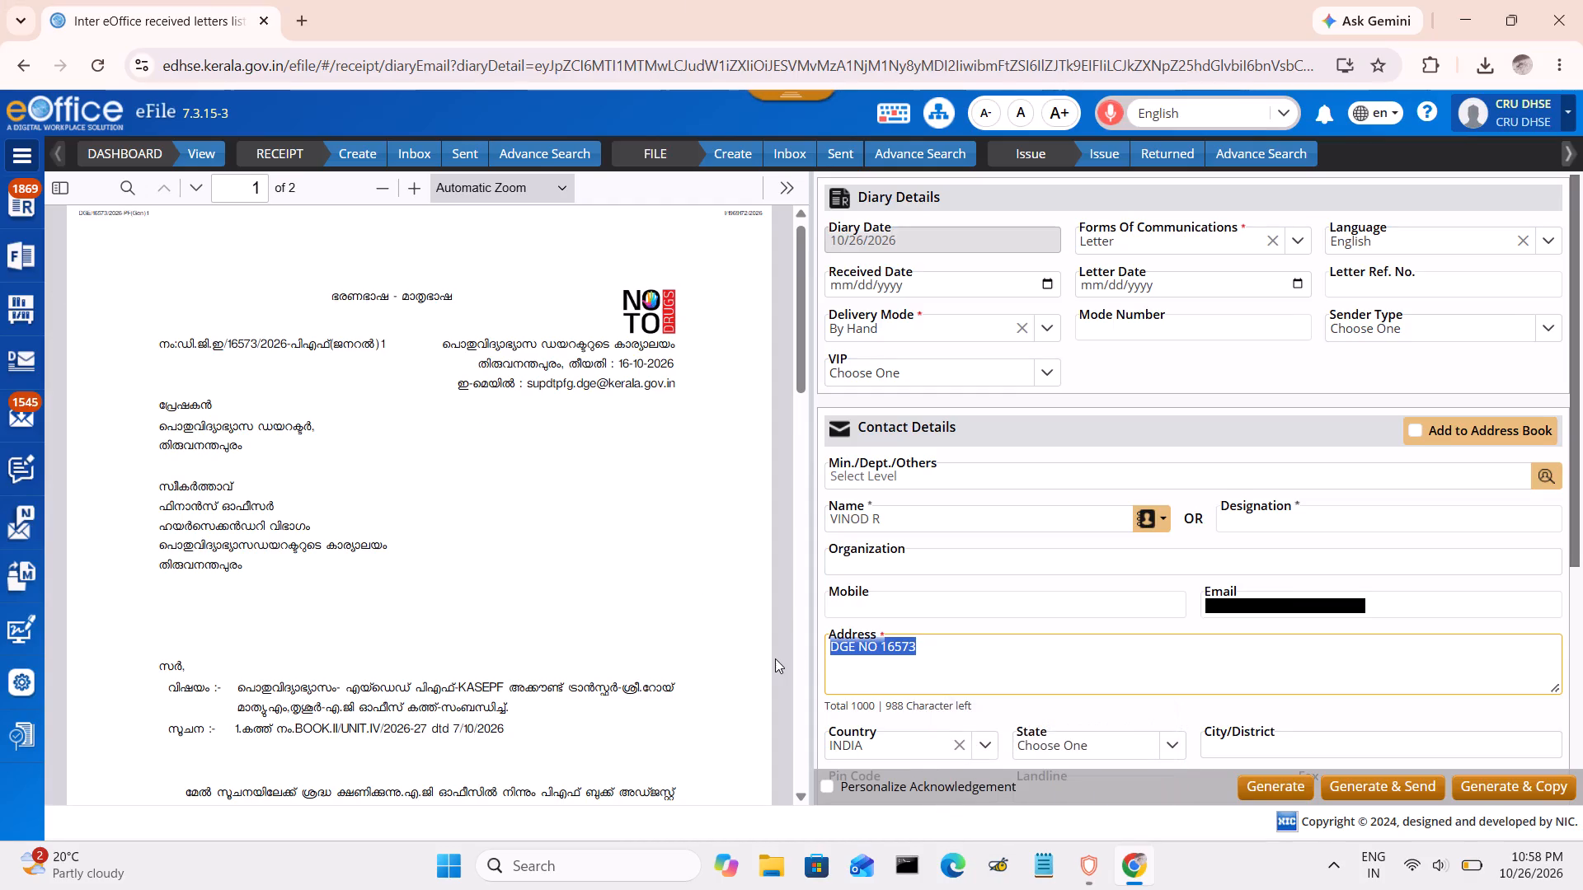
pyautogui.hotkey('ctrl', 'c')
pyautogui.scroll(-6, 1115, 642)
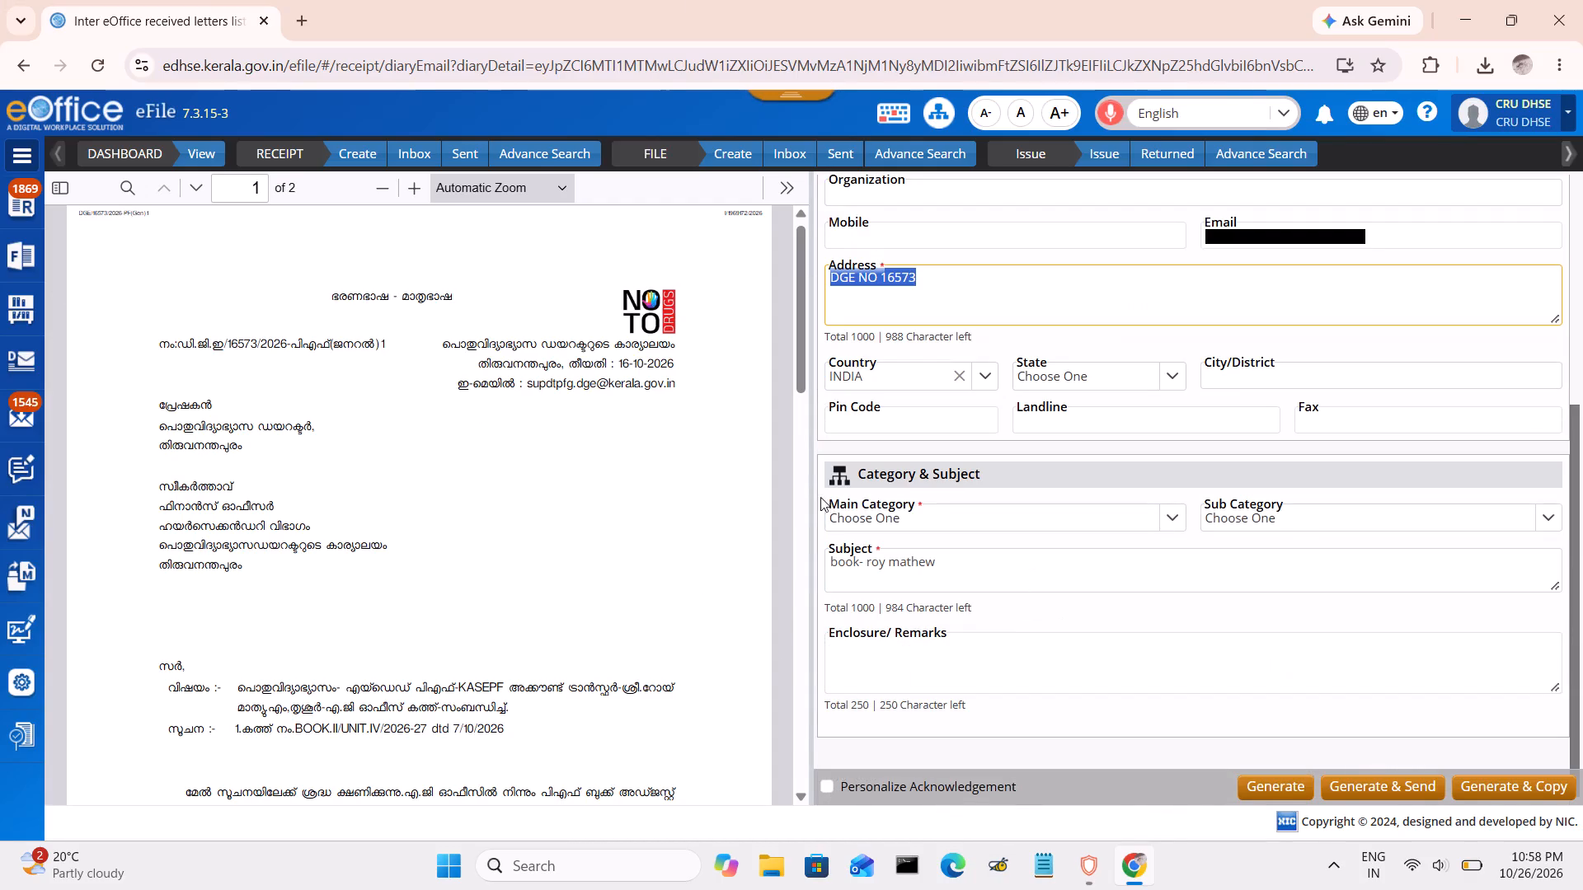
pyautogui.click(844, 508)
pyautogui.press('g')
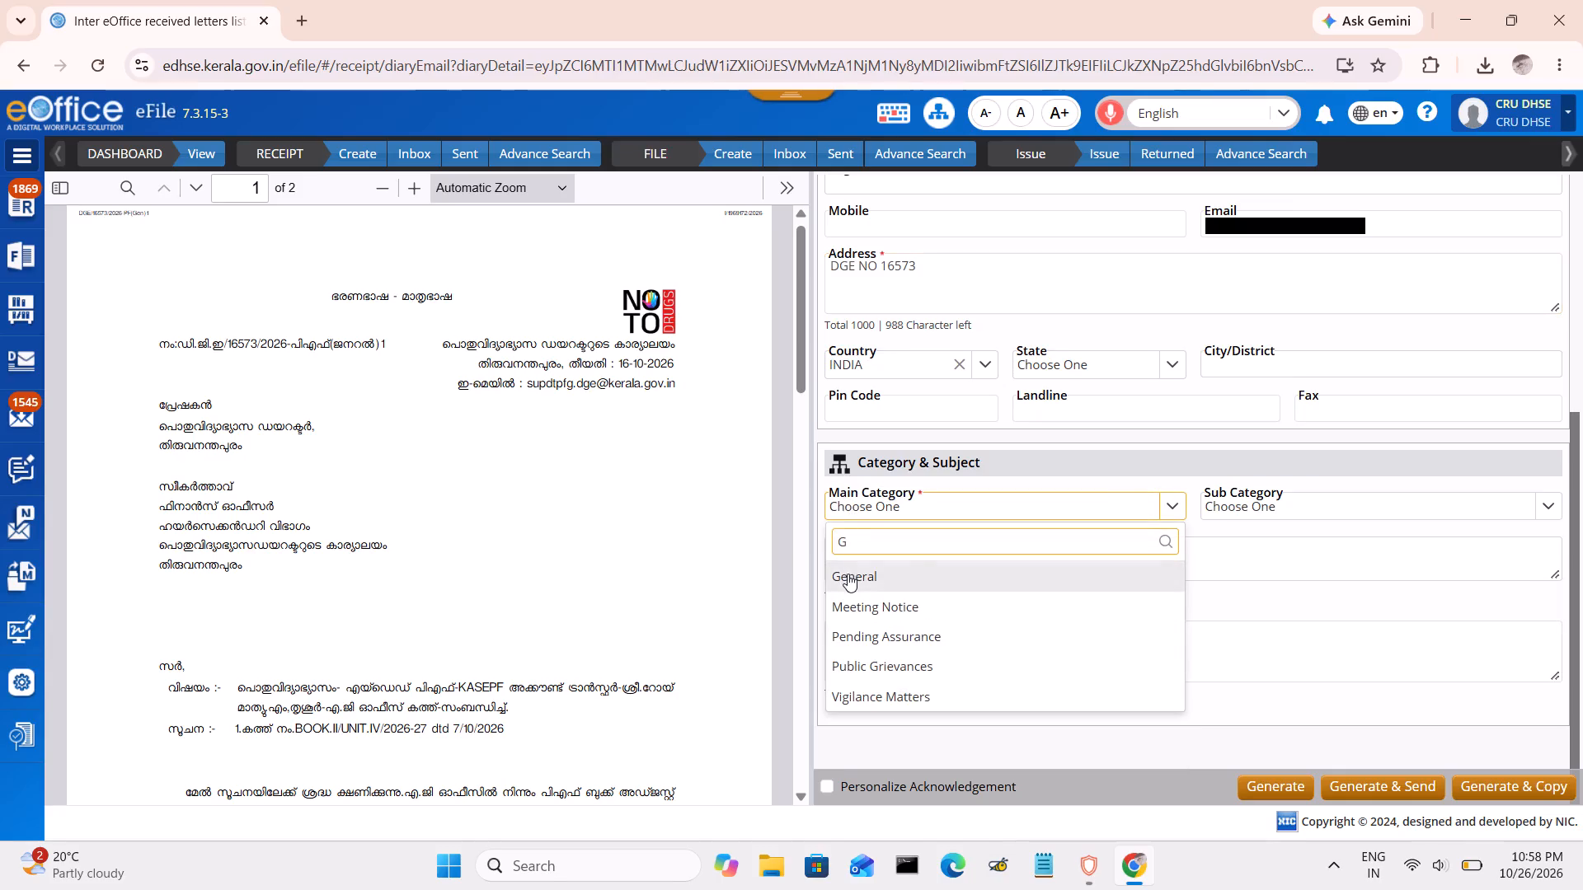
pyautogui.click(848, 574)
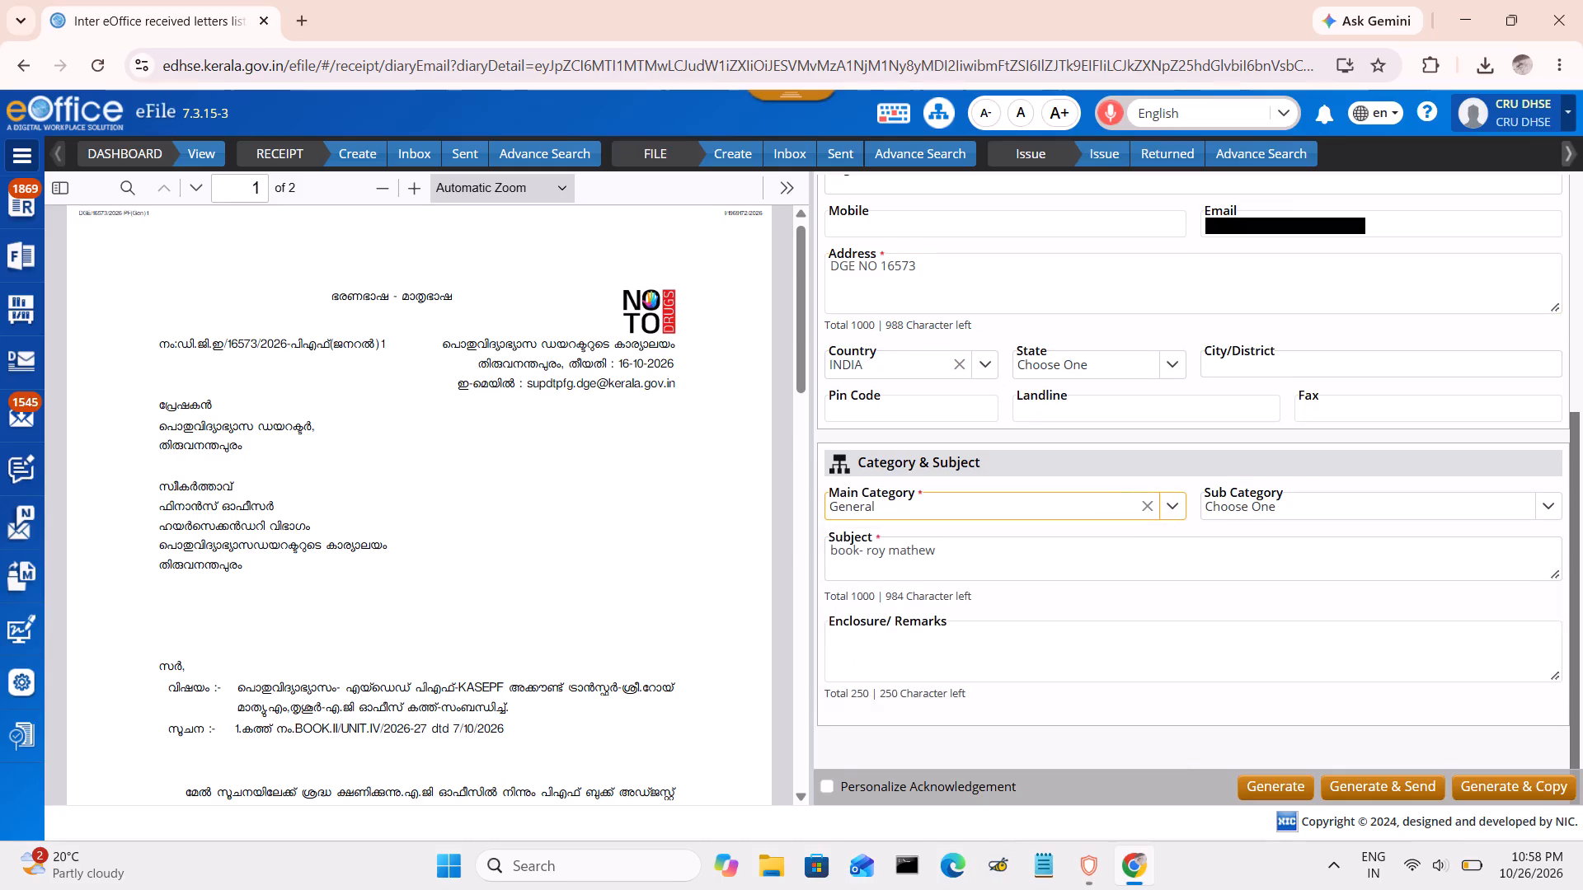
# Append a hyphen and the copied "DGE NO 16573" to the end of the letter's existing subject.
pyautogui.click(974, 552)
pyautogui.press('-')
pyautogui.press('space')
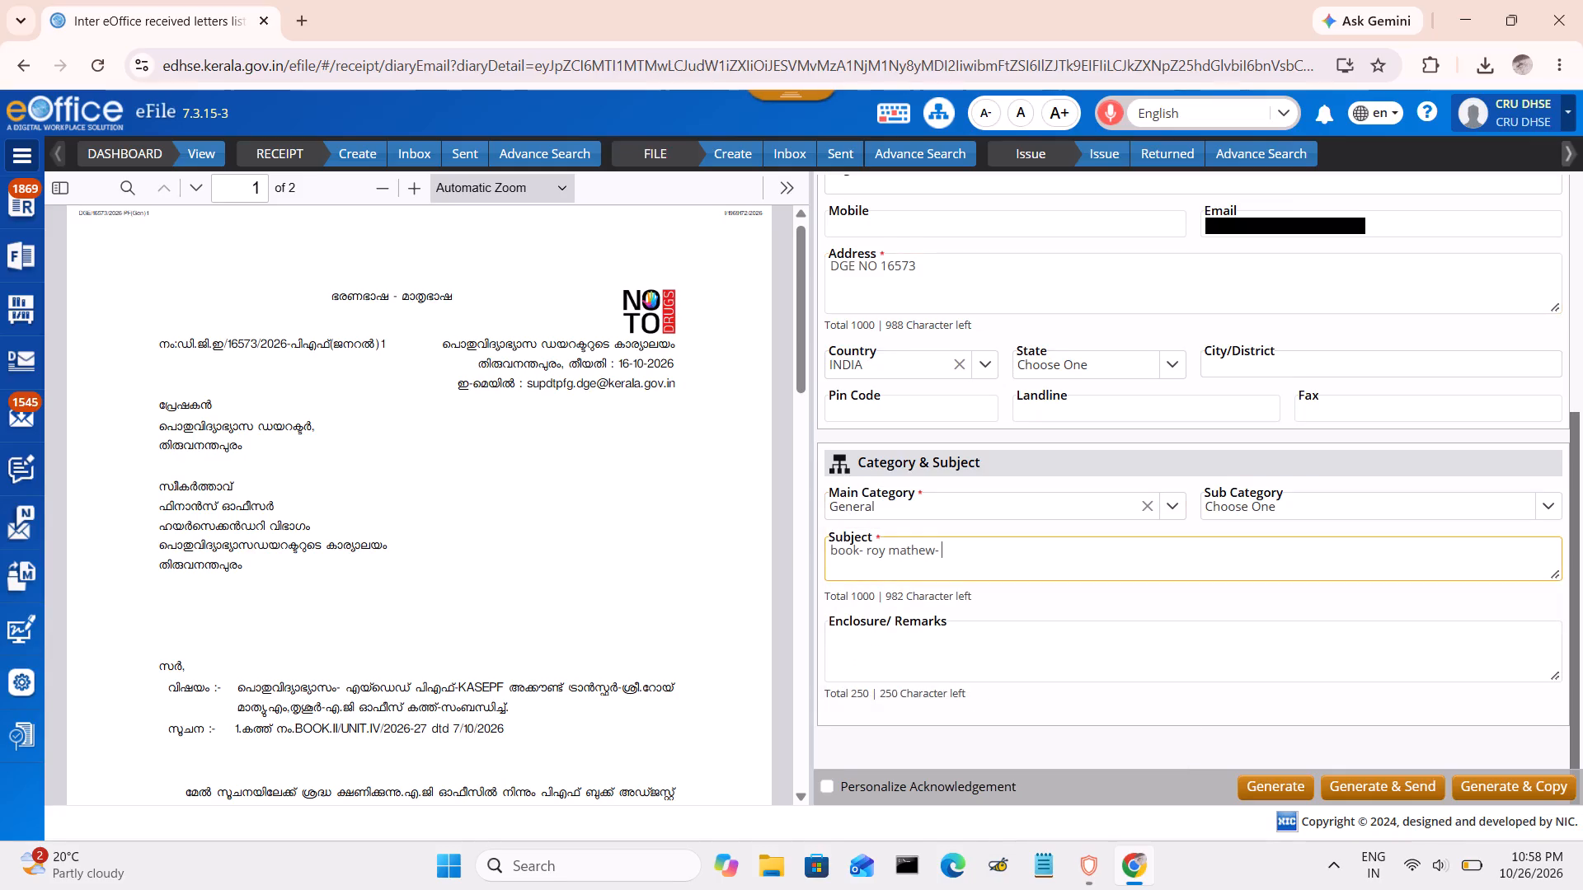
pyautogui.hotkey('ctrl', 'v')
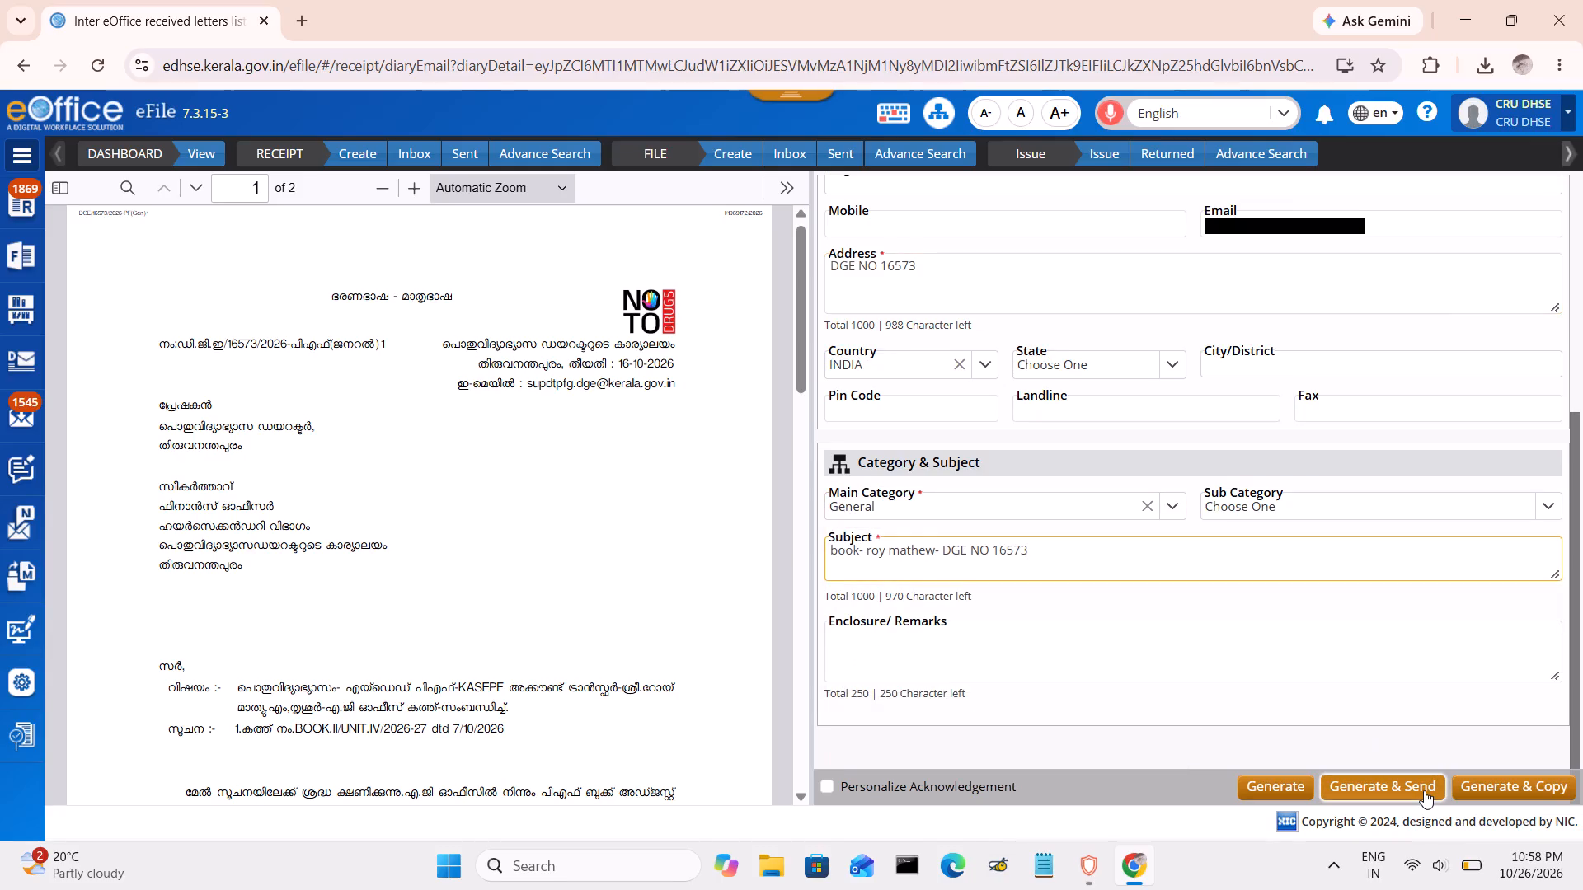
# Generate the DGE NO 16573 receipt and send it to the SS (PF) in DHSE-FINANCE (PF) DHSE.
pyautogui.click(1424, 790)
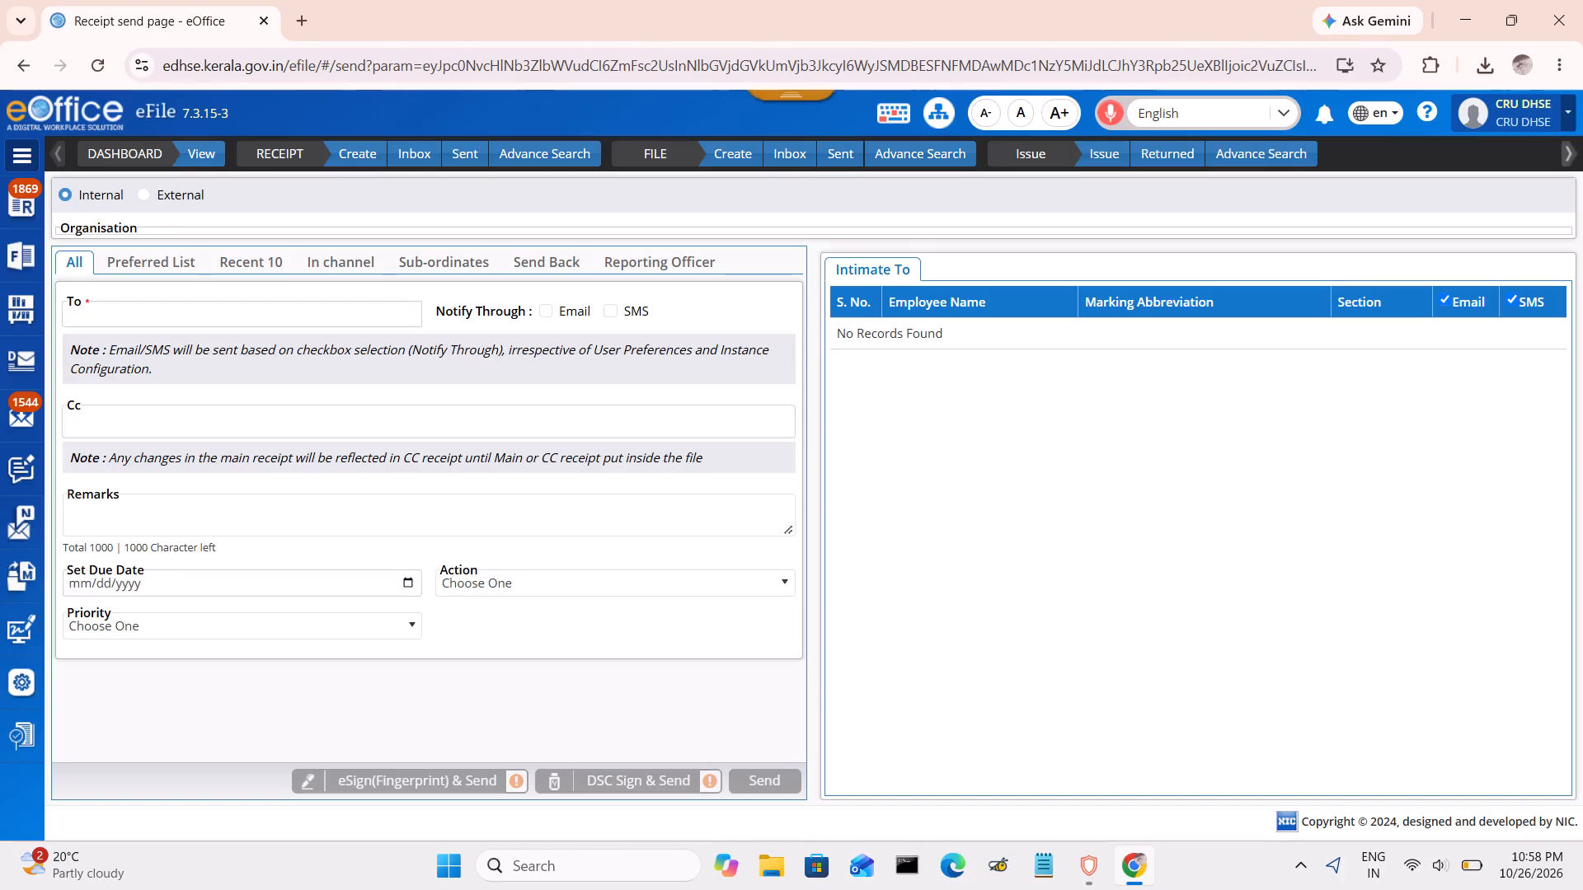
pyautogui.click(267, 314)
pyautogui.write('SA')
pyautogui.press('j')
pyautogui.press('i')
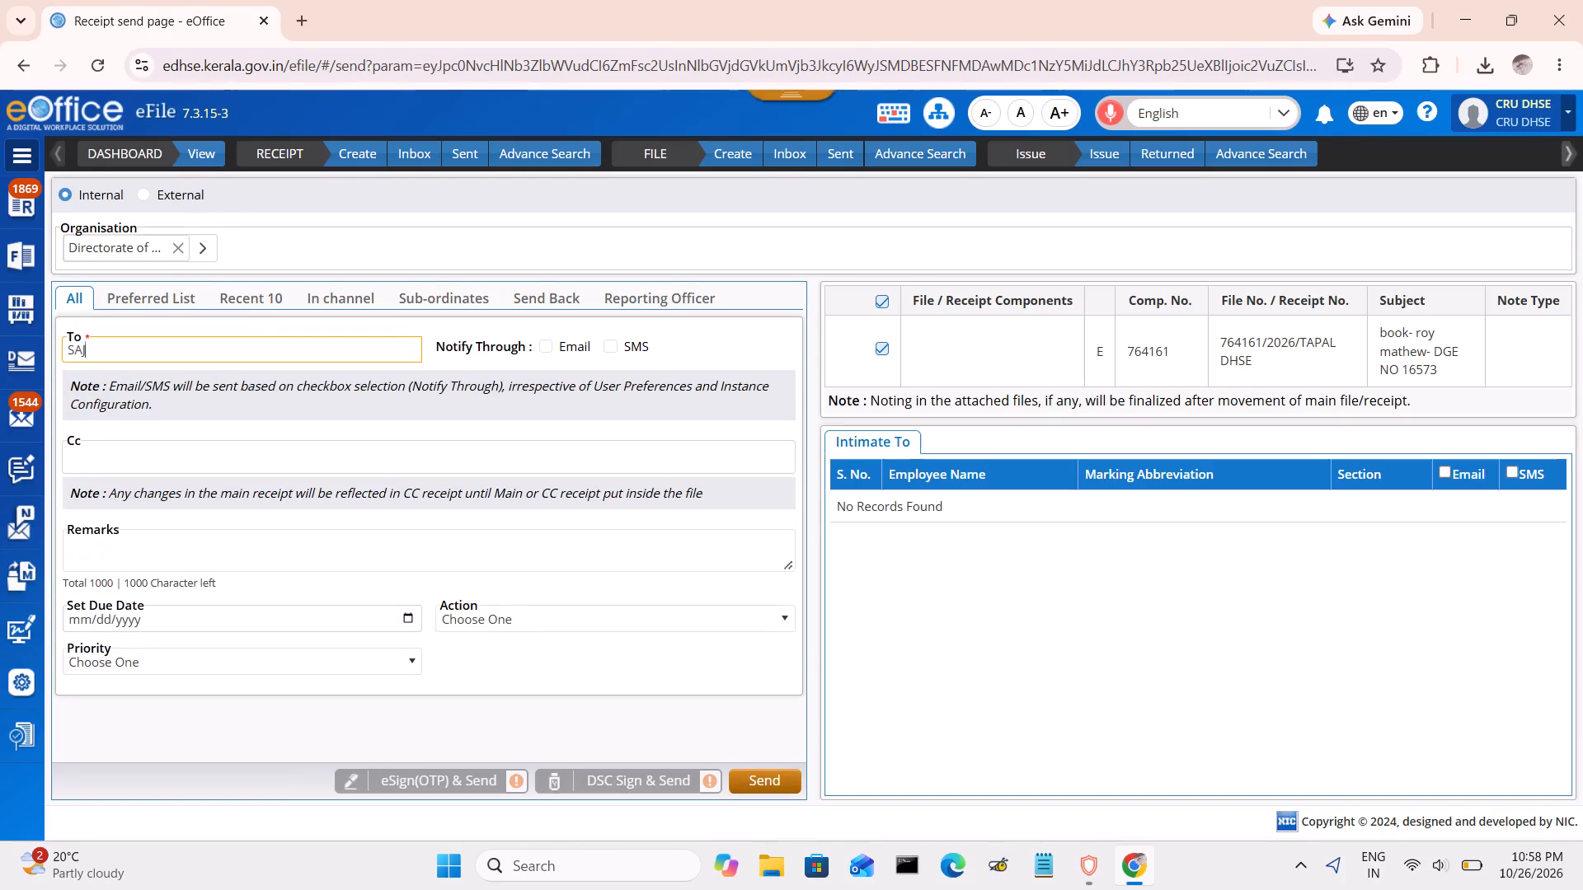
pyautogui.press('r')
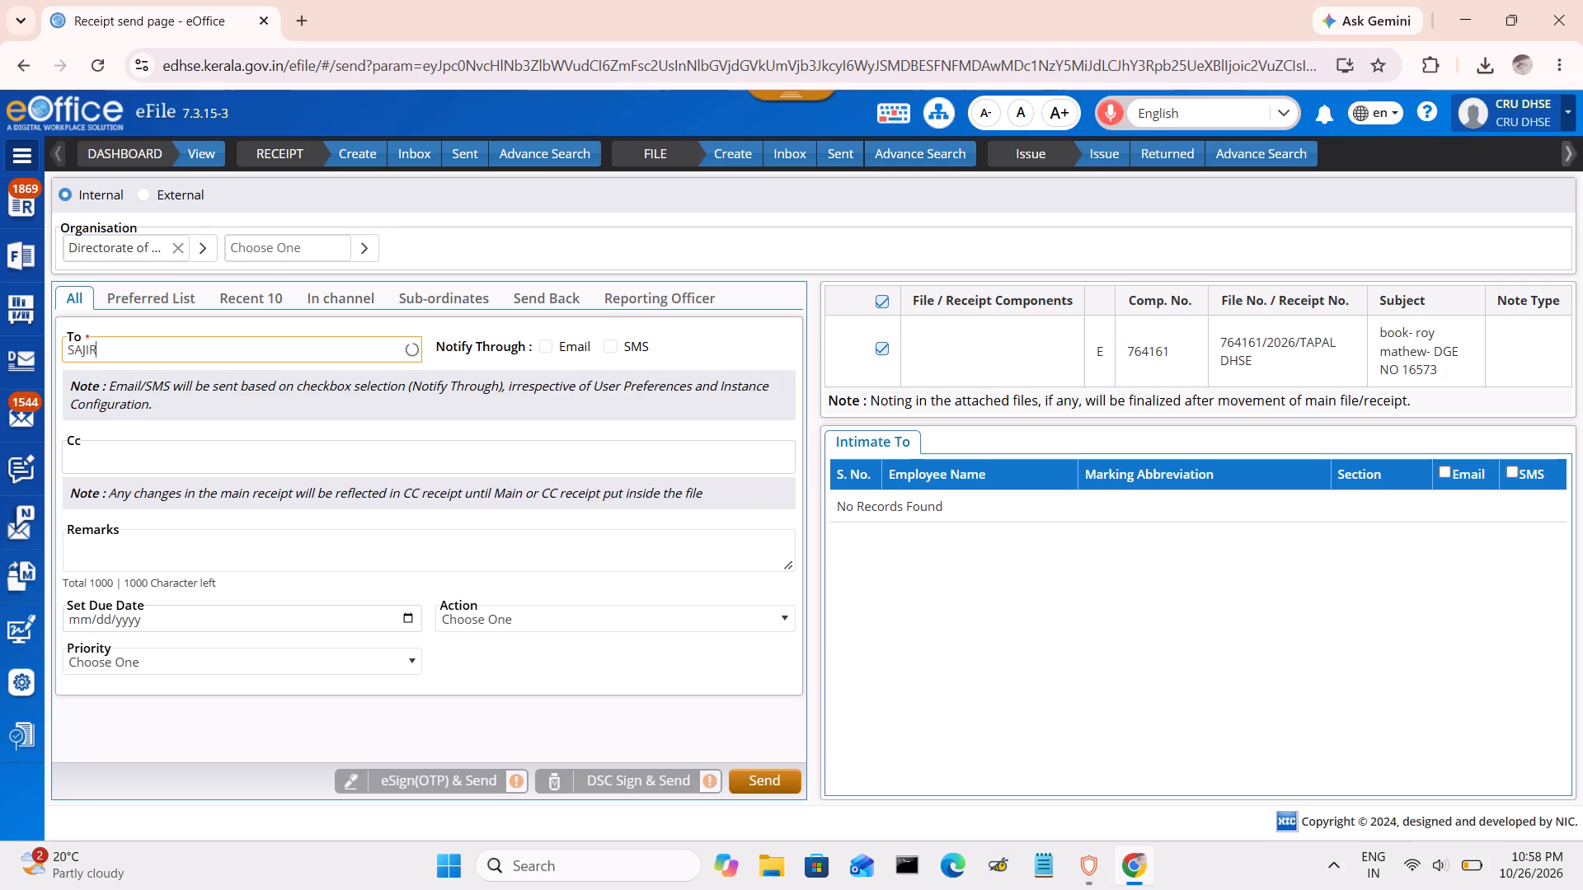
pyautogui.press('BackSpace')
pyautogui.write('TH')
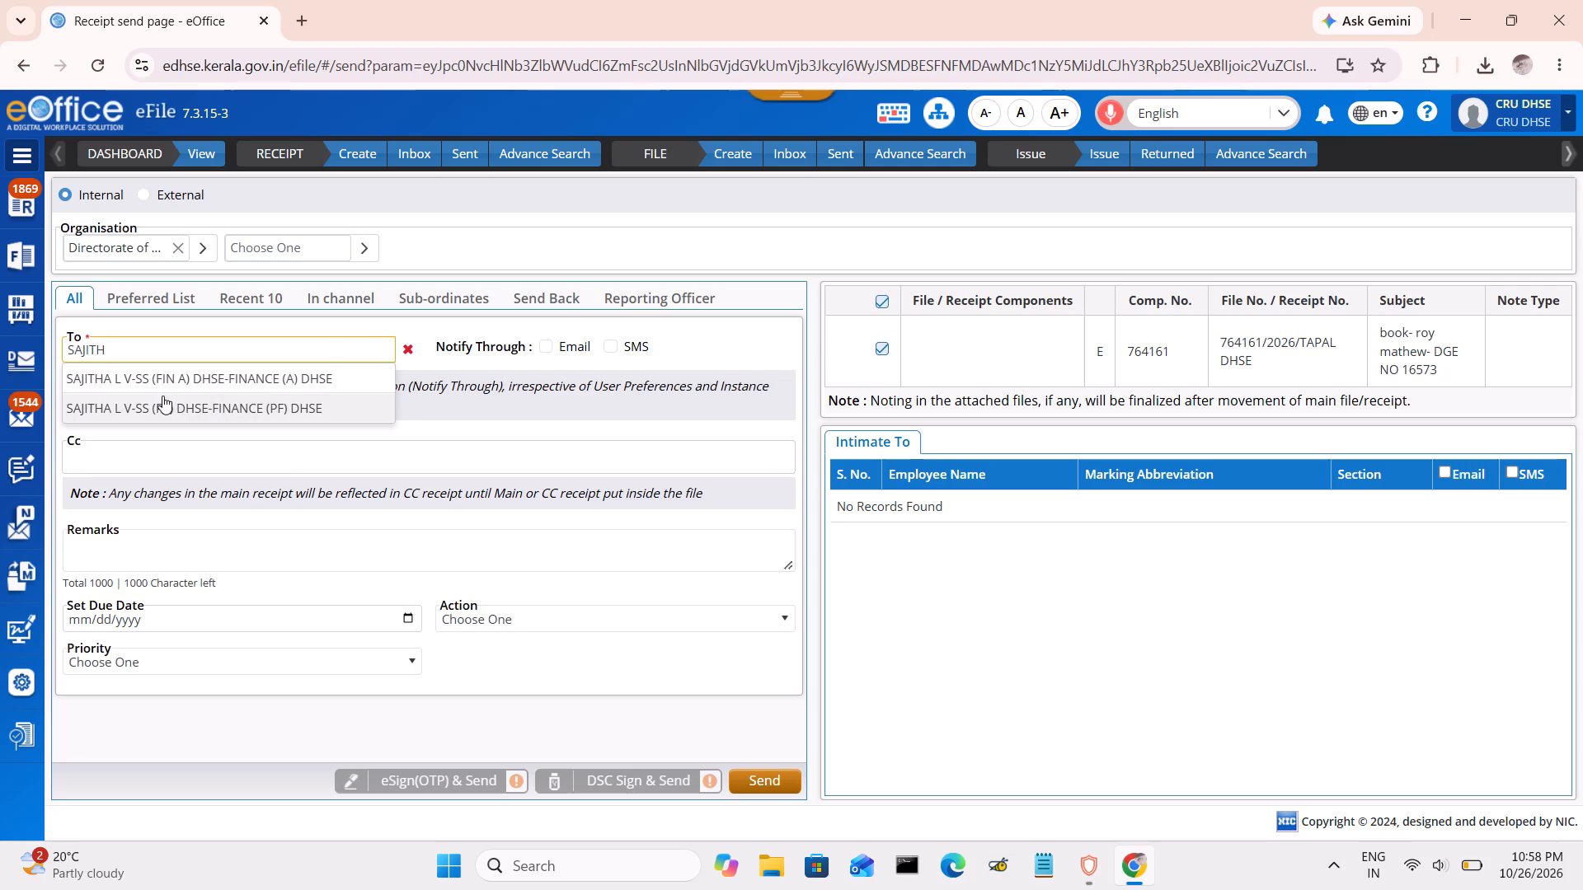
pyautogui.click(159, 400)
pyautogui.click(747, 770)
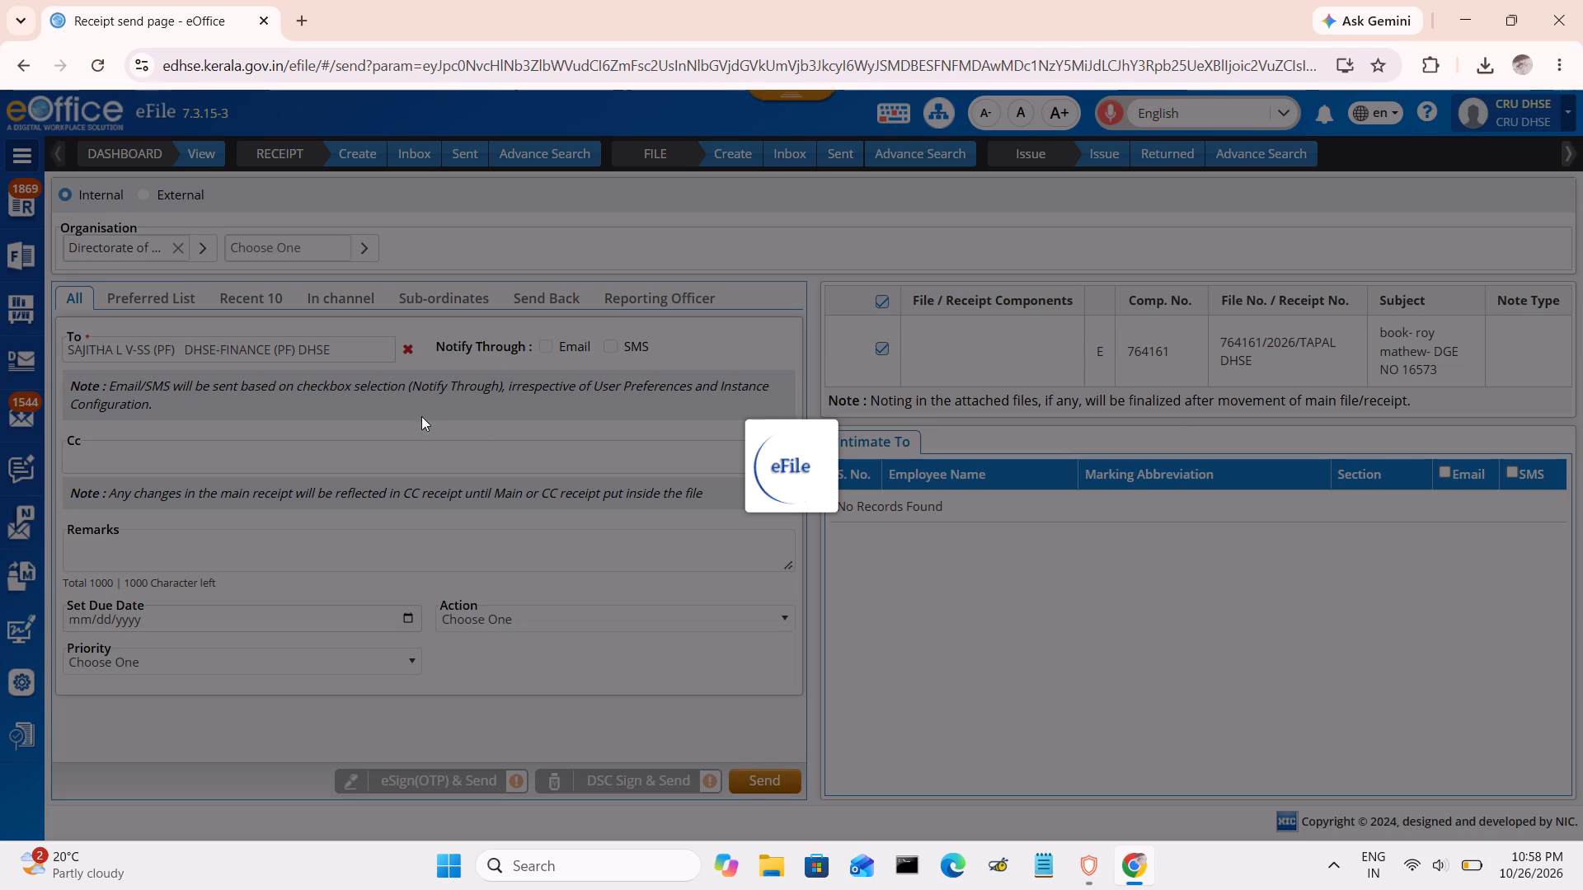
# Return to the list of received Inter eOffice letters.
pyautogui.click(22, 410)
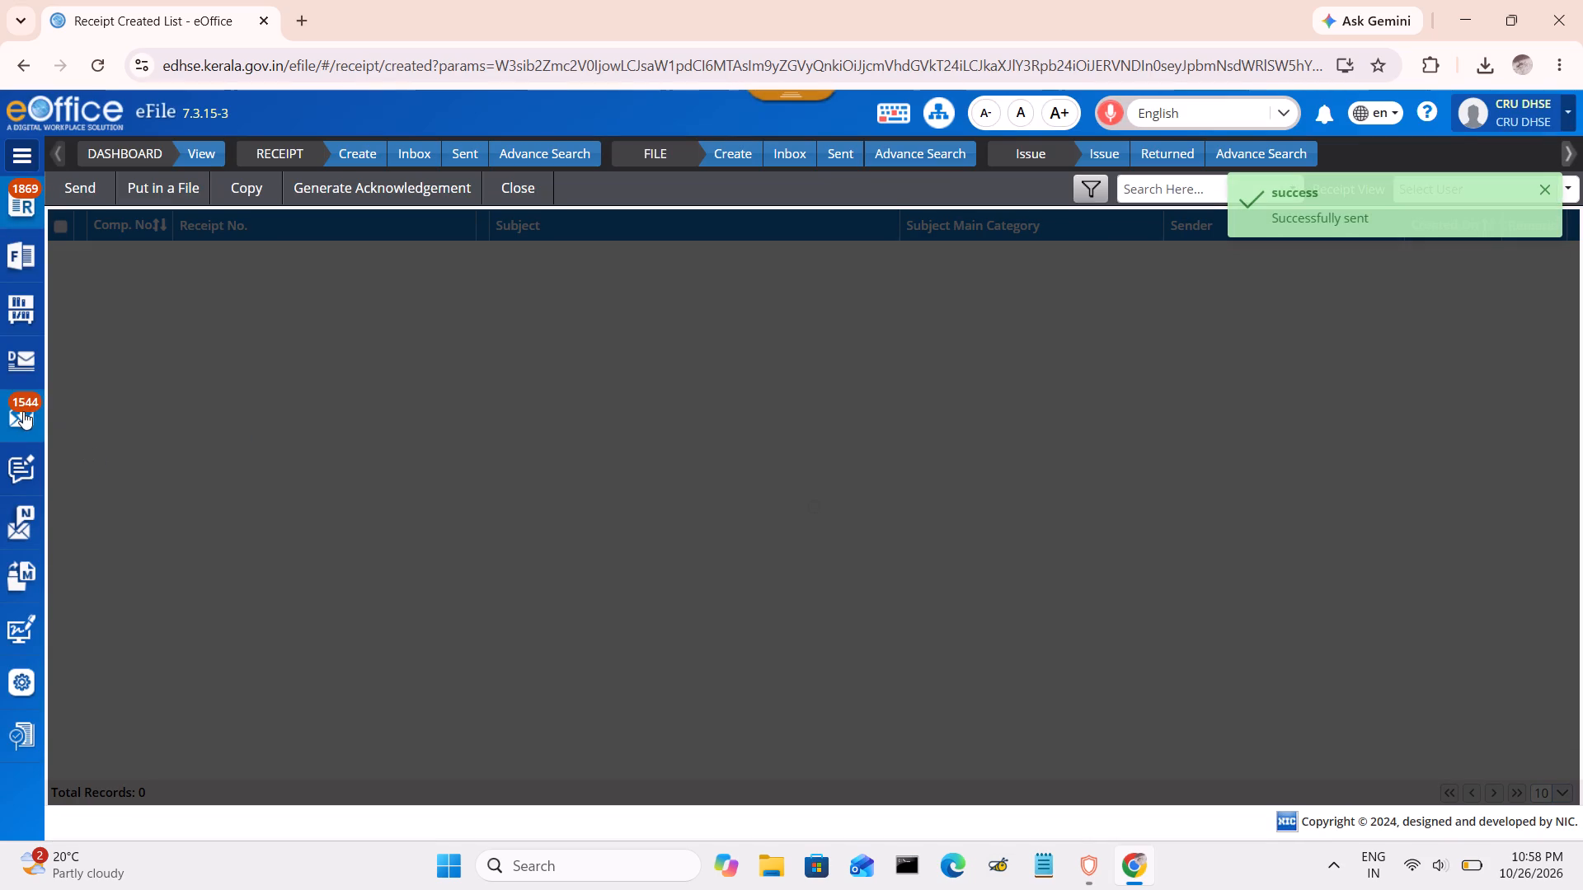
pyautogui.click(91, 486)
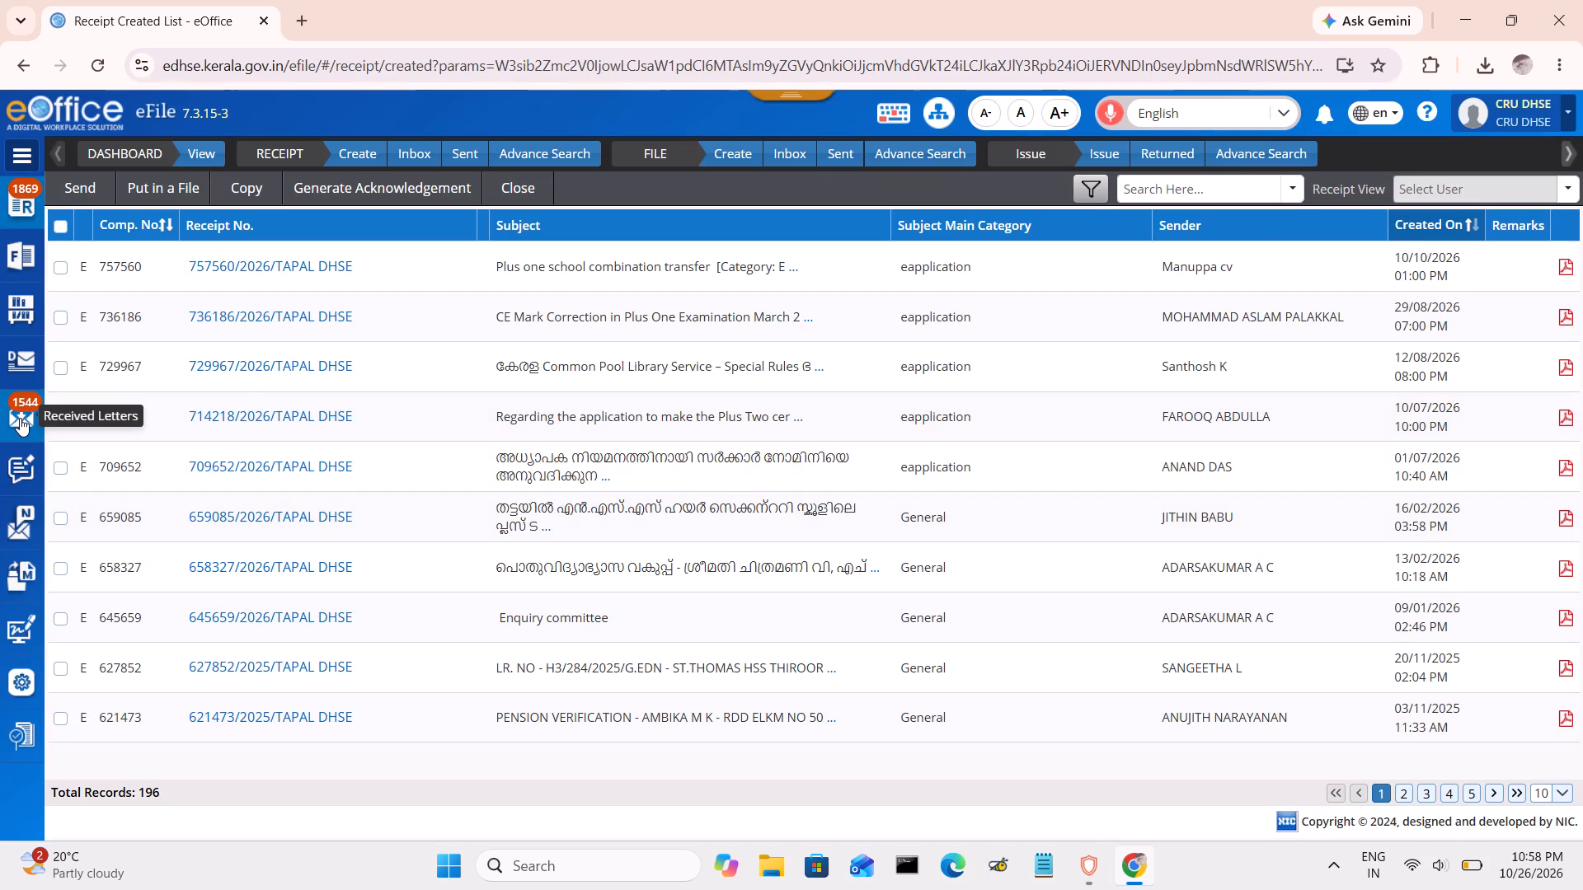
pyautogui.click(20, 418)
pyautogui.click(108, 485)
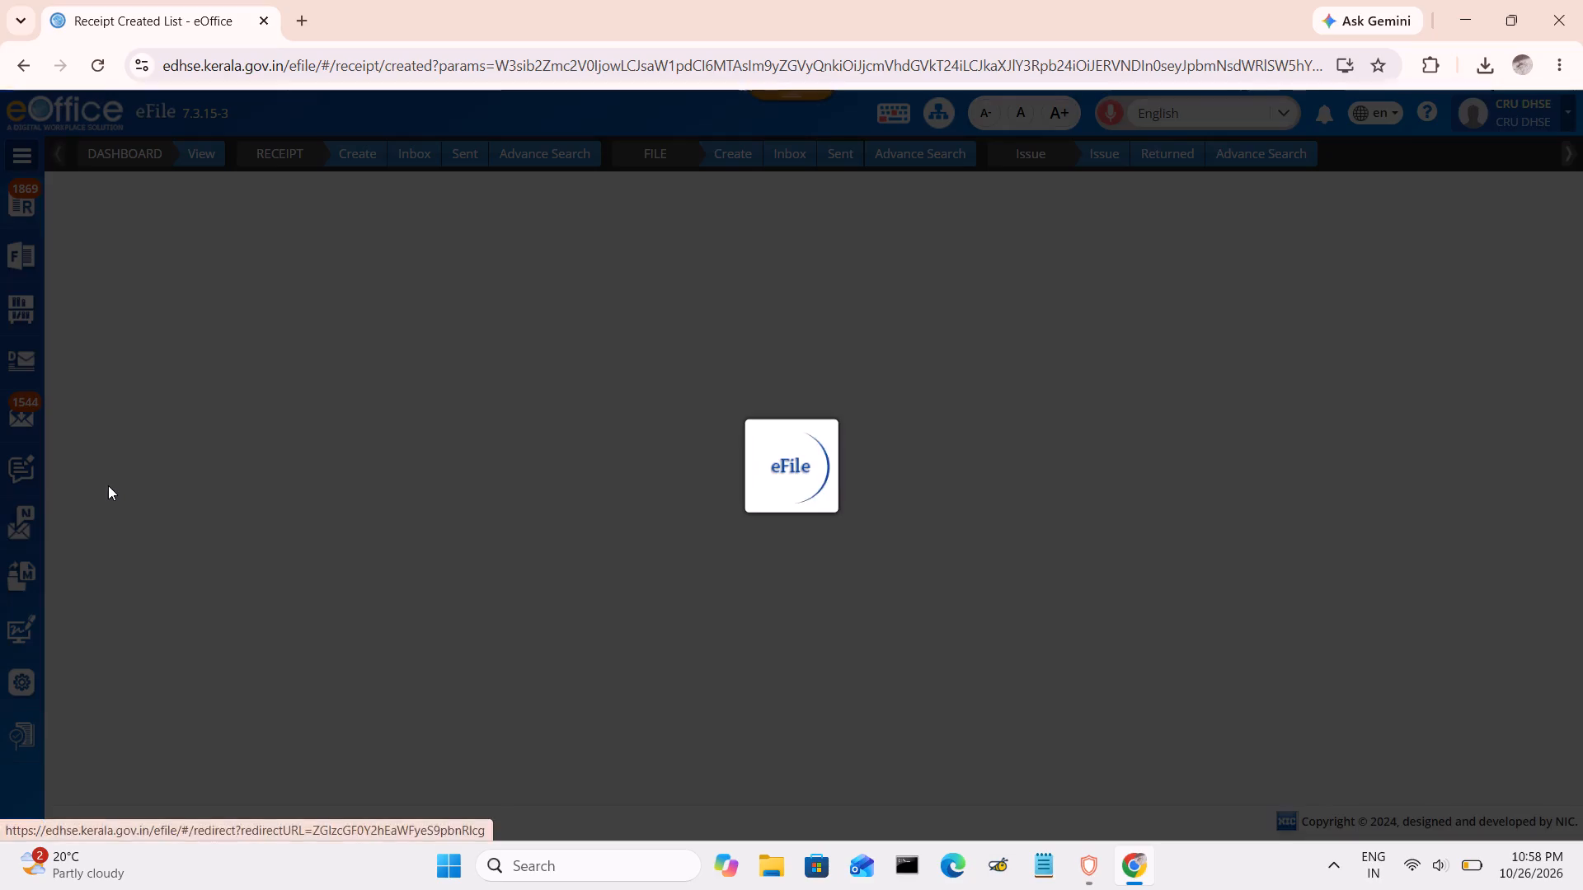
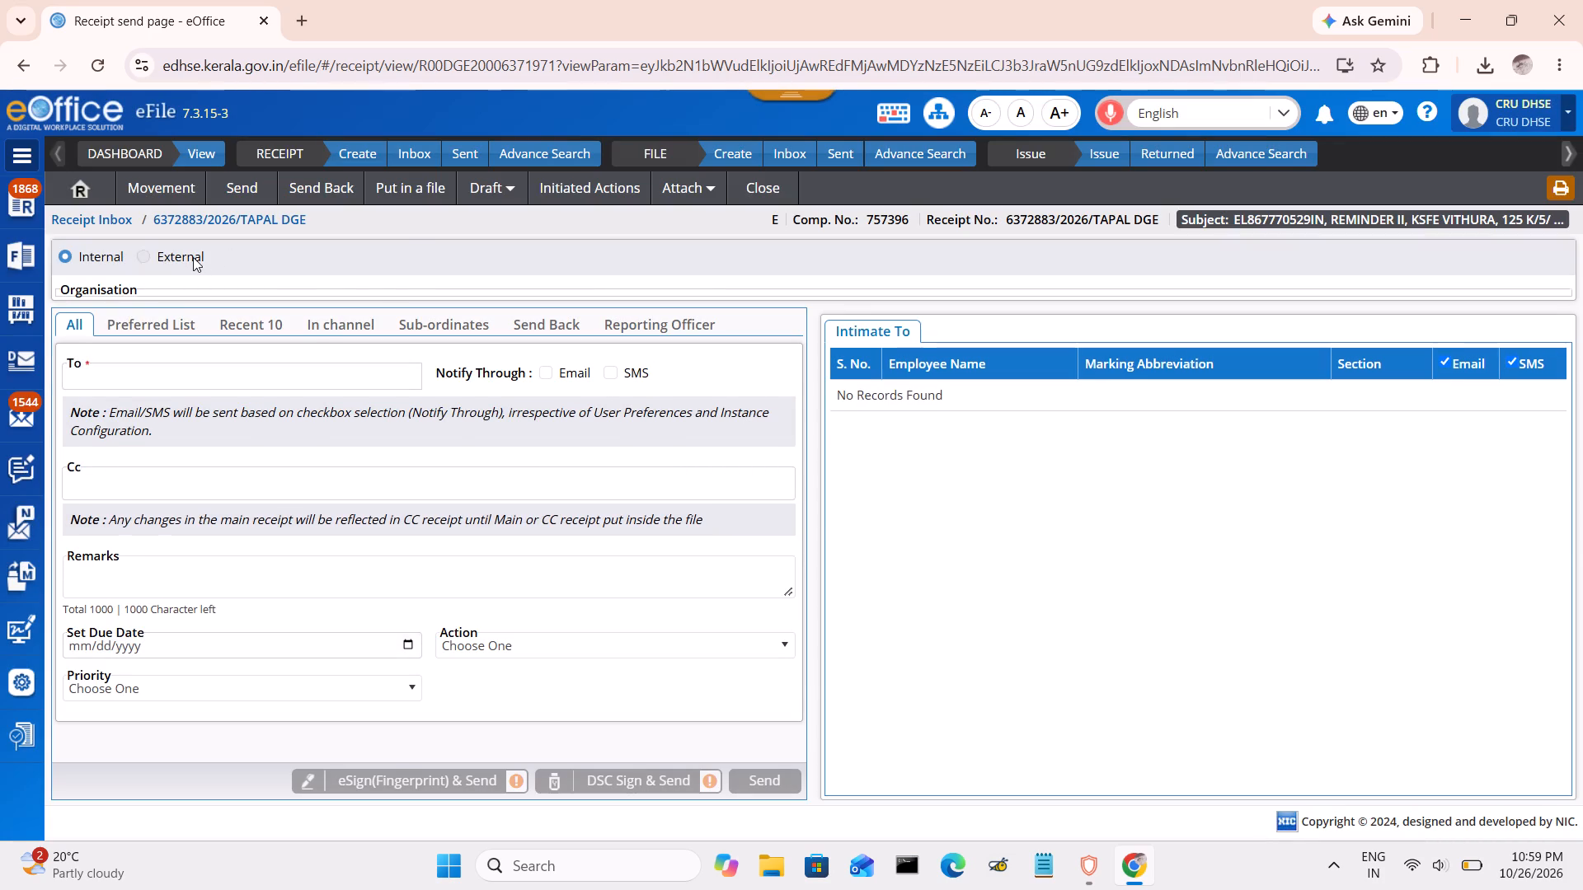
# Send receipt 6372883/2026/TAPAL DGE externally to CRU DGE-CRU DGE-CRU-TAPAL DGE-dge2 in the GENERAL EDUCATION department.
pyautogui.click(96, 302)
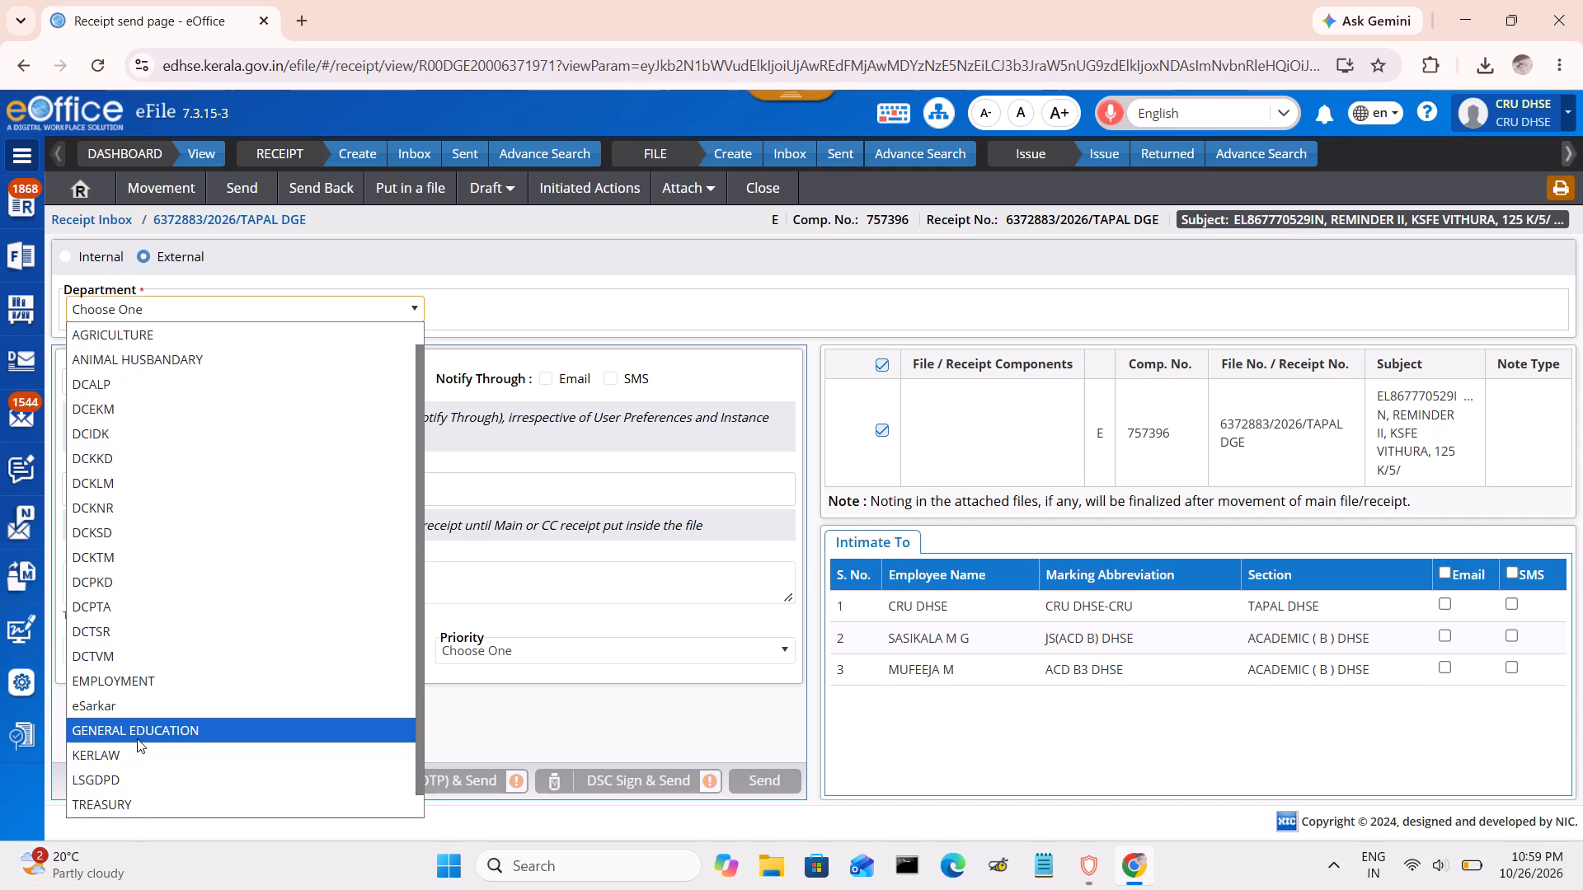
pyautogui.click(139, 727)
pyautogui.click(161, 372)
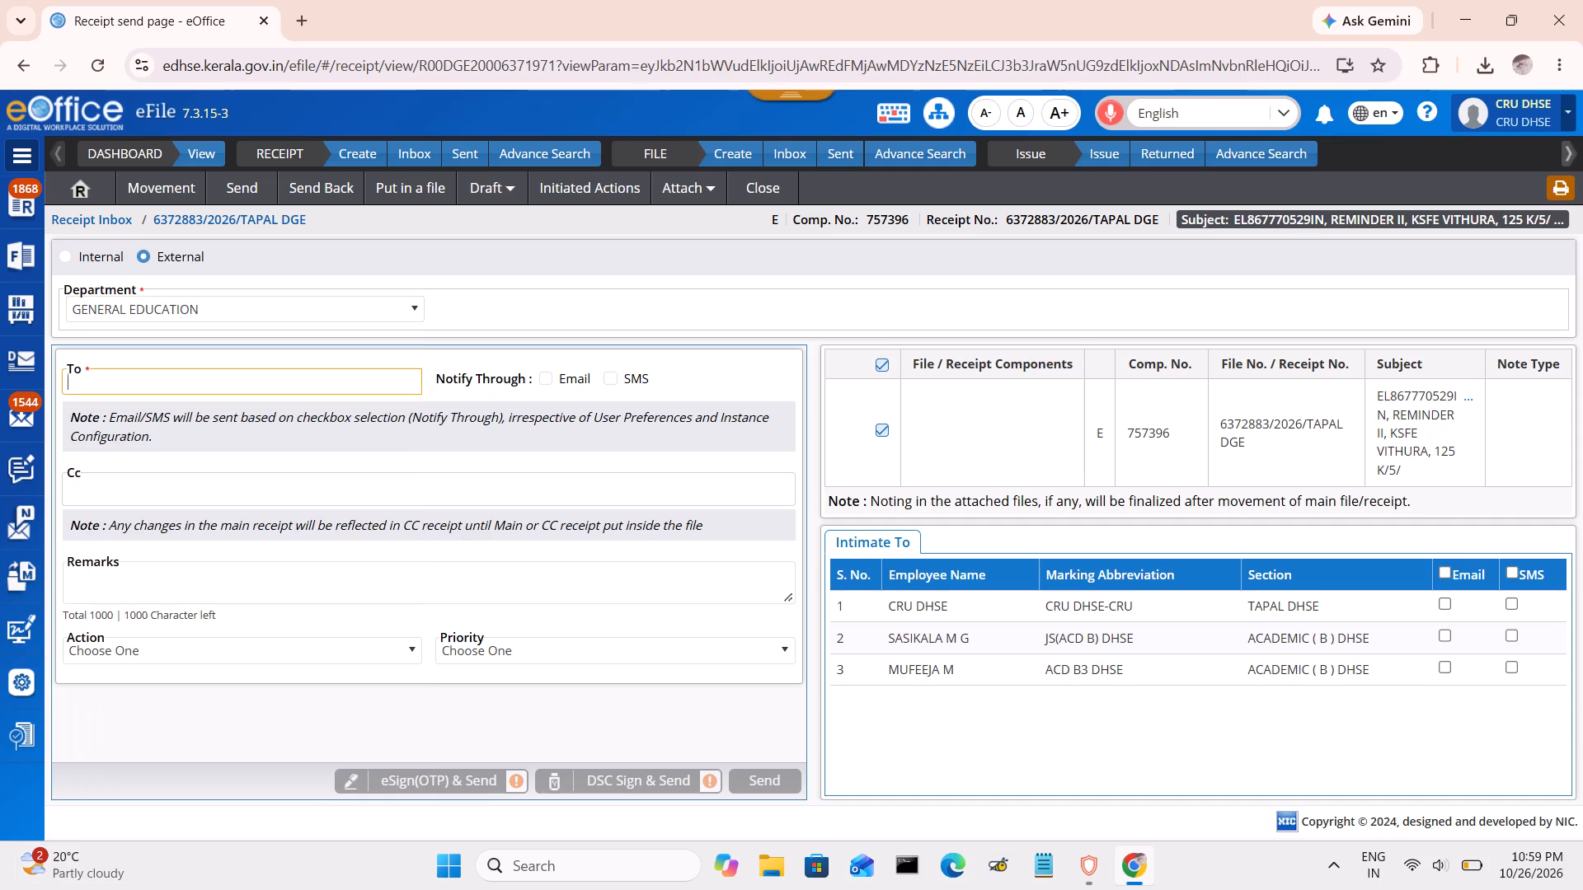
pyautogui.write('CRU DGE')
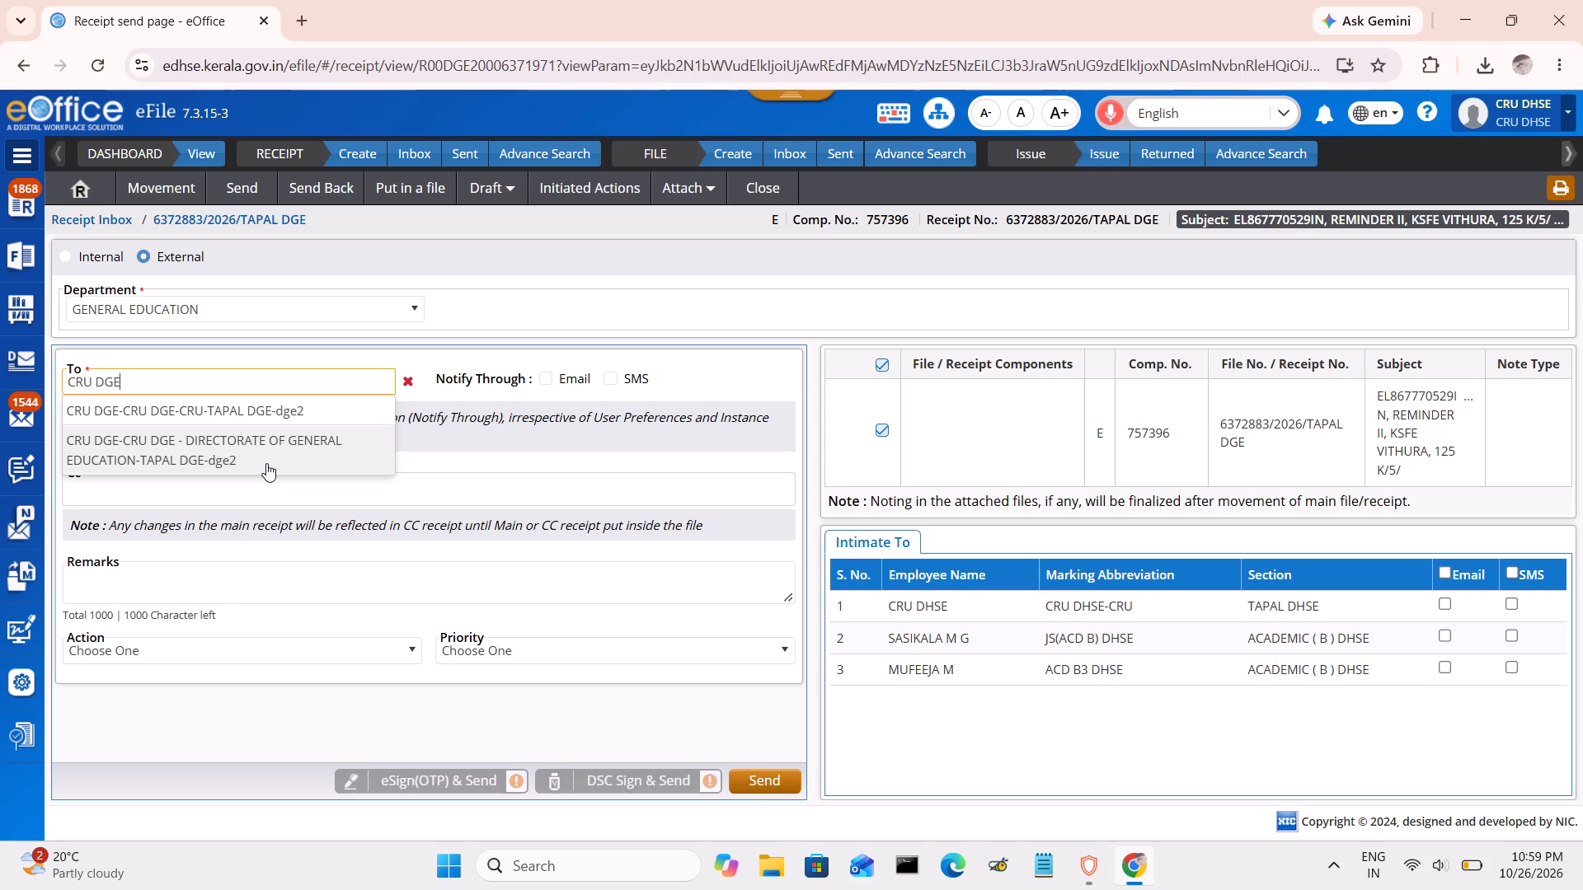
pyautogui.click(209, 413)
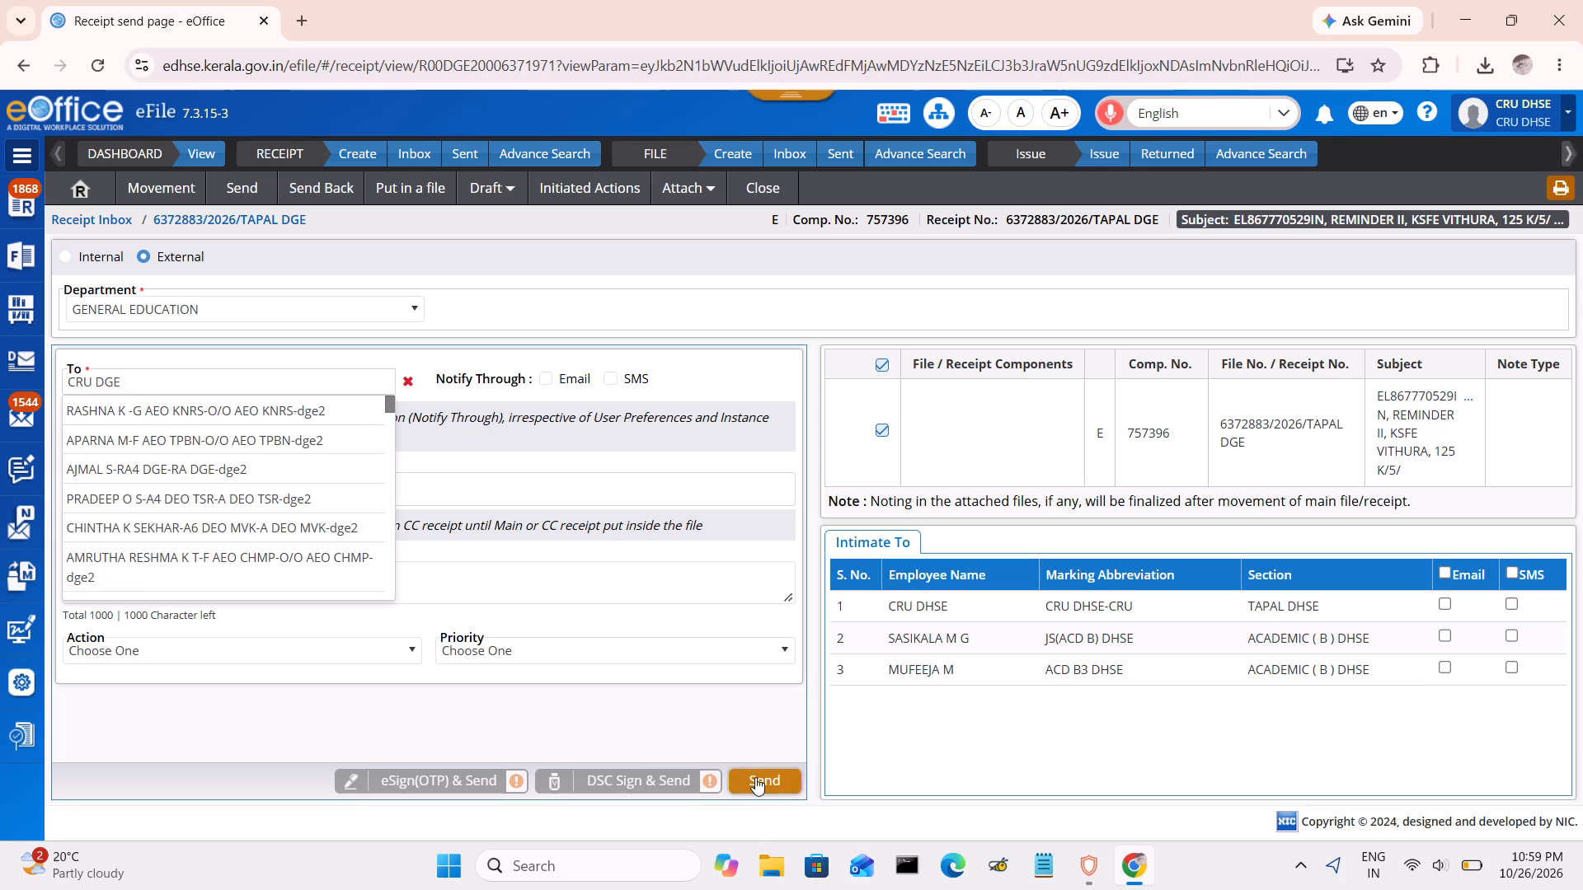
pyautogui.click(158, 377)
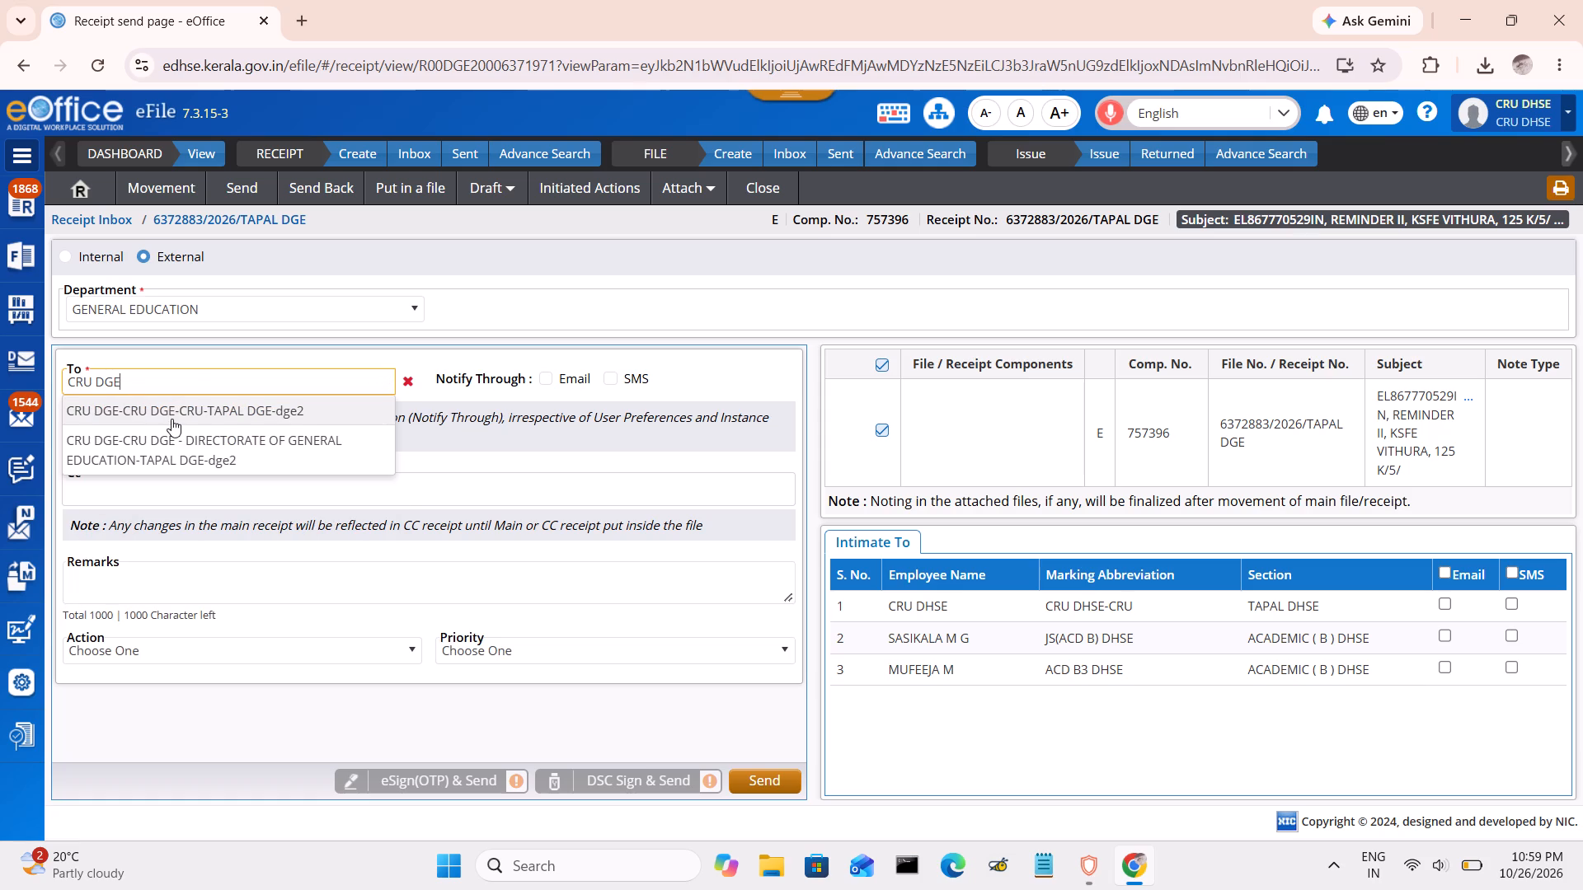
pyautogui.click(171, 419)
pyautogui.click(785, 779)
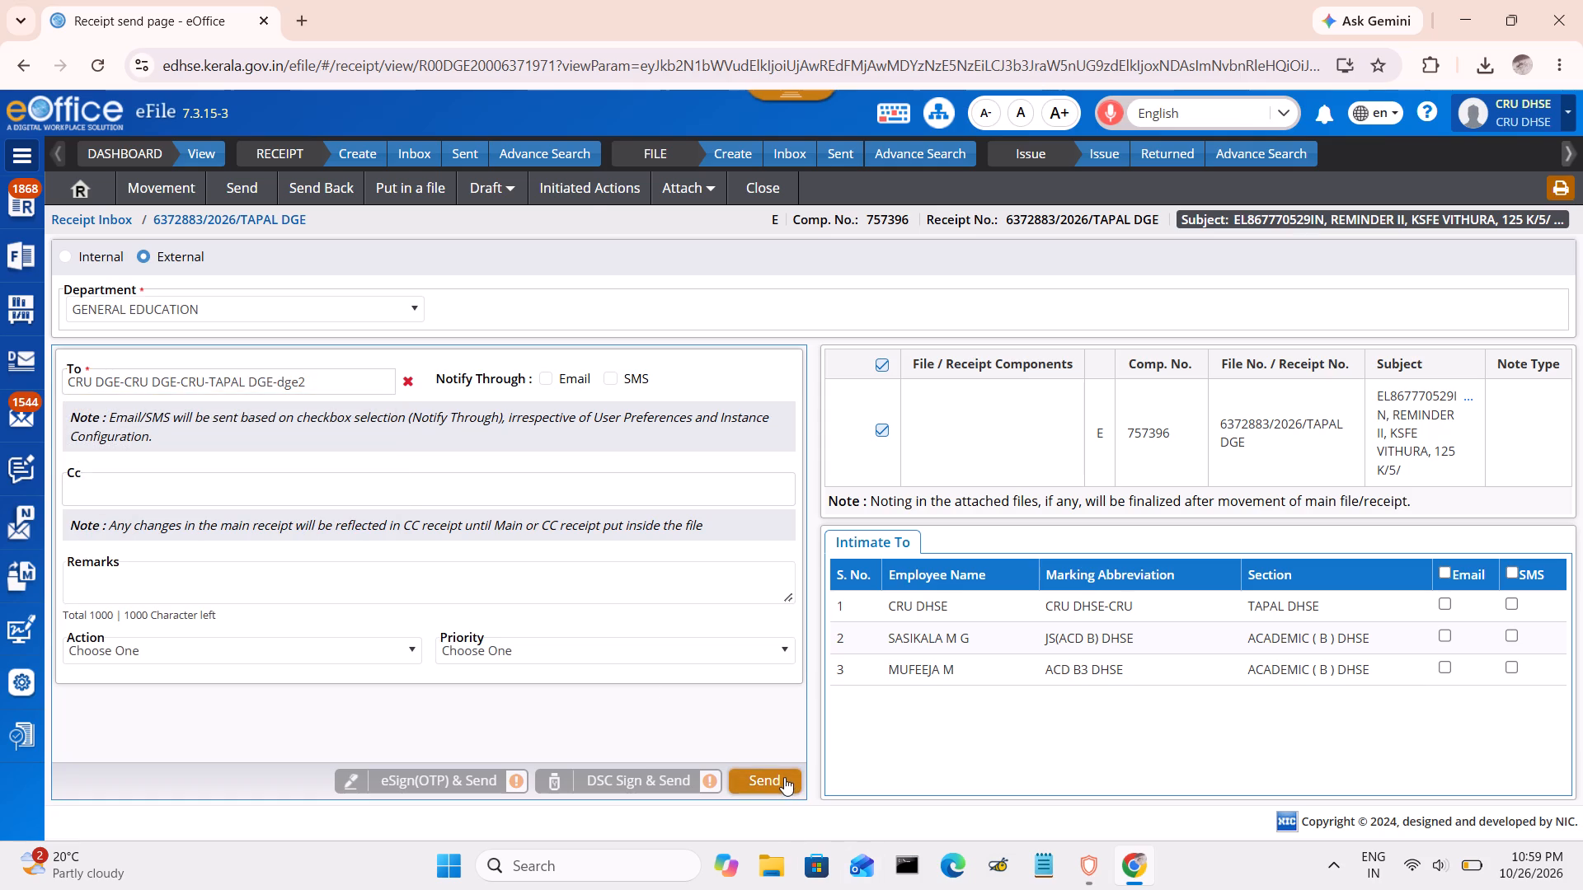
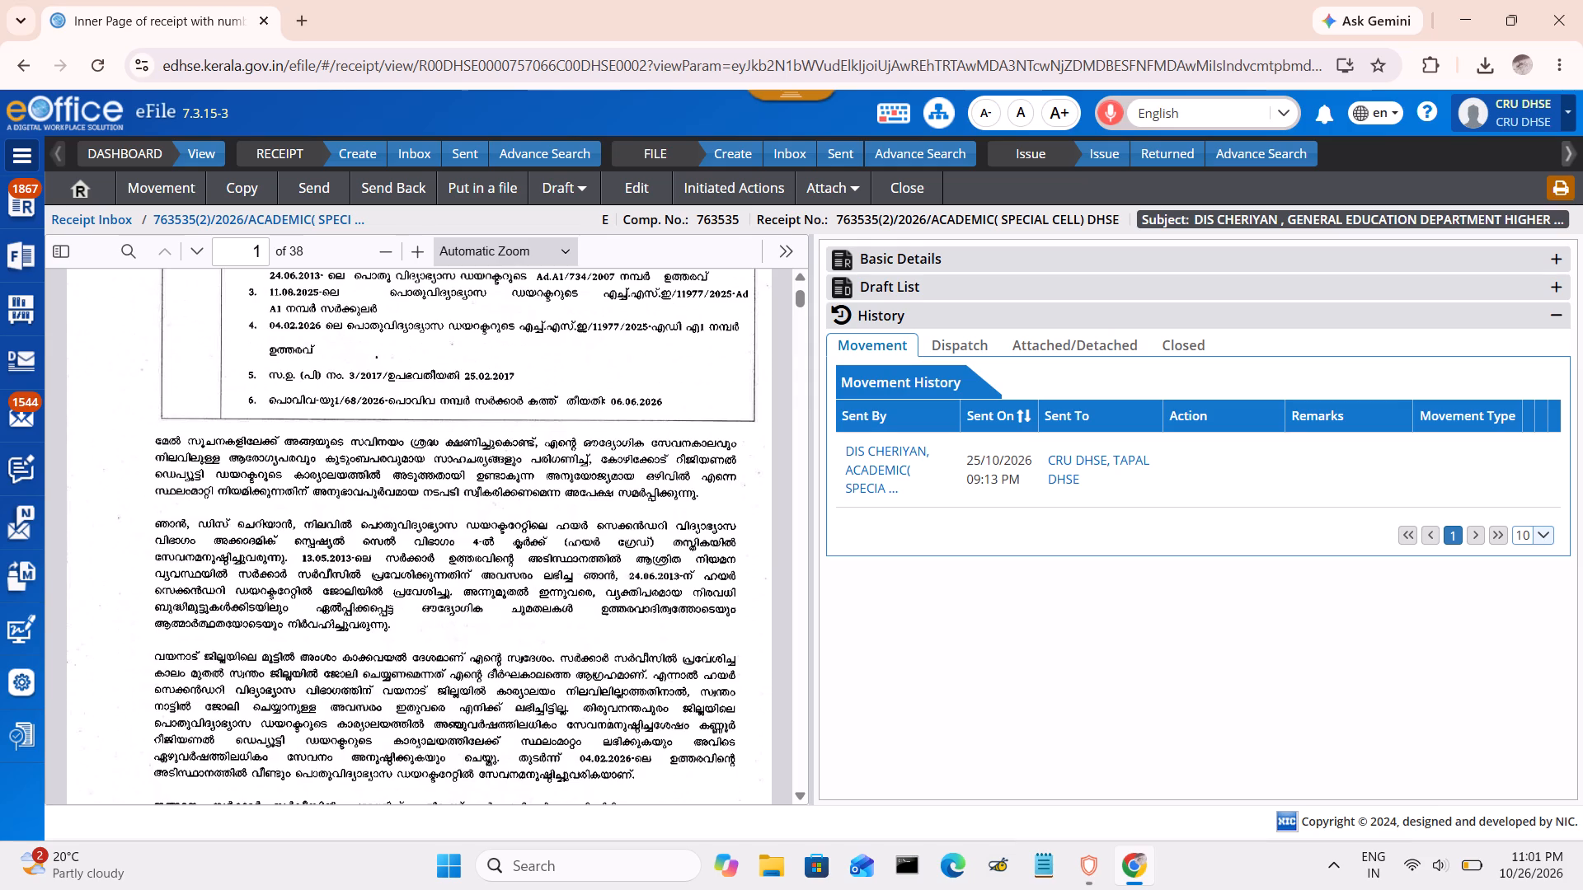
# Send receipt 763535(2)/2026/ACADEMIC( SPECIAL CELL) DHSE internally to SS (AD A) DHSE in the ADMINISTRATION ( A ) DHSE section.
pyautogui.scroll(1, 569, 486)
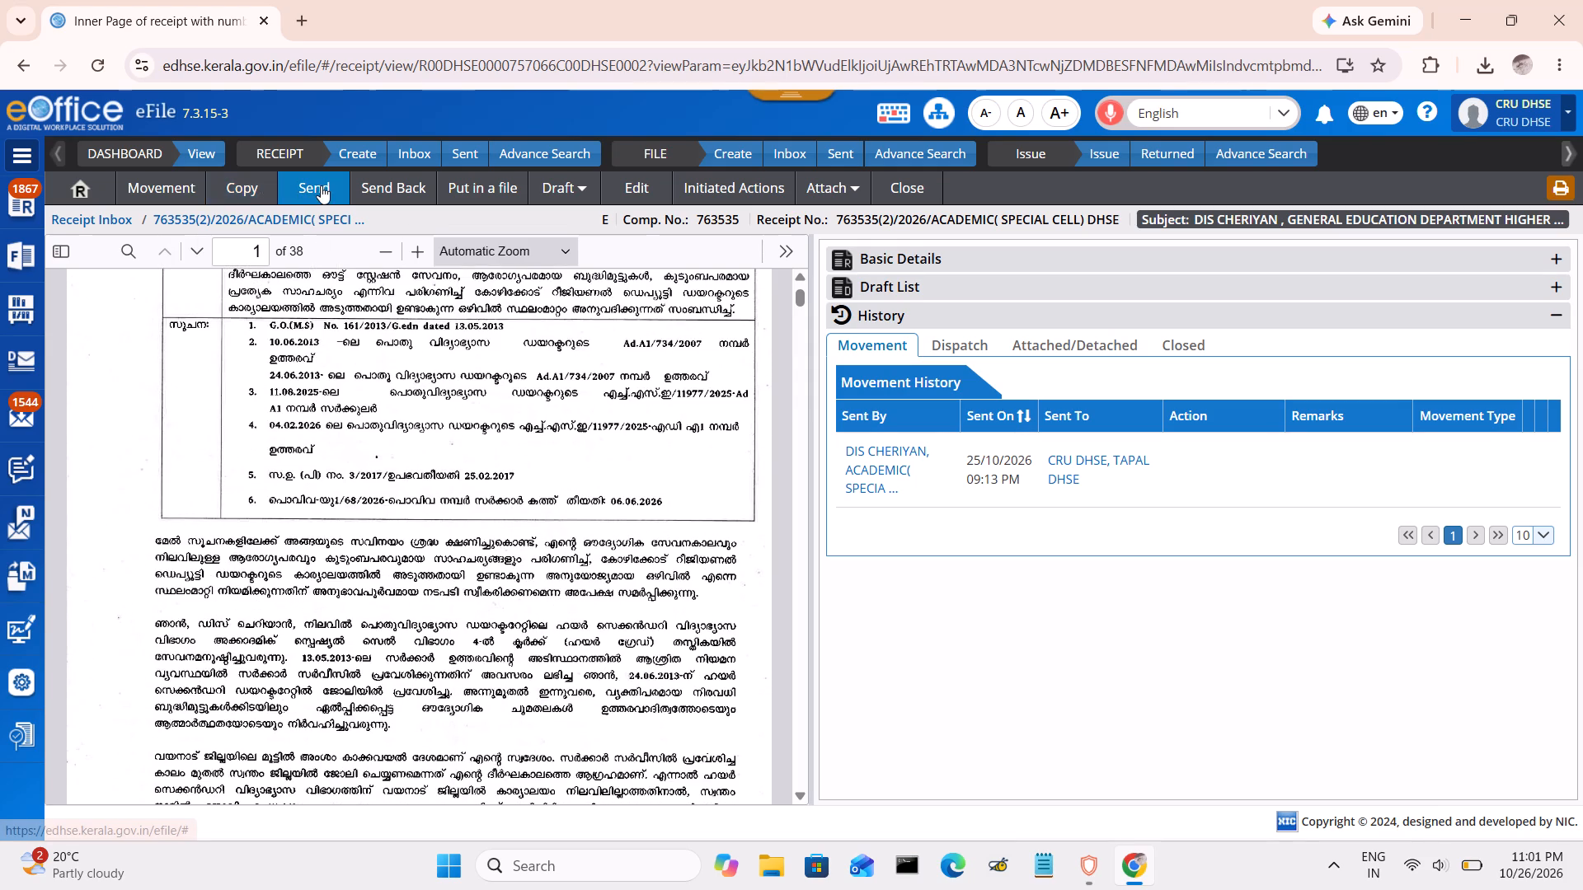
pyautogui.click(321, 185)
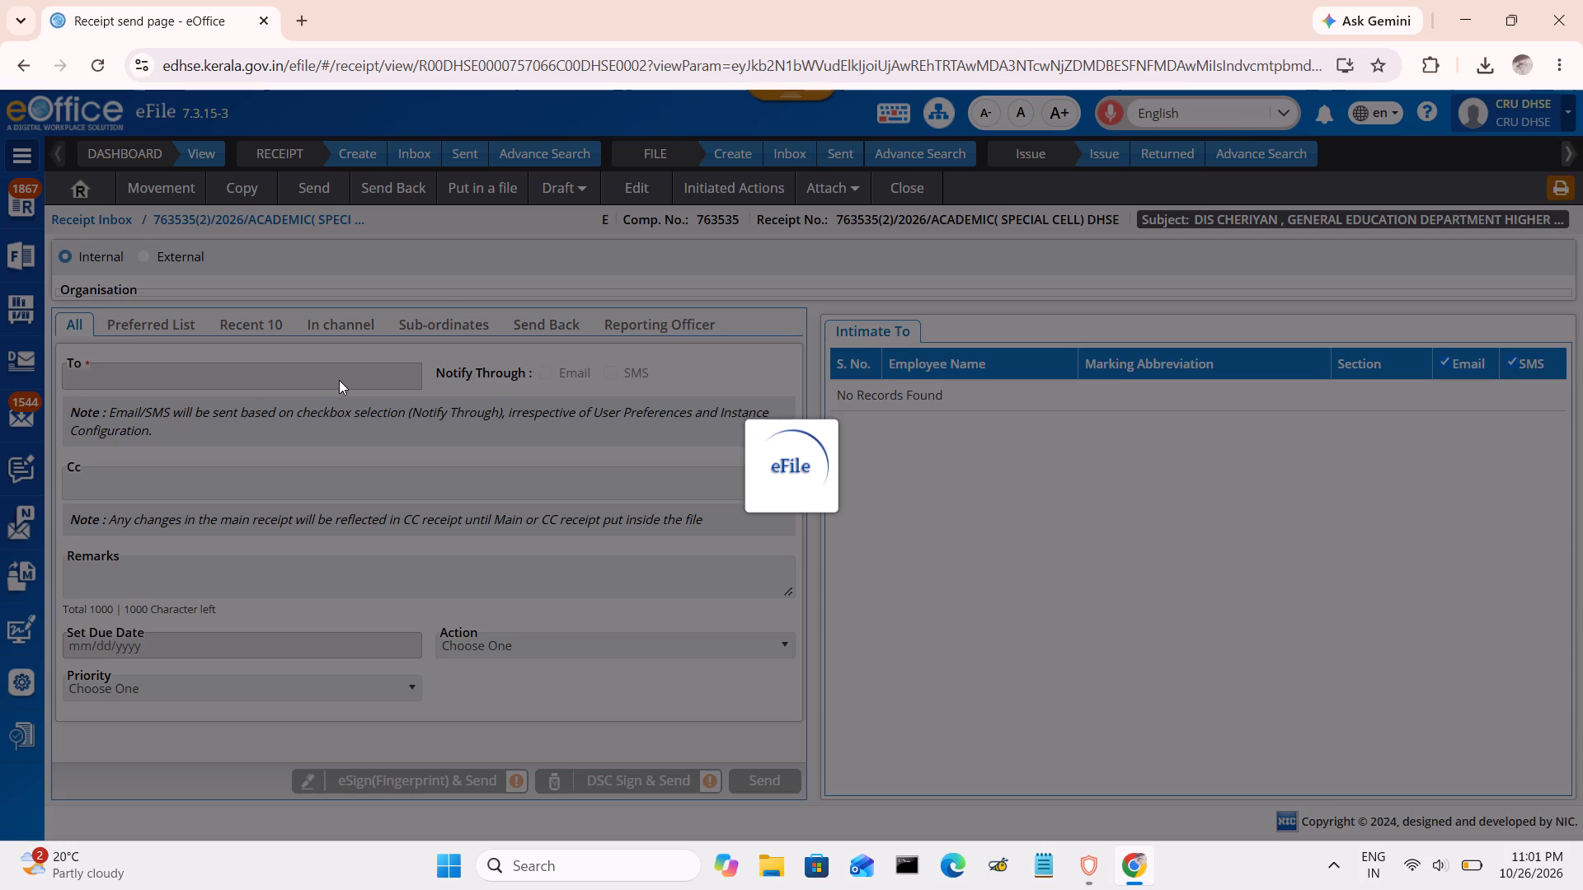
pyautogui.click(338, 380)
pyautogui.click(361, 371)
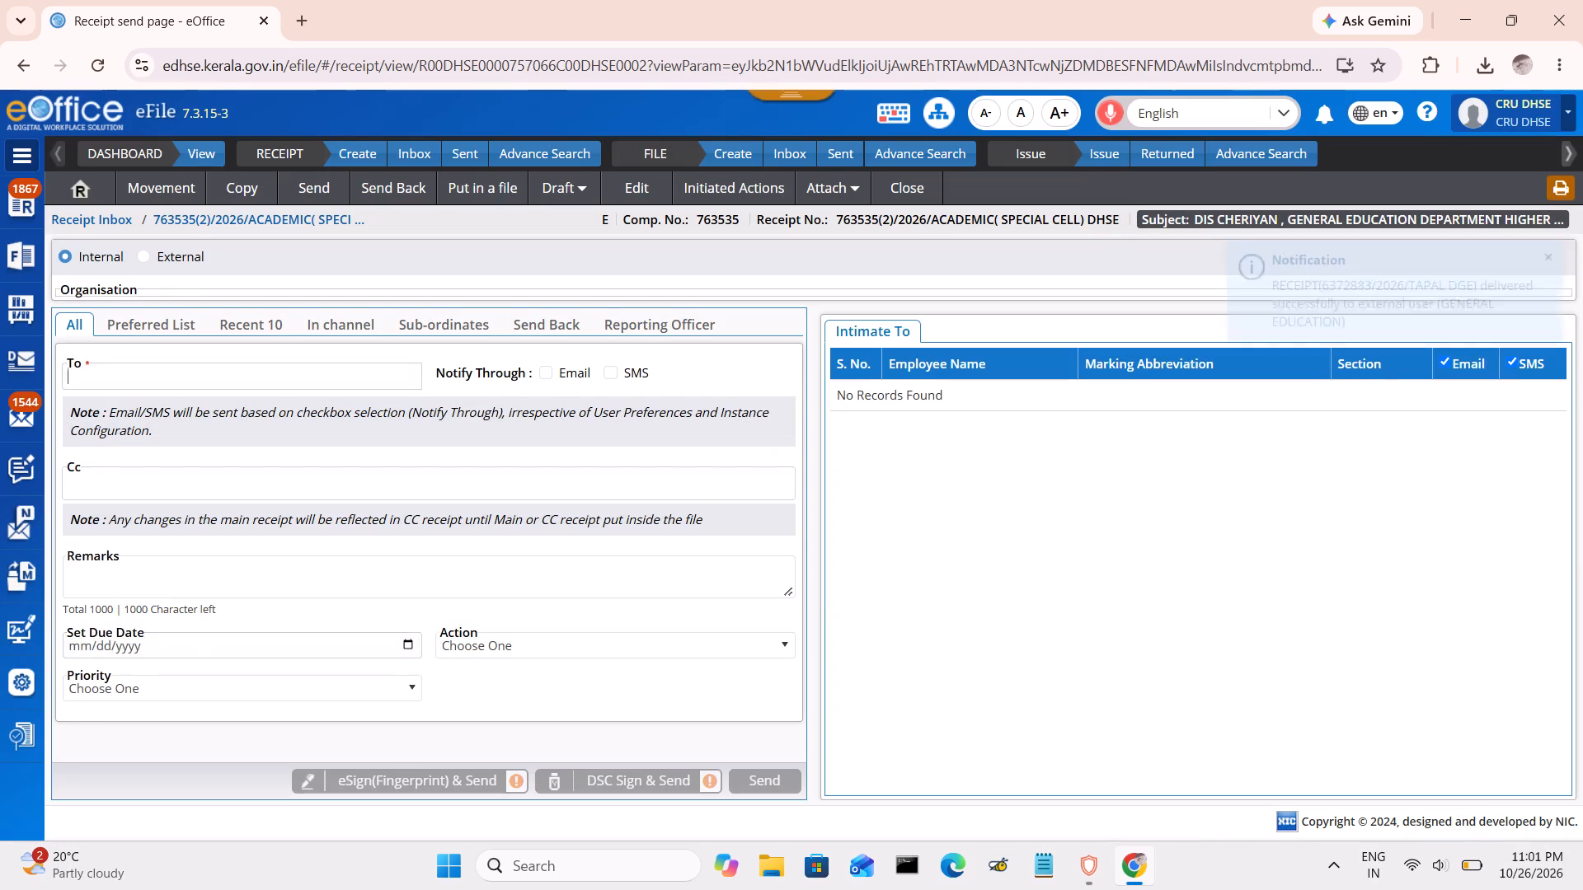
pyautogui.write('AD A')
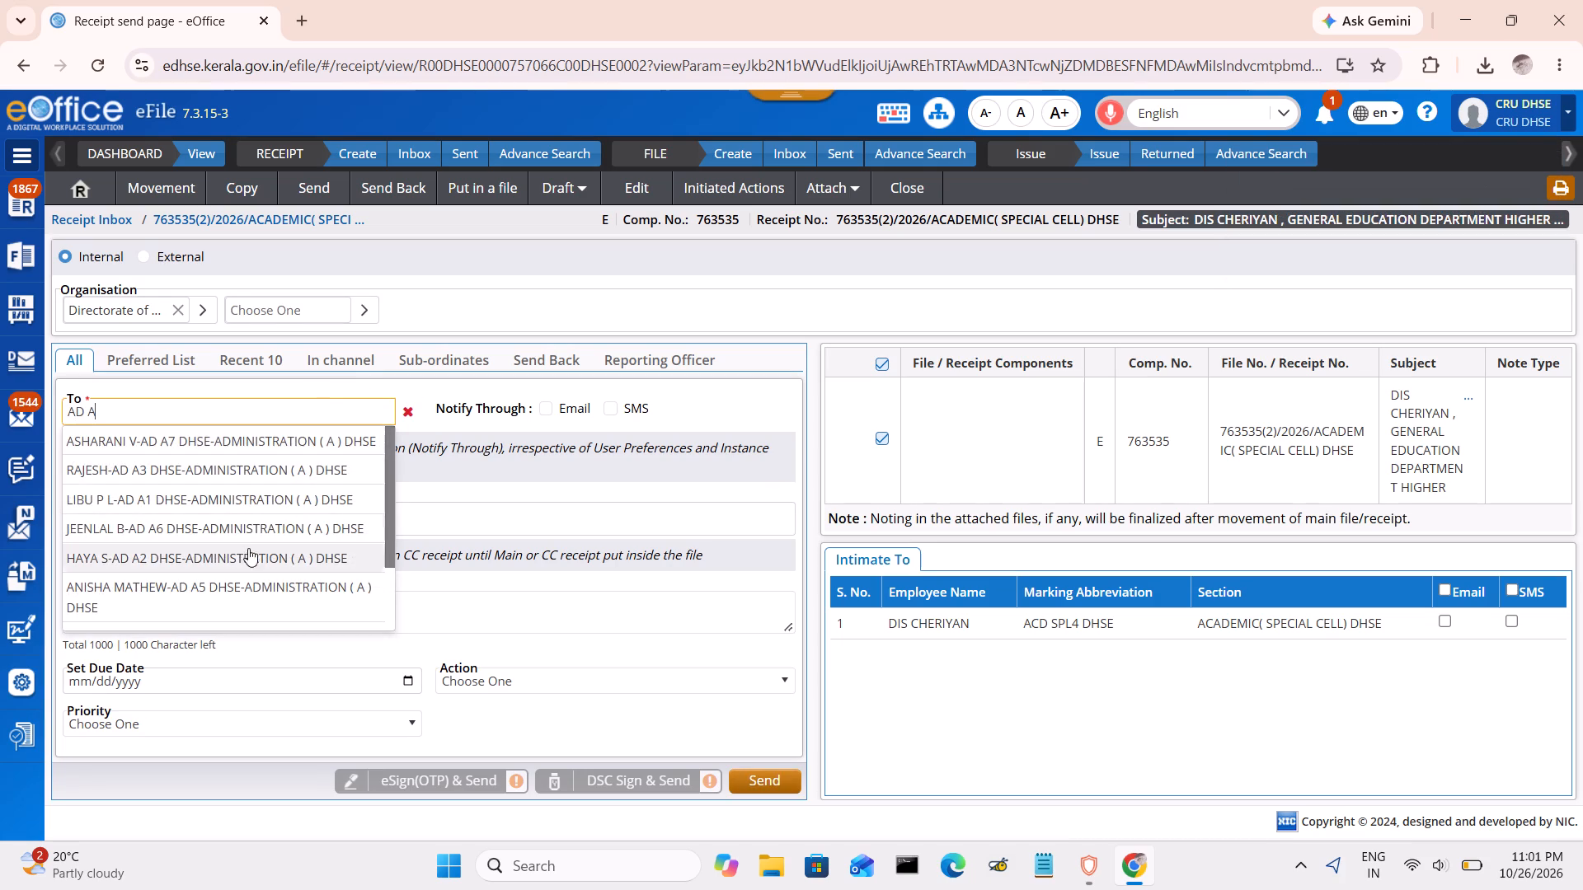
pyautogui.scroll(-4, 241, 550)
pyautogui.click(100, 603)
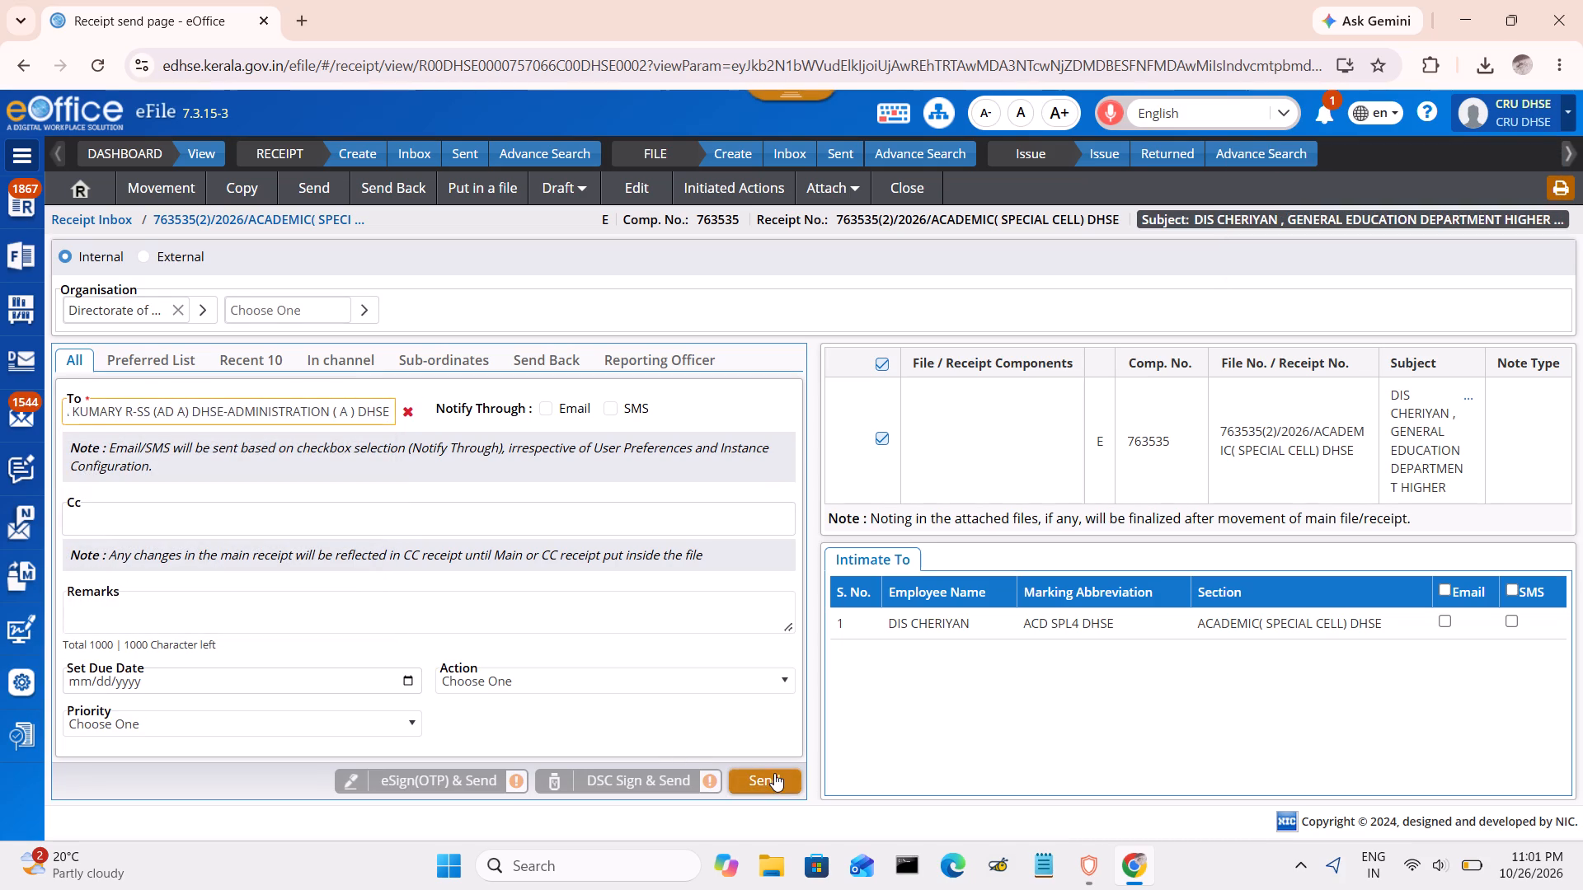
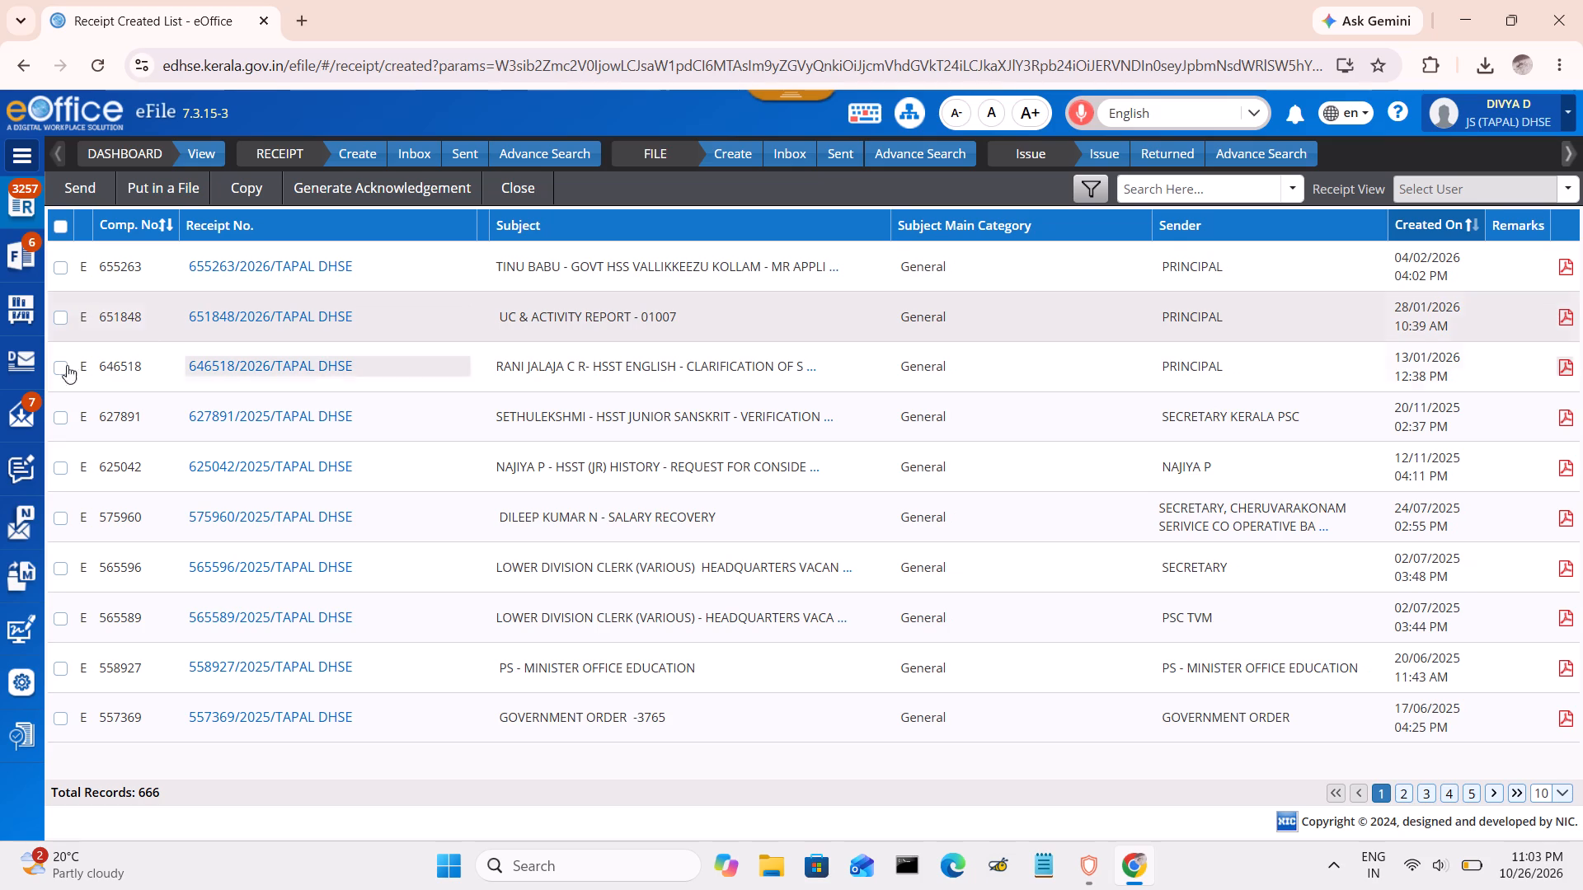
# Check the list of received Inter eOffice letters for correspondence awaiting diarisation.
pyautogui.click(32, 407)
pyautogui.click(119, 481)
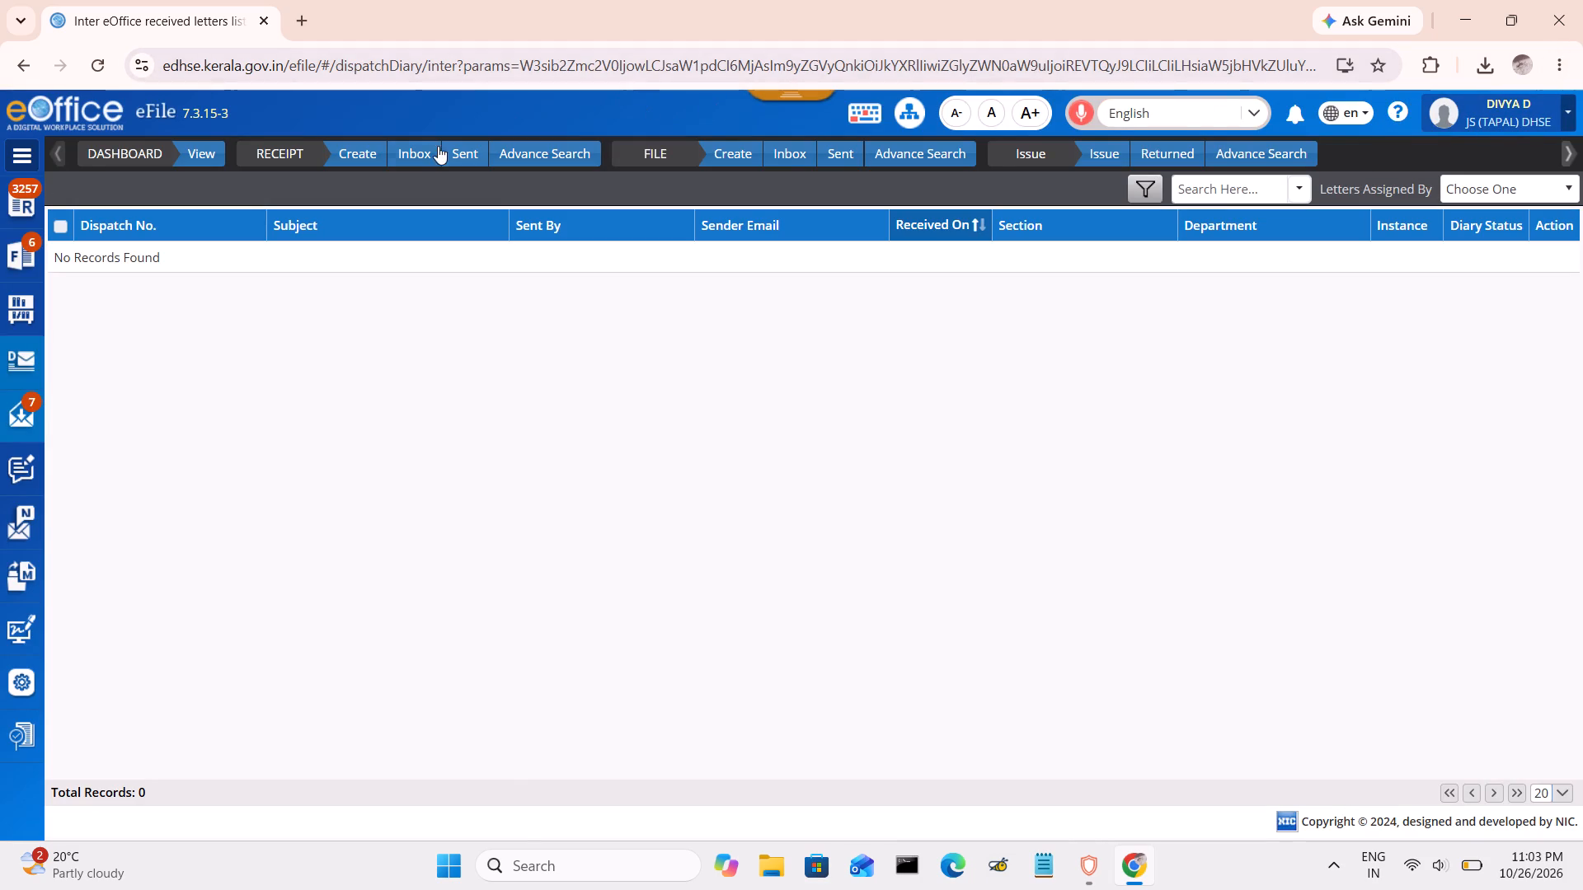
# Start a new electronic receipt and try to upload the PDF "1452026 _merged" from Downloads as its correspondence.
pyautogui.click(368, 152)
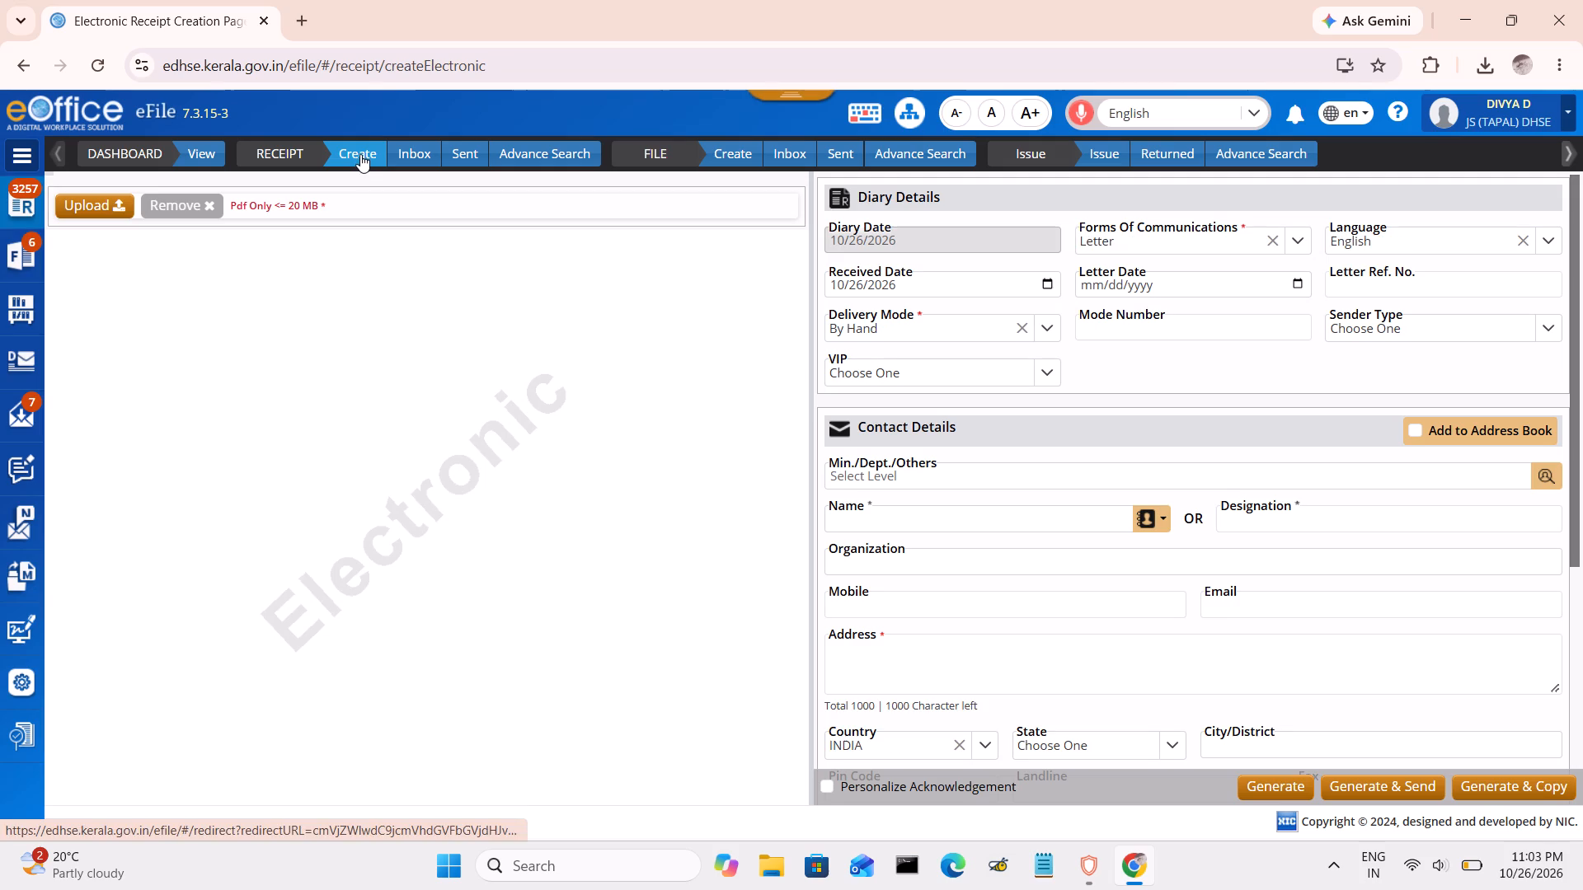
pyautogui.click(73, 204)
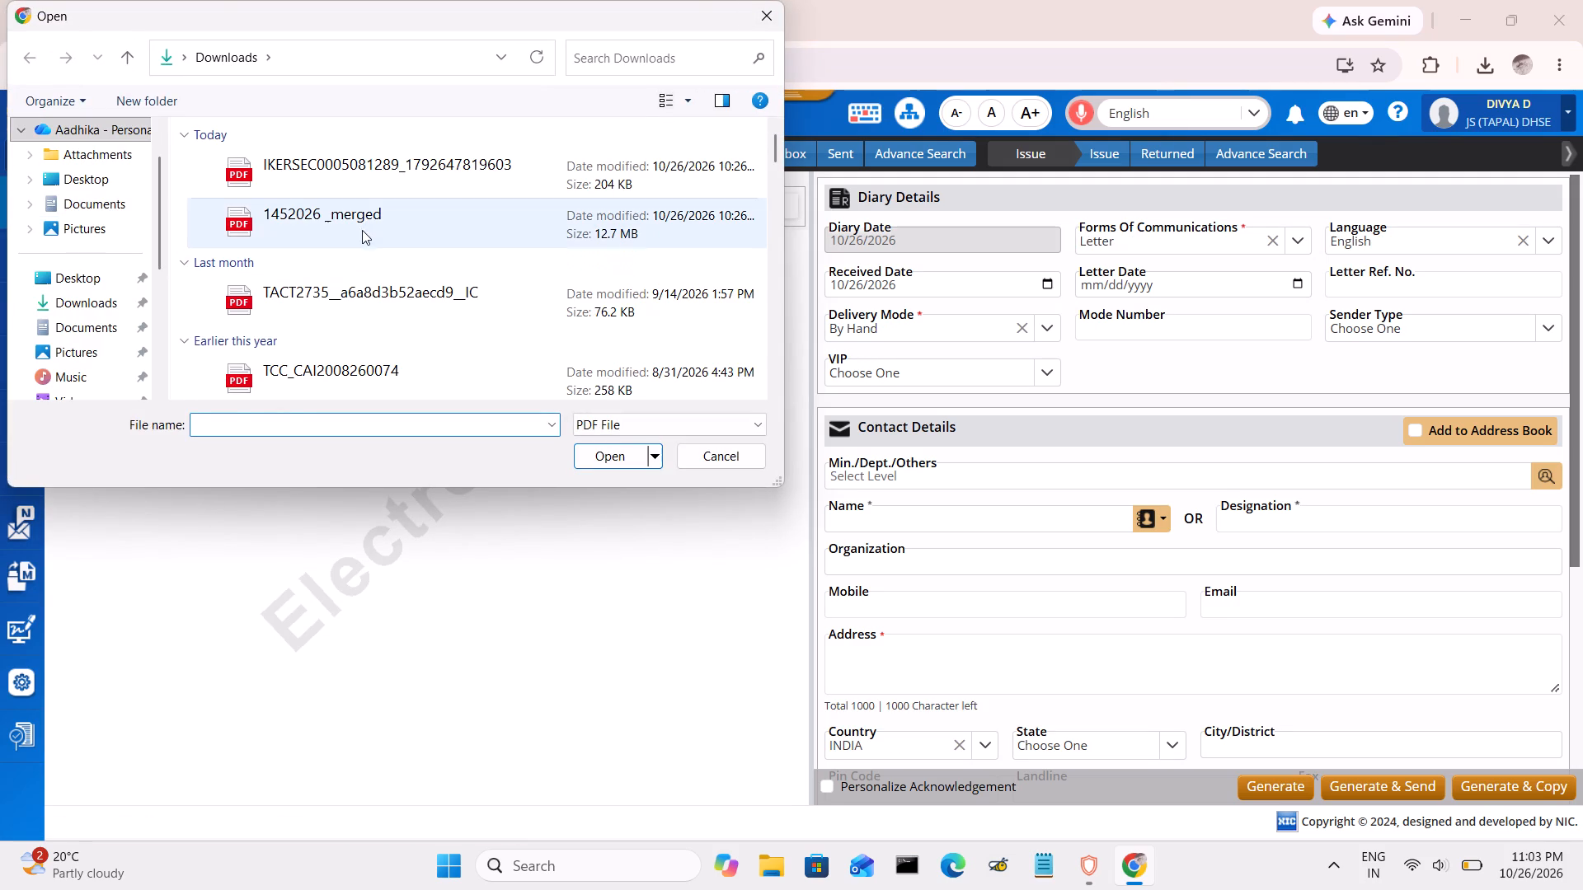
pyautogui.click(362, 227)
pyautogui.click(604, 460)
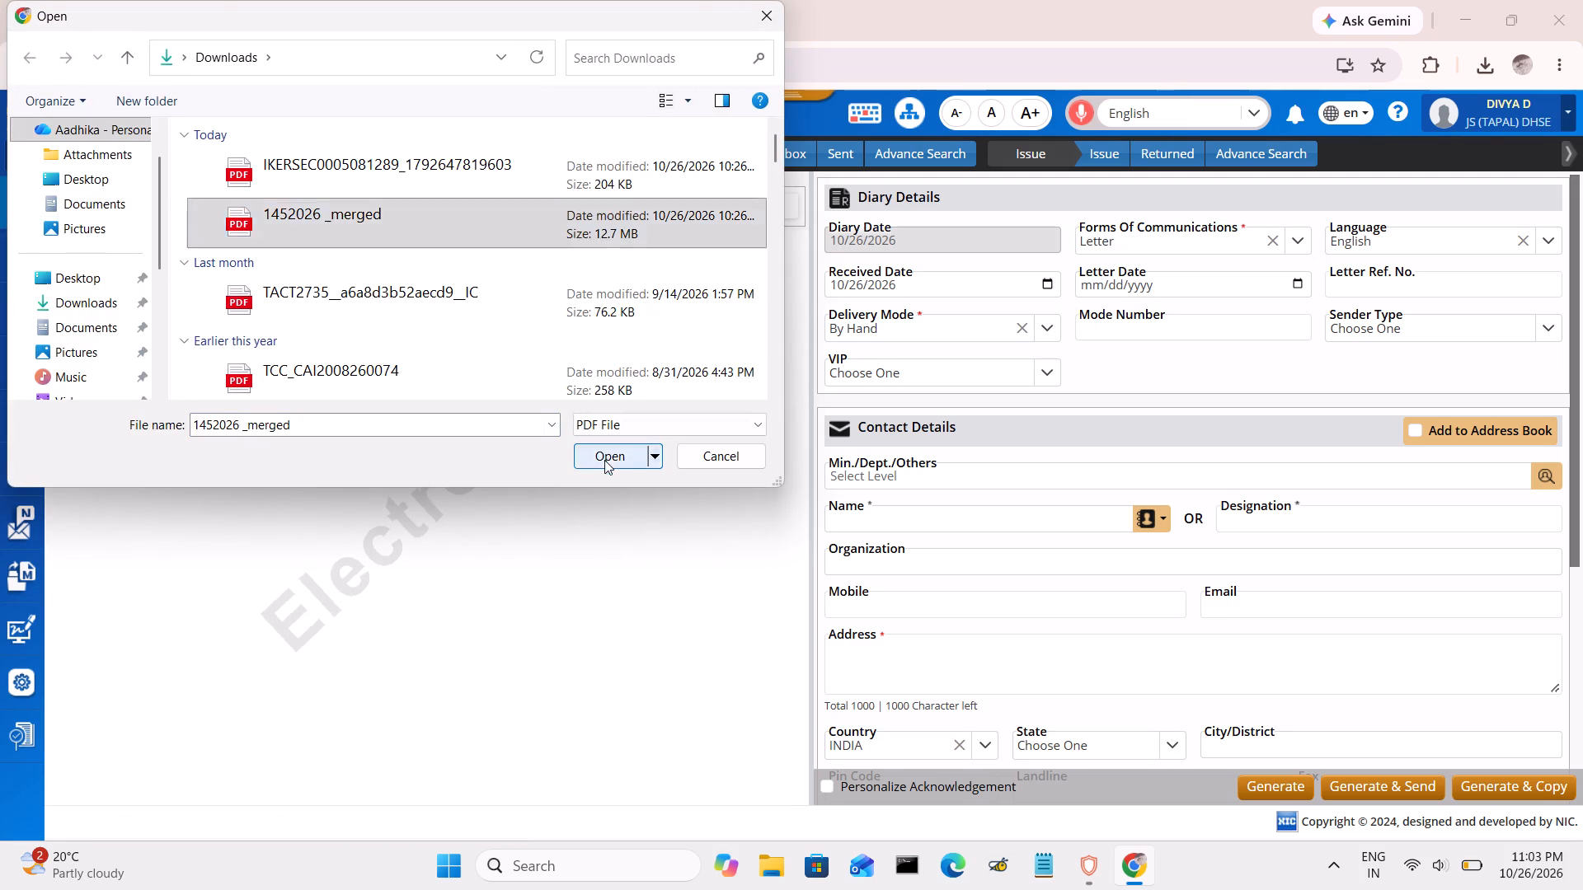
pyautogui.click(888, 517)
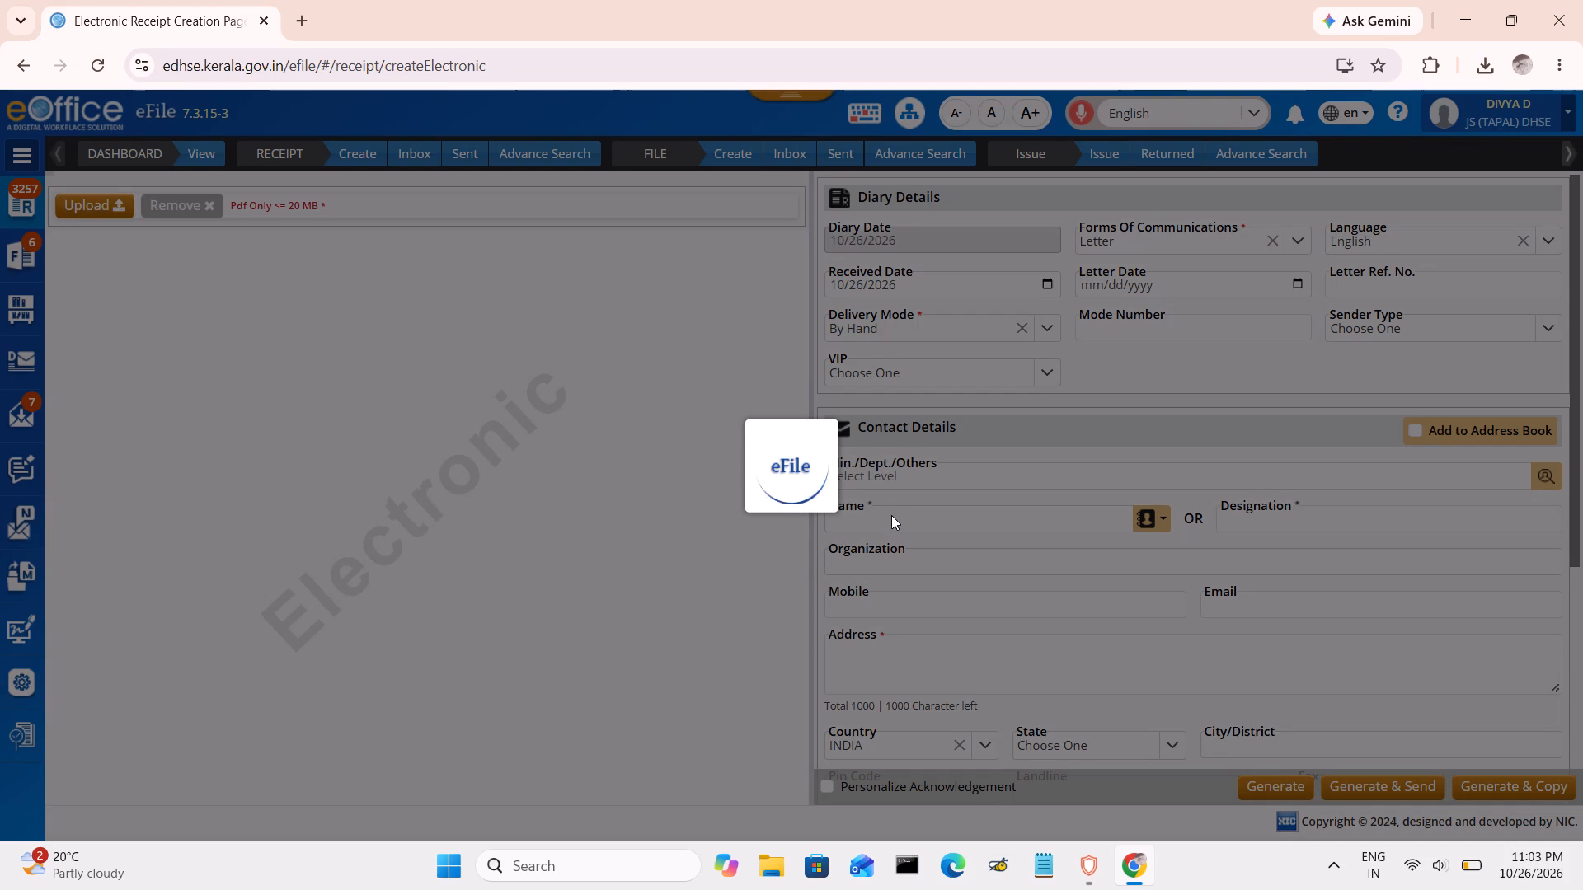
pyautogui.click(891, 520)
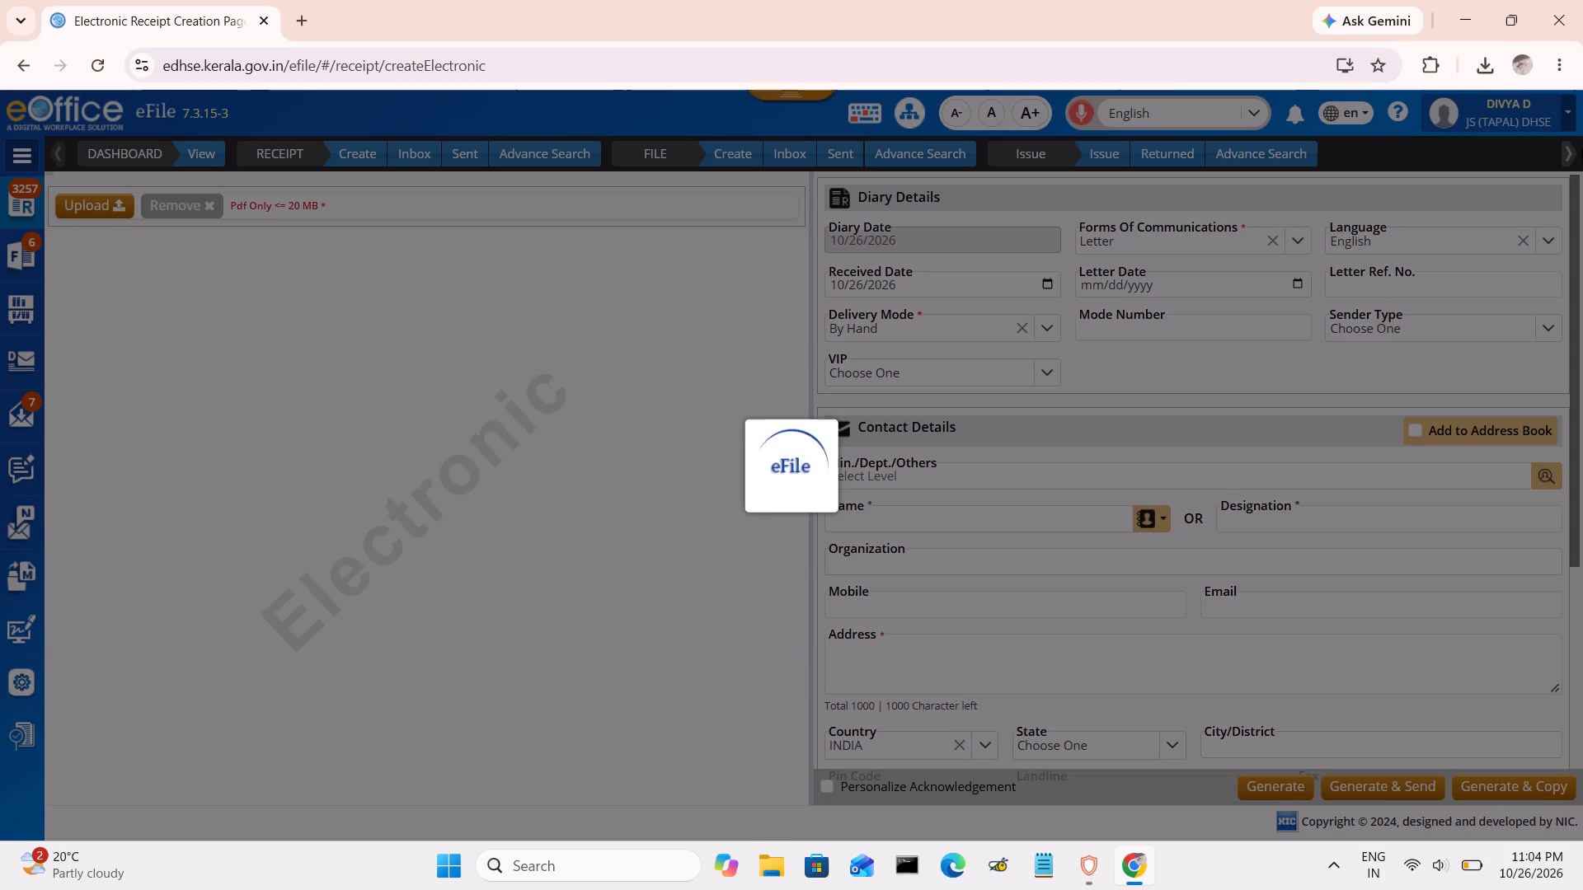
# Close the eOffice browser window and the HySecure Application Launchpad.
pyautogui.click(1560, 13)
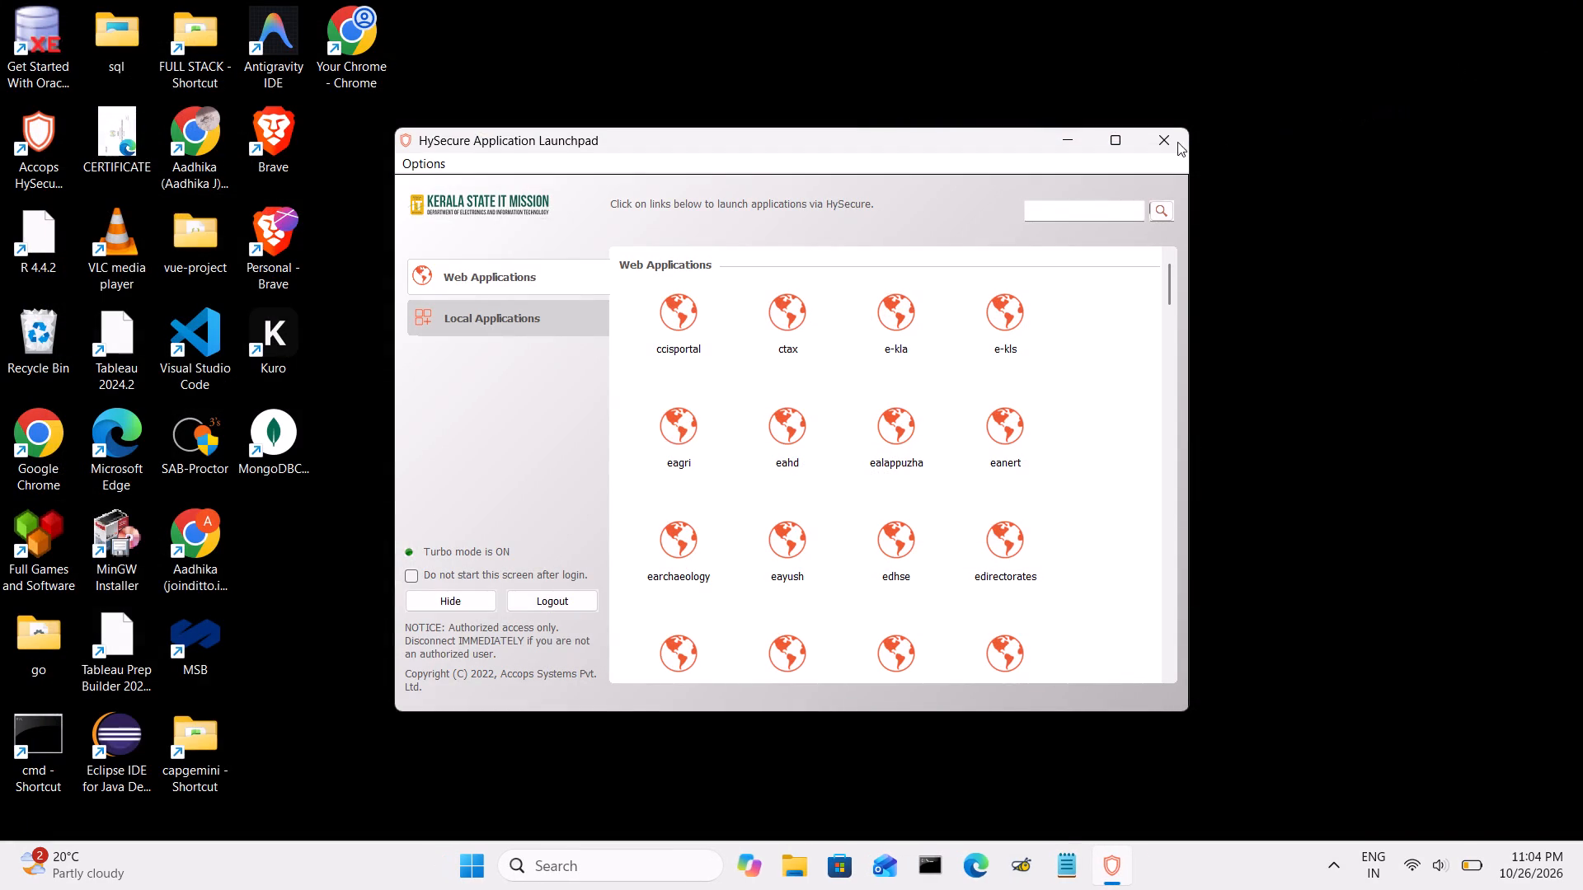
pyautogui.click(1174, 141)
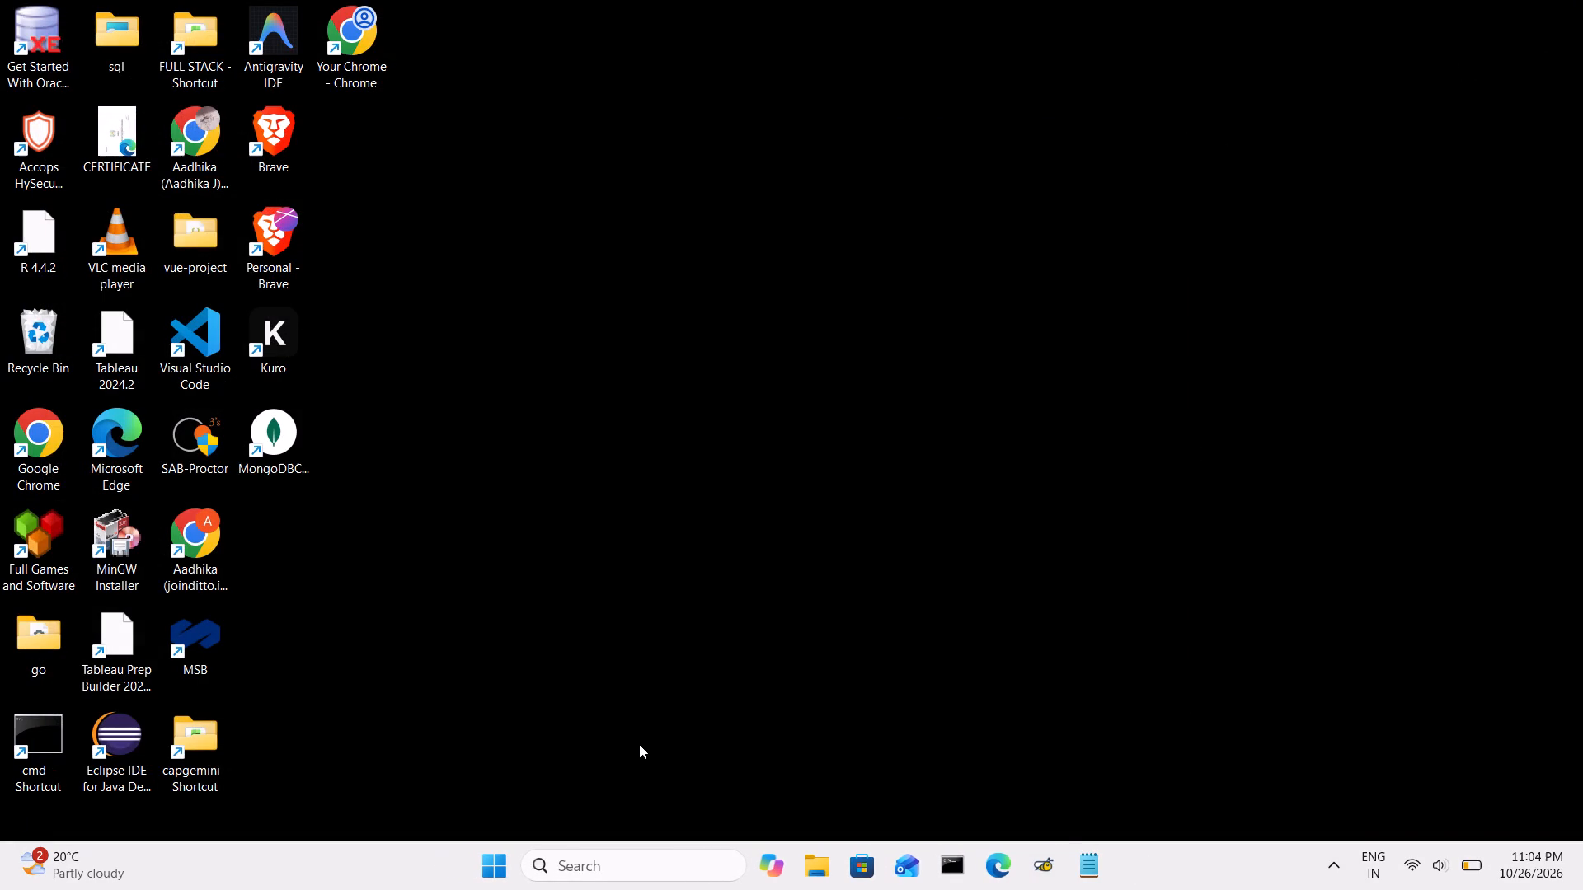
# Bring up the Windows power options for shutting down the computer.
pyautogui.click(537, 863)
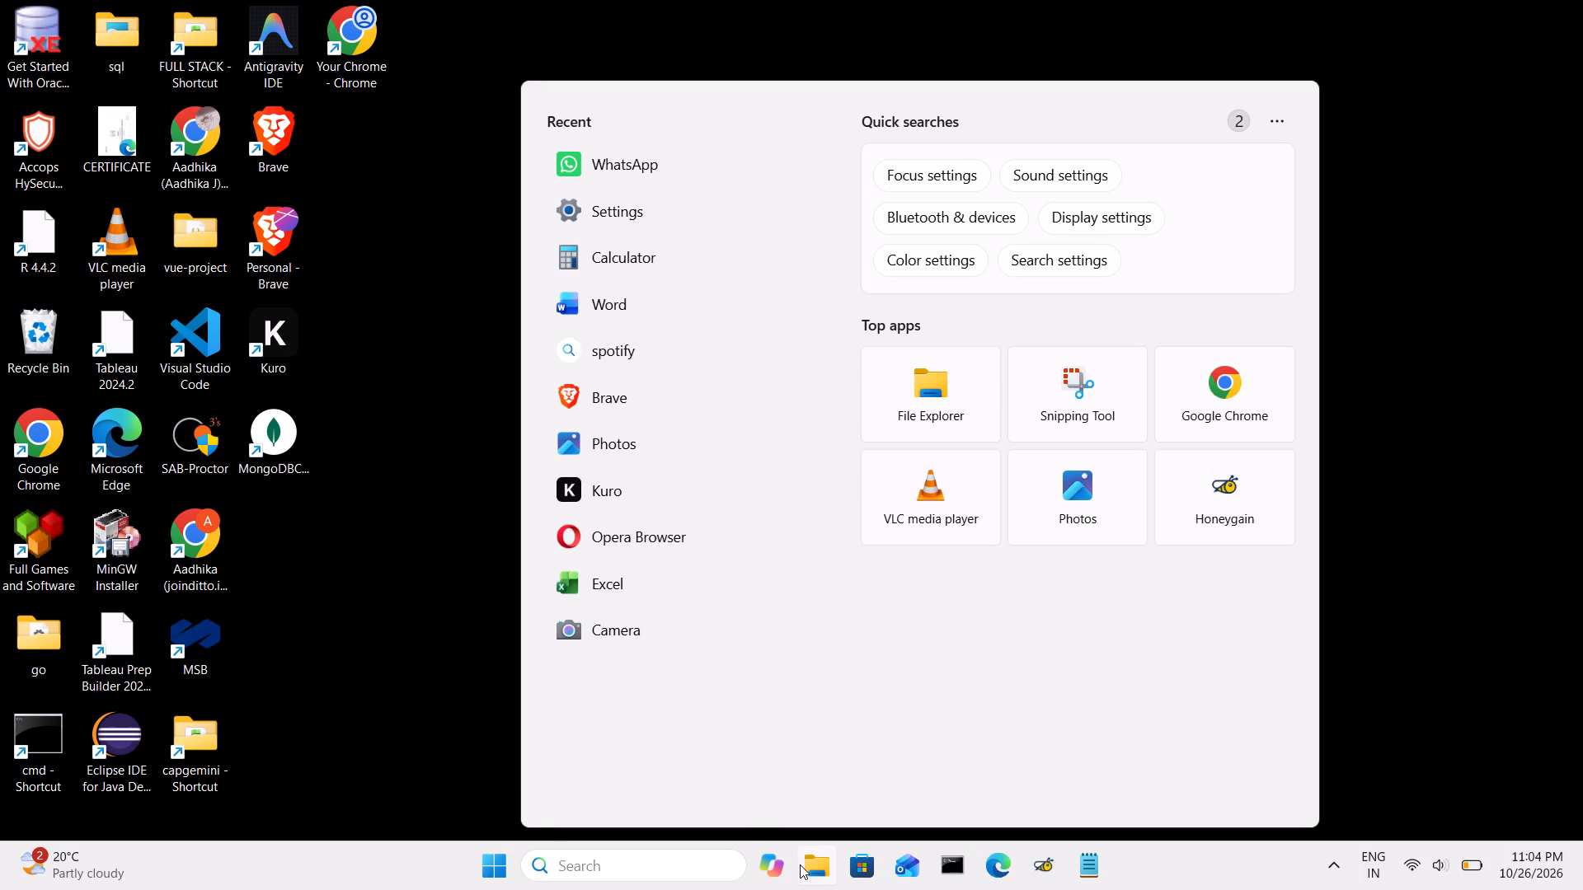
pyautogui.click(485, 862)
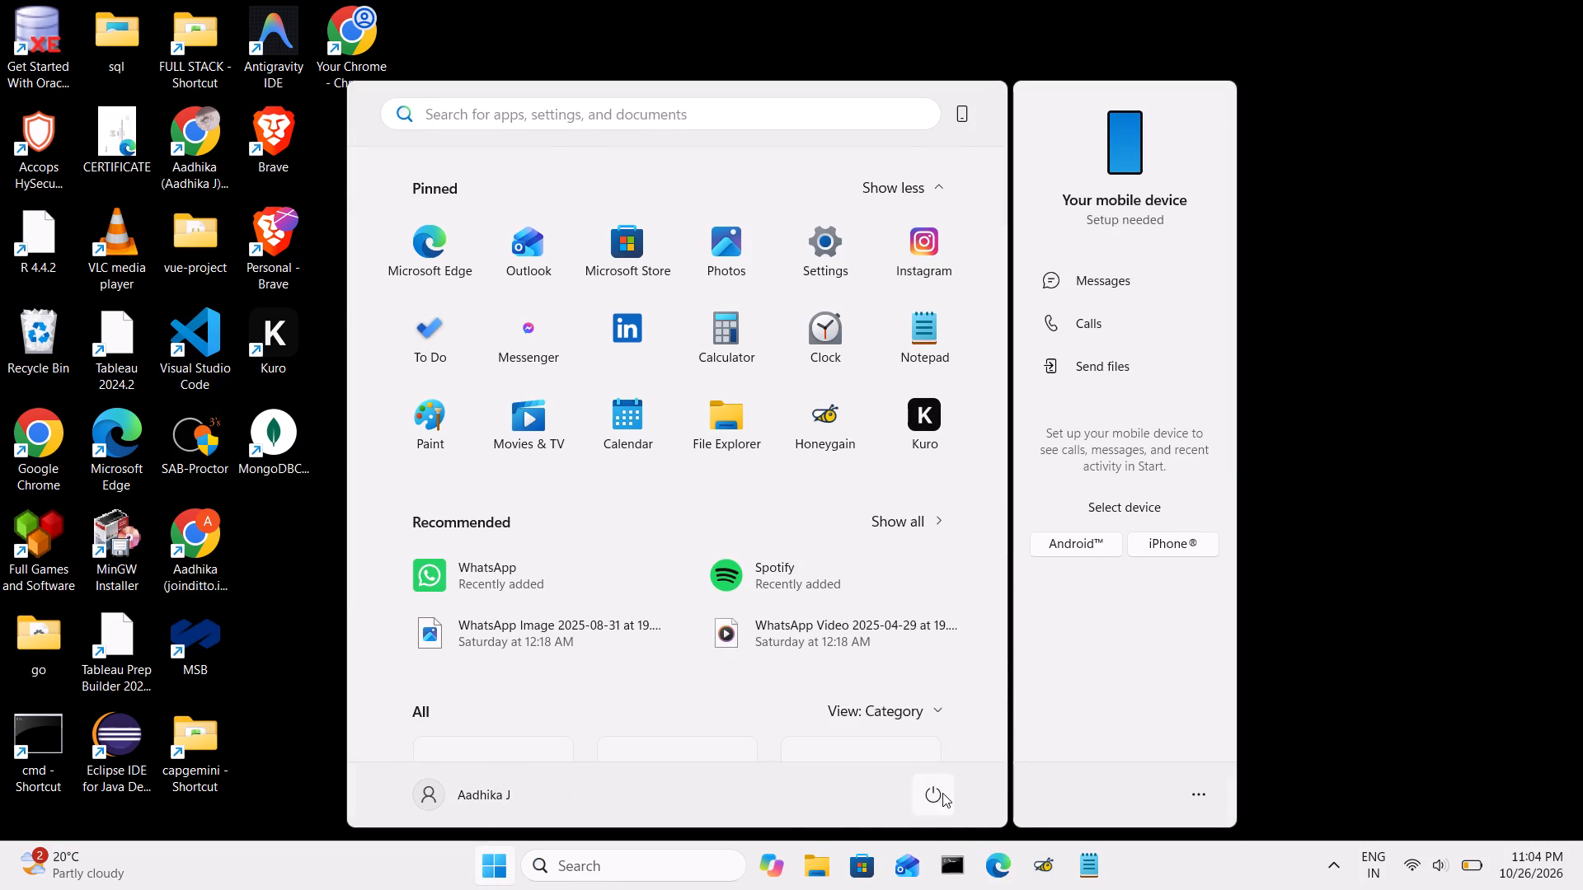
pyautogui.click(931, 794)
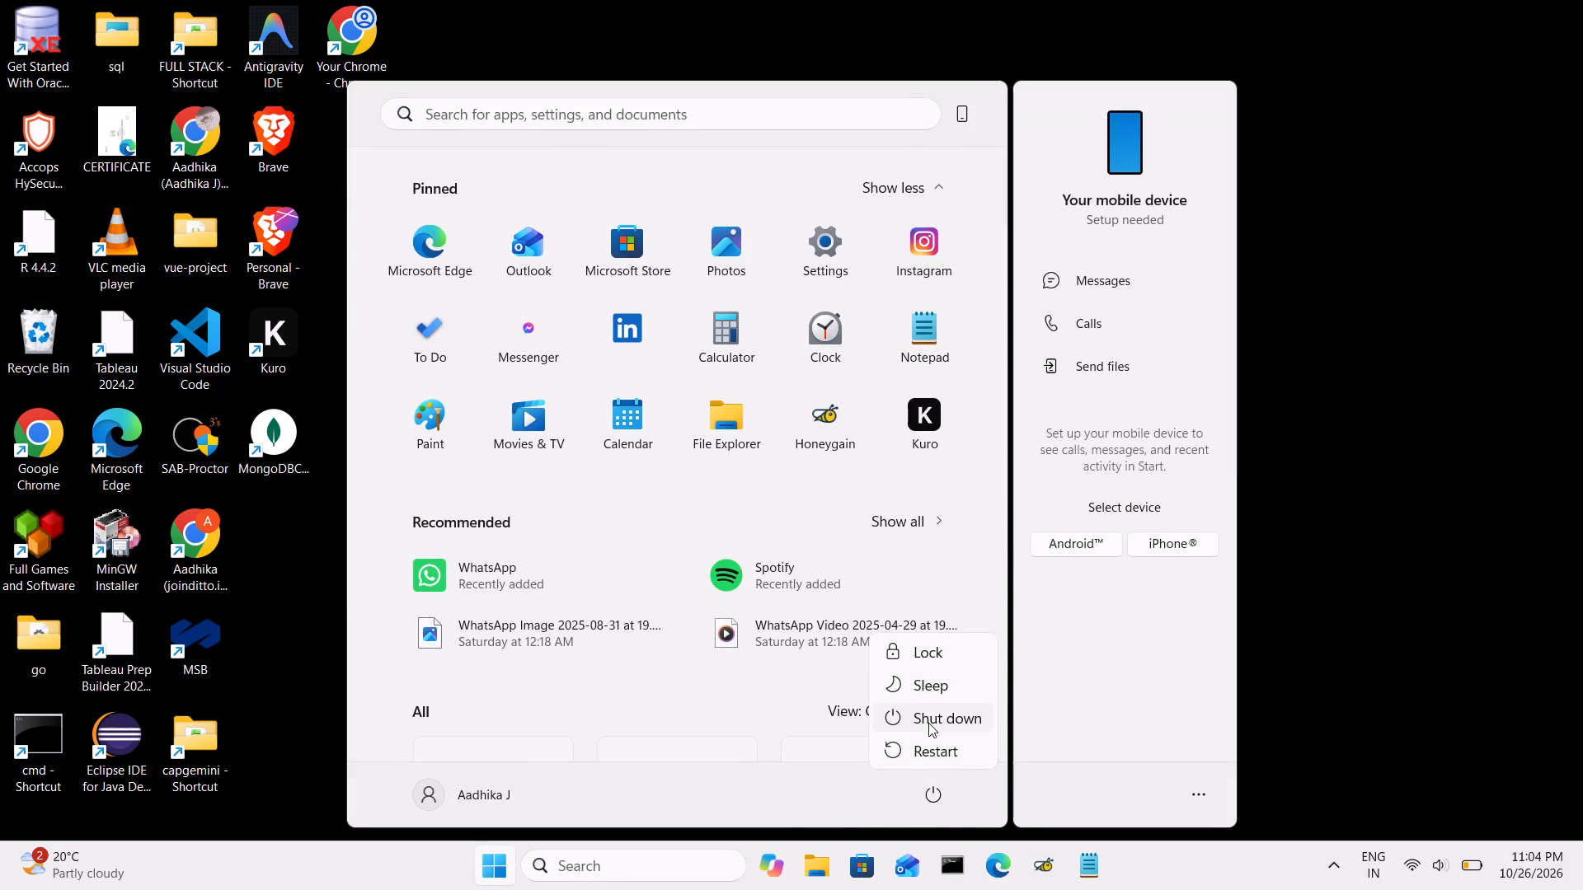